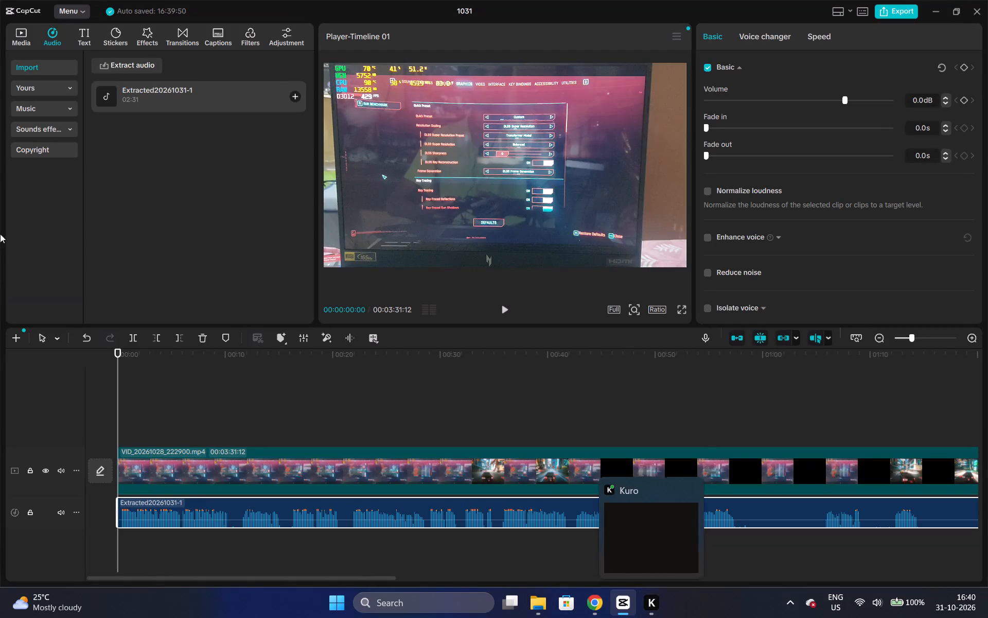
# Split the extracted audio at 00:00:10:12 and about 00:00:11:08, and cut out the short segment between them.
pyautogui.press('space')
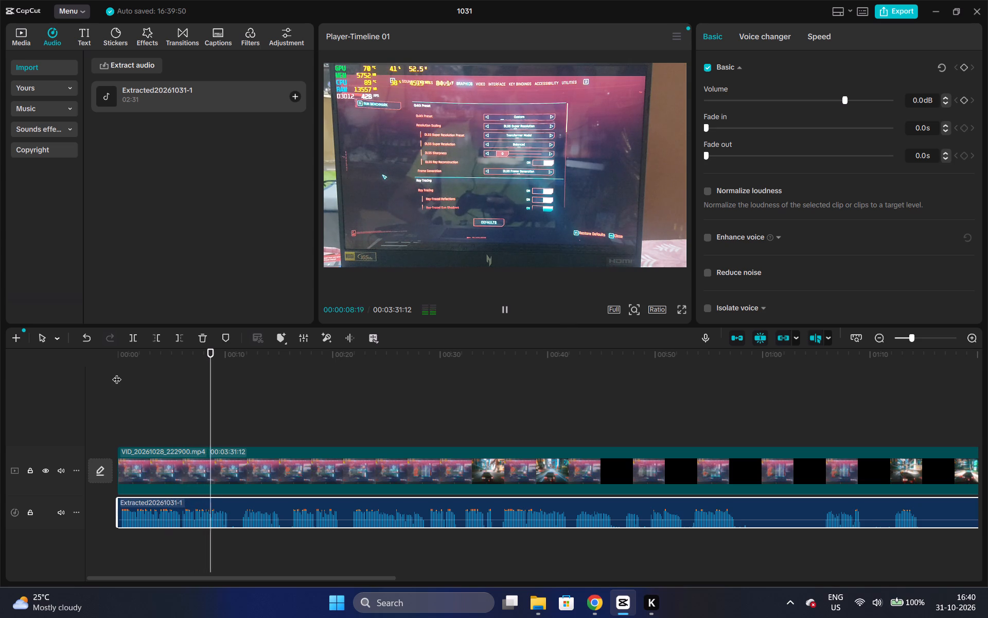
pyautogui.press('space')
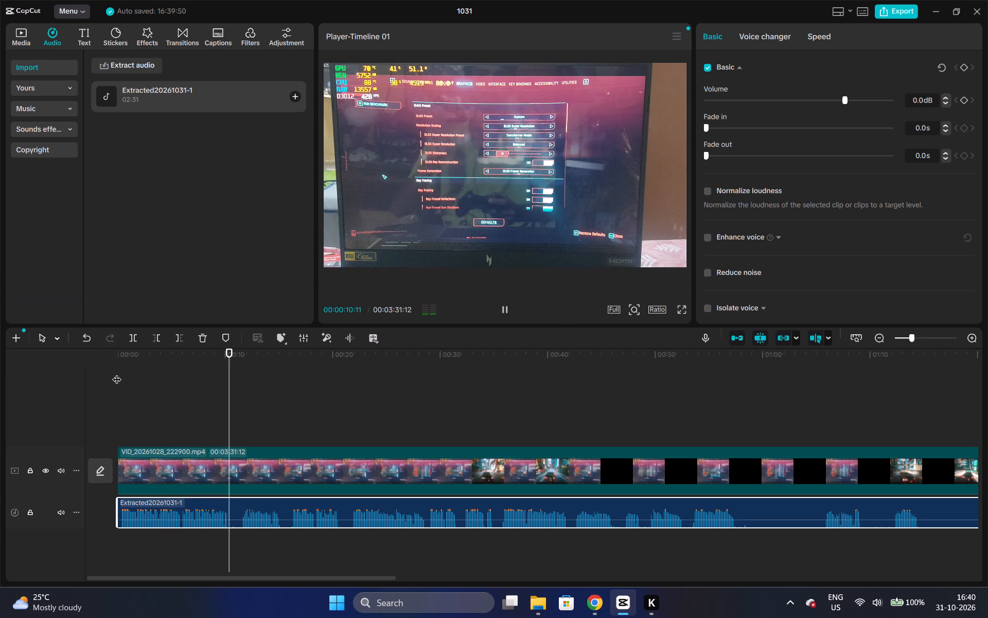
pyautogui.hotkey('ctrl', 'b')
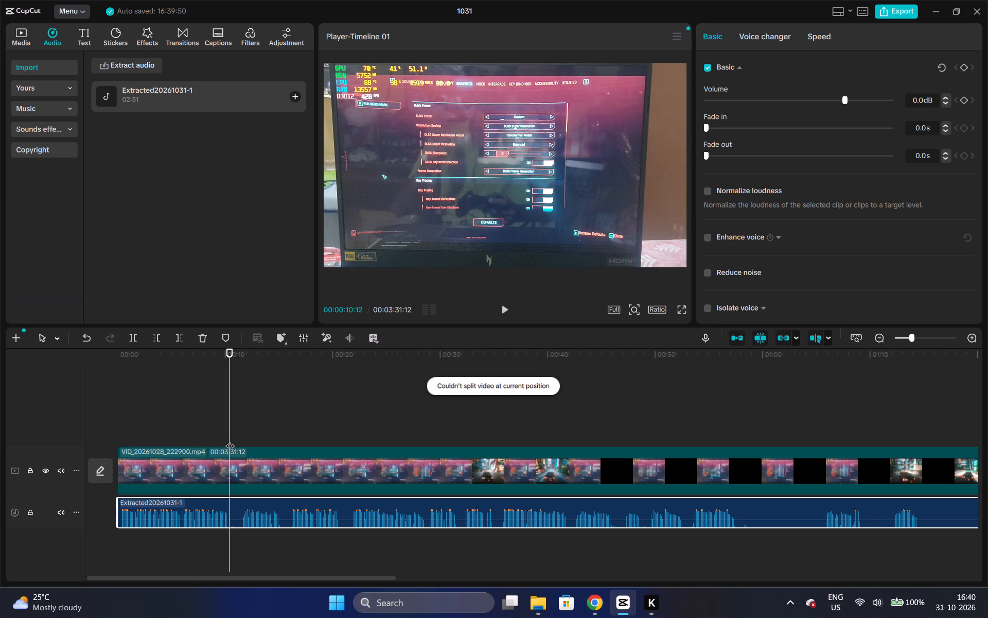
pyautogui.hotkey('ctrl', 'b')
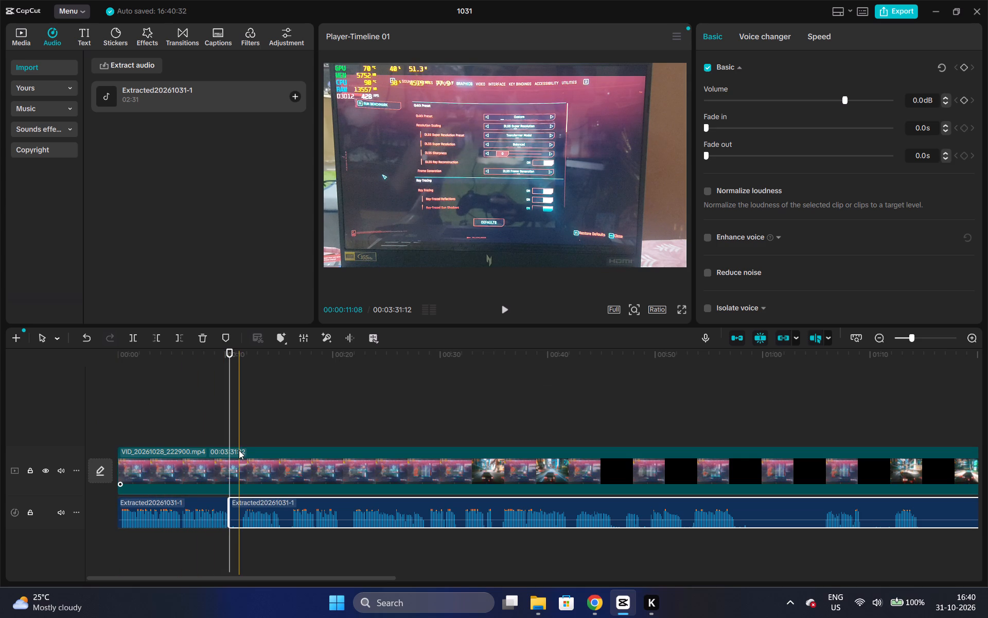
pyautogui.hotkey('ctrl', 'b')
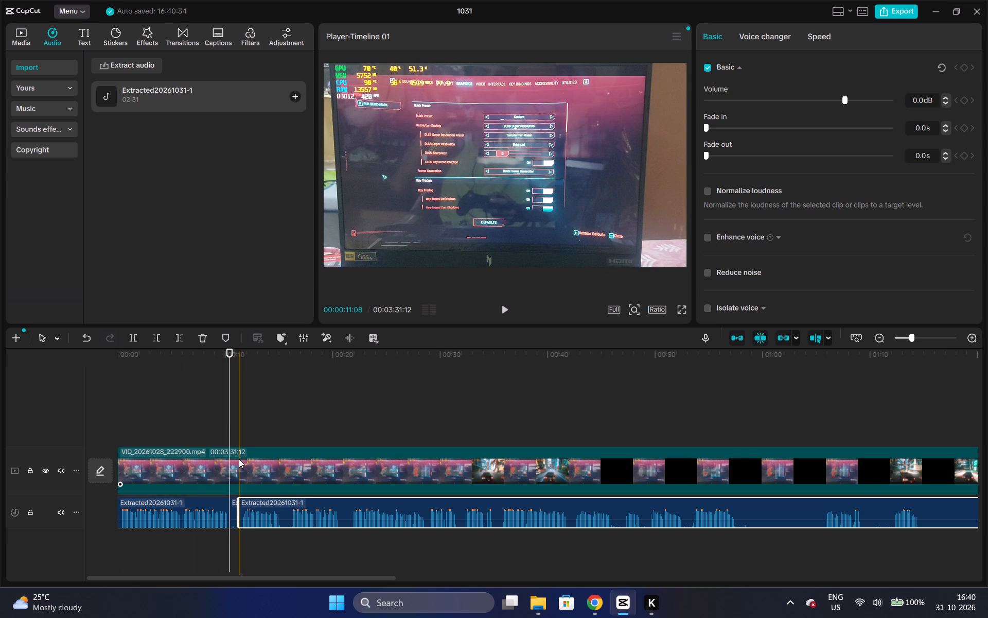
pyautogui.click(236, 509)
pyautogui.click(234, 512)
pyautogui.hotkey('ctrl', 'x')
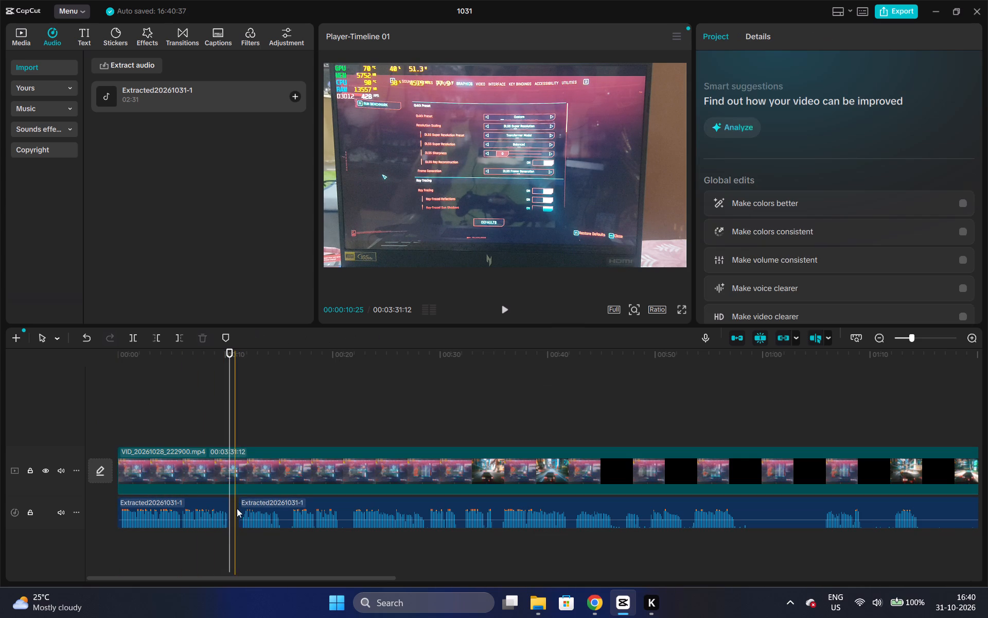
# Listen to the narration after the new gap, from about 00:00:11 to 00:00:20, to locate the next passage needing a cut.
pyautogui.click(239, 365)
pyautogui.press('space')
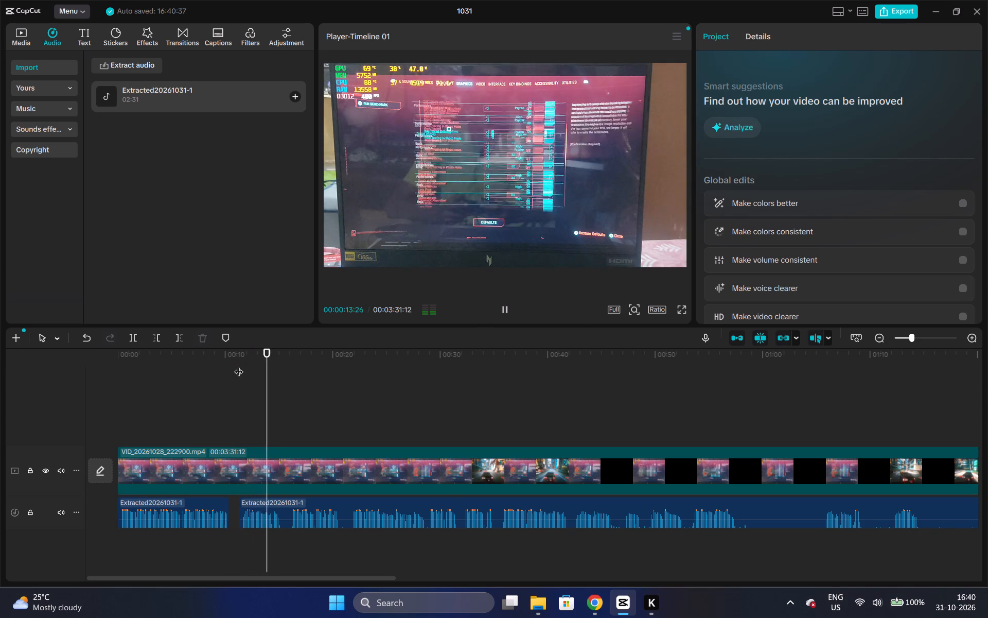
pyautogui.press('space')
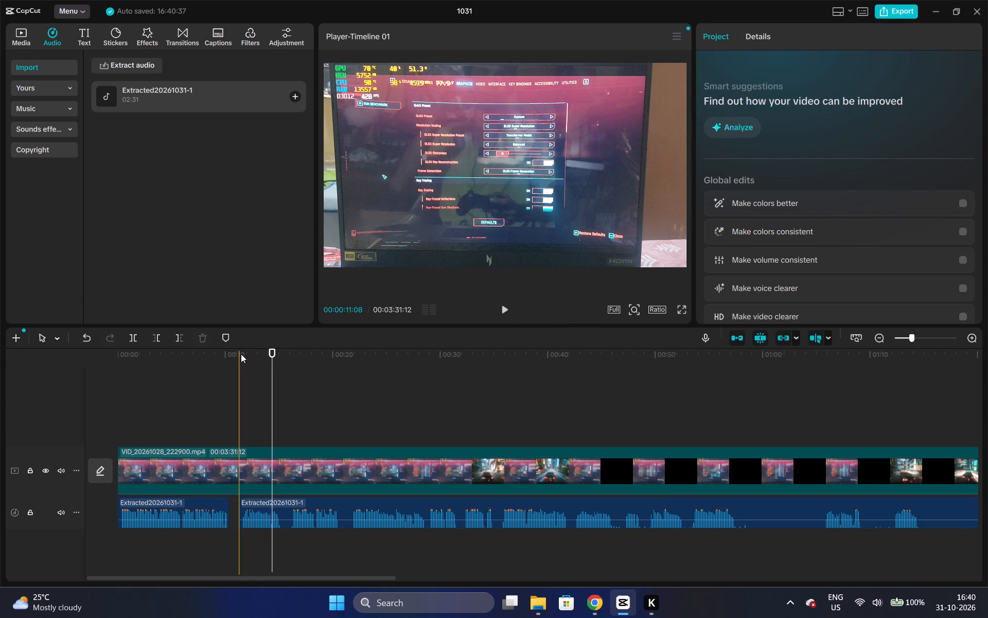
pyautogui.click(241, 354)
pyautogui.press('space')
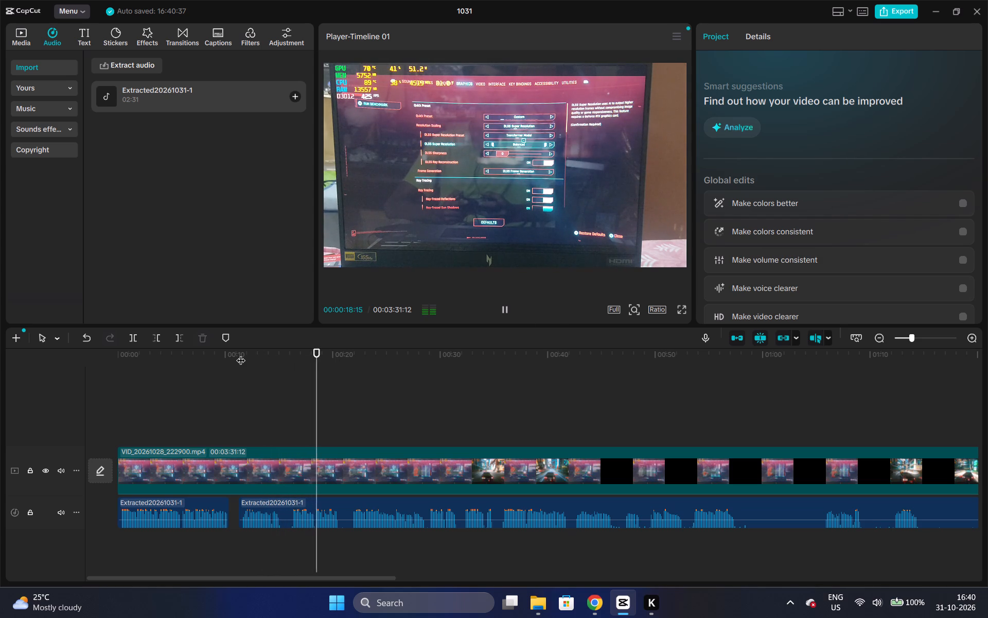
pyautogui.press('space')
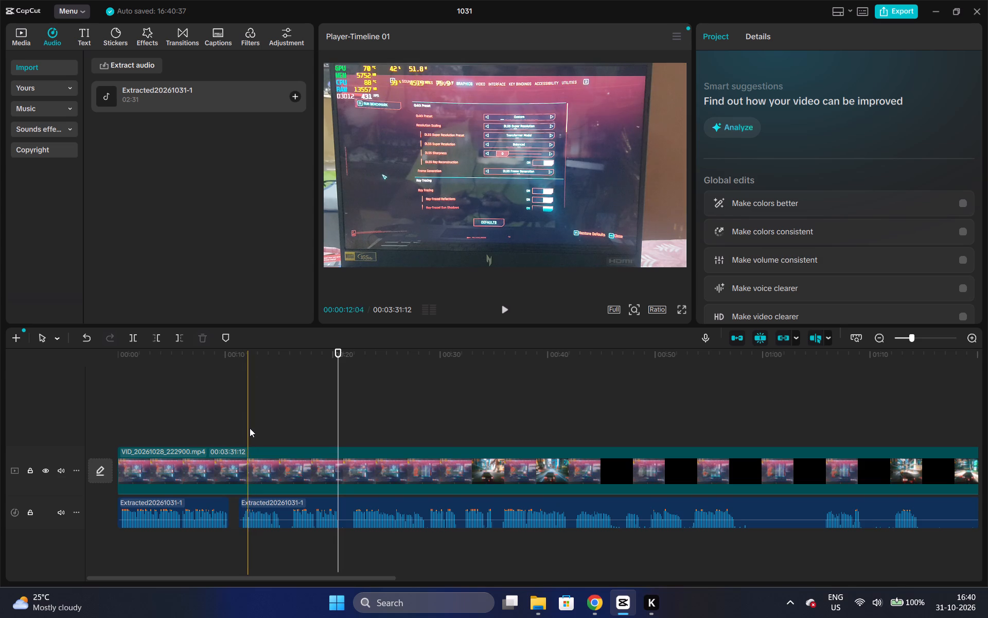
pyautogui.click(250, 369)
pyautogui.press('space')
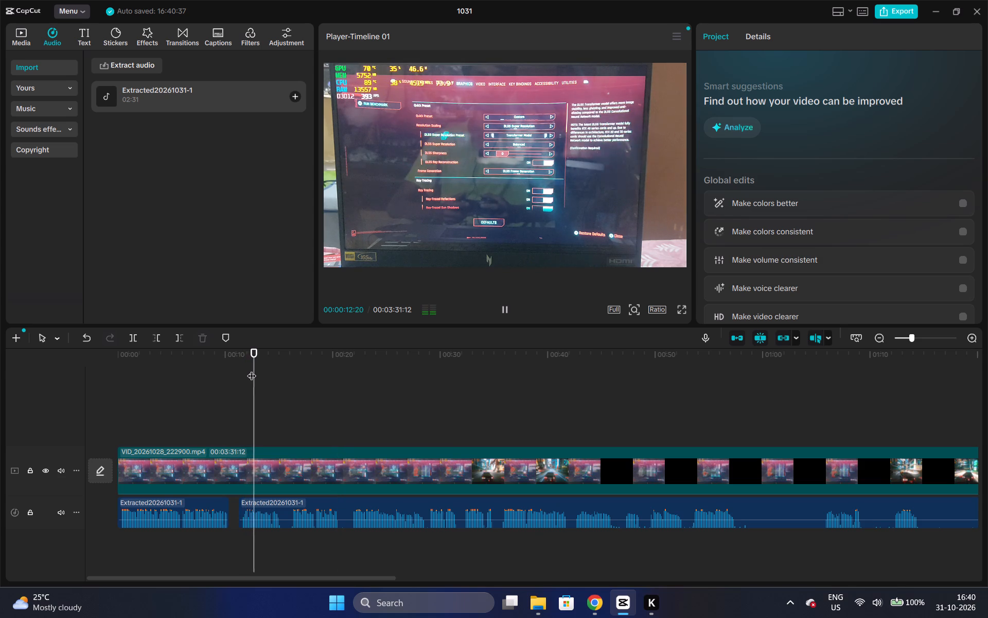
pyautogui.press('space')
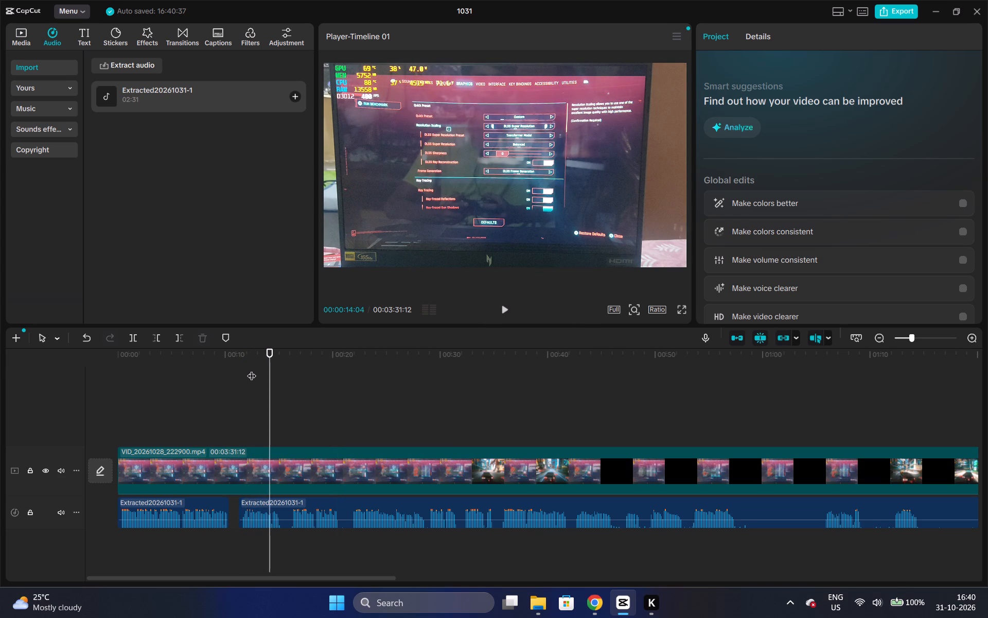
# Find the start of the unwanted passage by ear and split the extracted audio at 00:00:13:15.
pyautogui.tripleClick(974, 334)
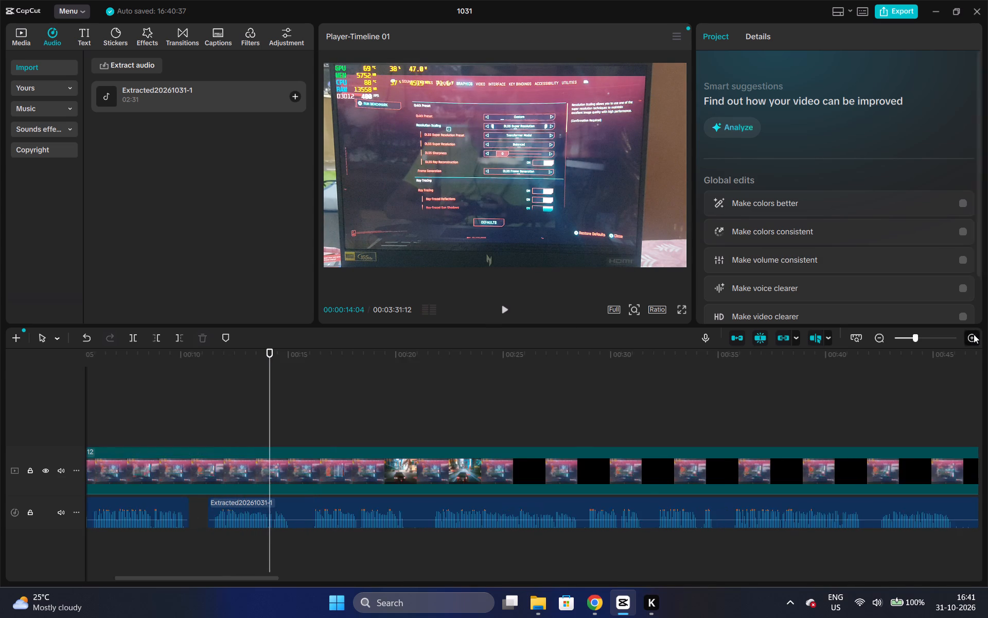
pyautogui.click(257, 468)
pyautogui.click(256, 362)
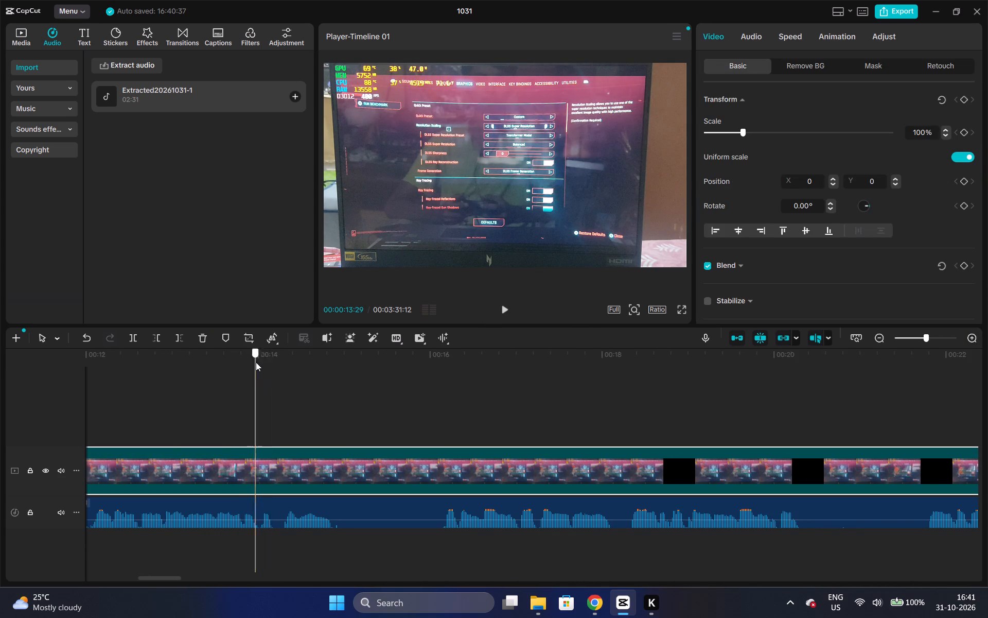
pyautogui.press('space')
pyautogui.press('space')
pyautogui.click(240, 373)
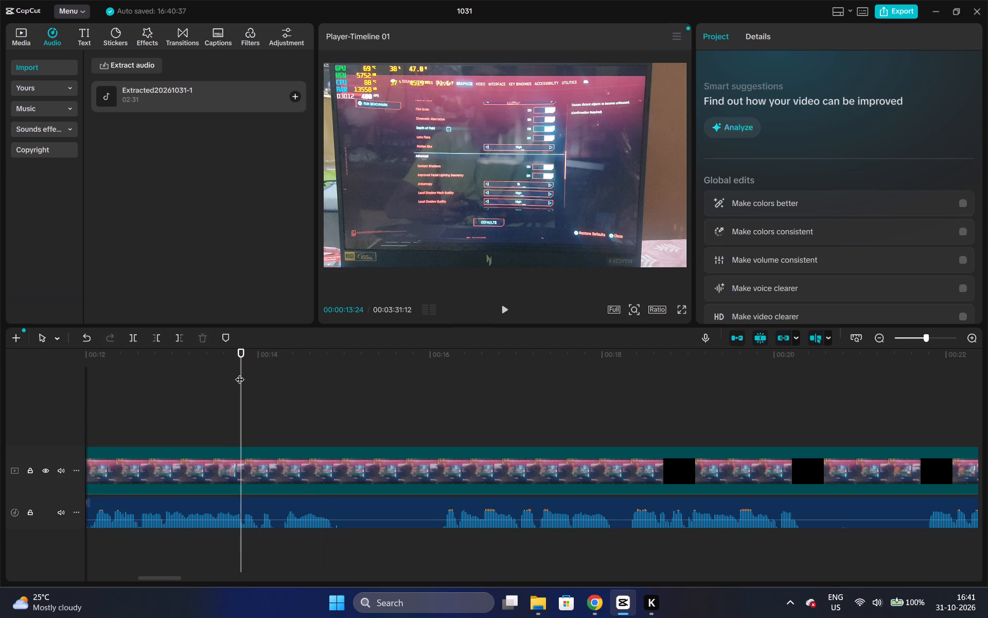
pyautogui.press('space')
pyautogui.press('space')
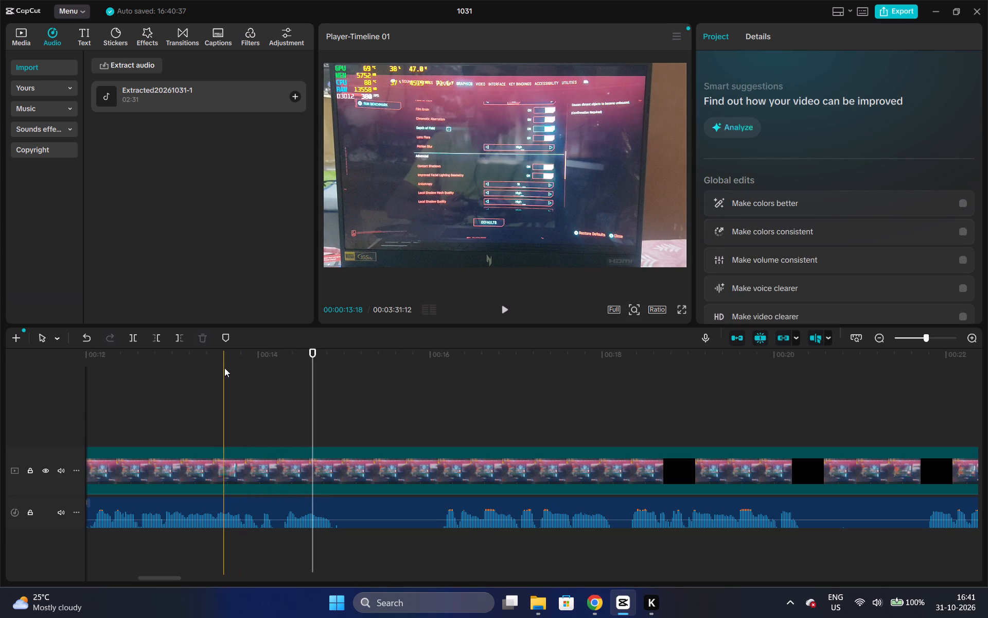
pyautogui.click(215, 357)
pyautogui.press('space')
pyautogui.press('space')
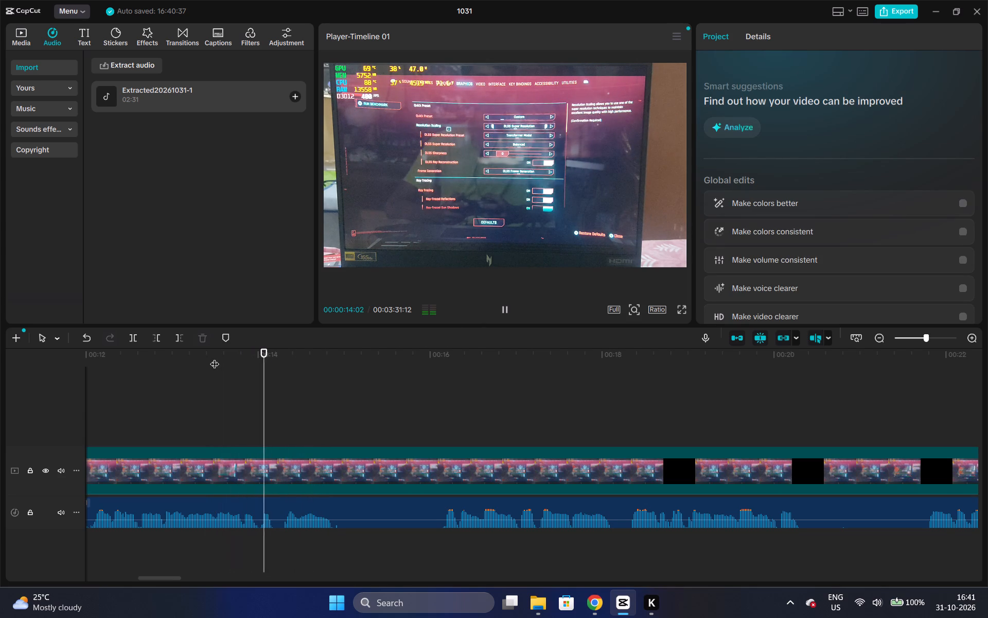
pyautogui.click(215, 357)
pyautogui.click(216, 509)
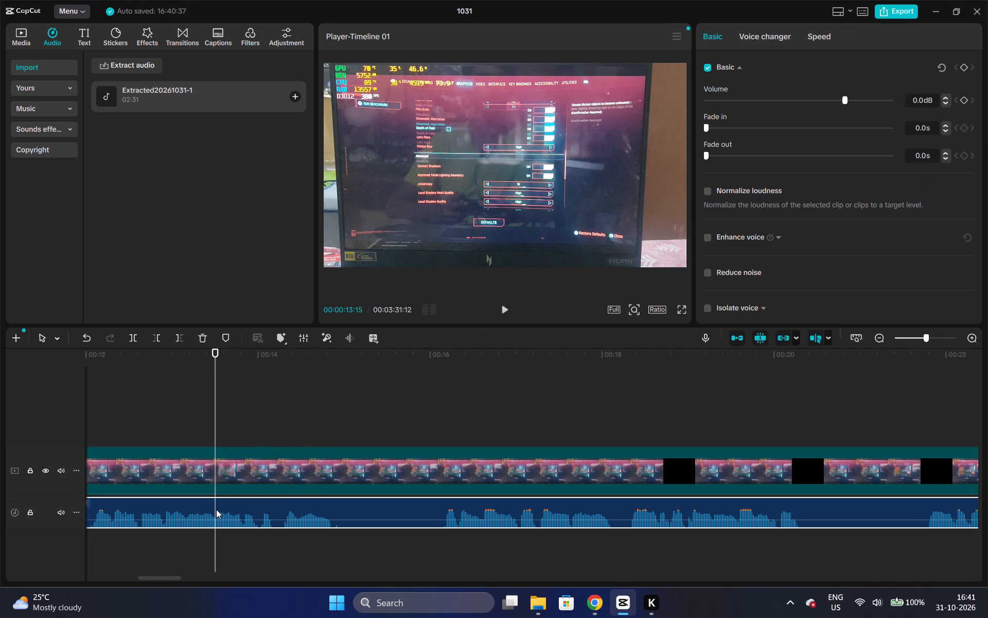
pyautogui.hotkey('ctrl', 'b')
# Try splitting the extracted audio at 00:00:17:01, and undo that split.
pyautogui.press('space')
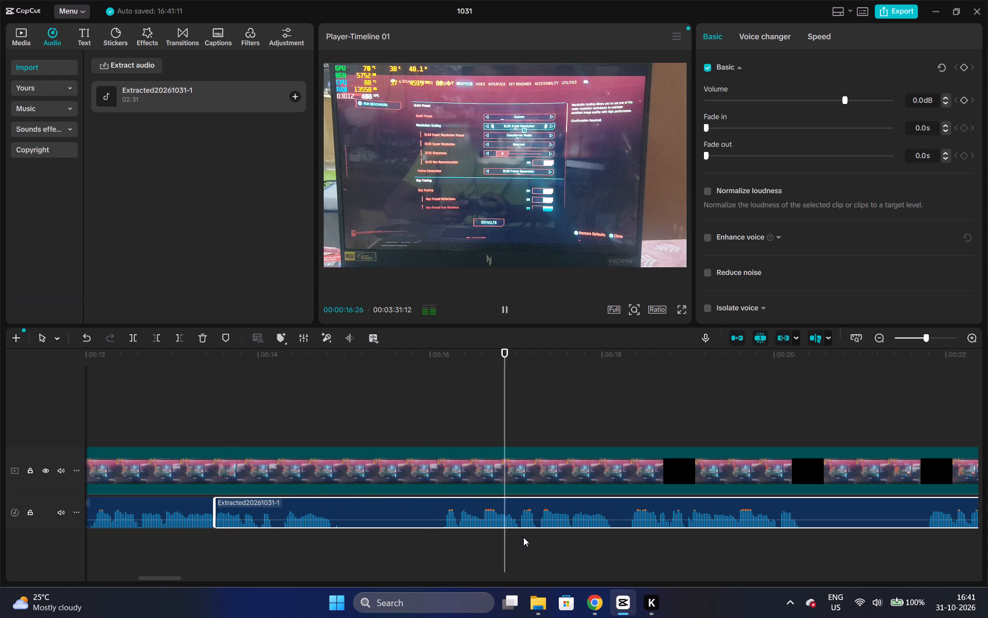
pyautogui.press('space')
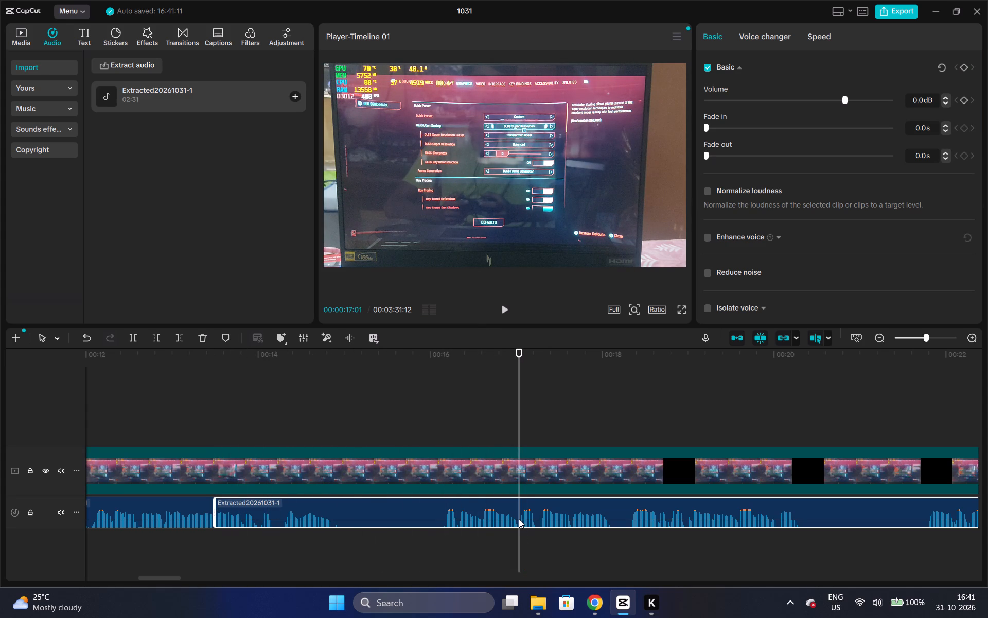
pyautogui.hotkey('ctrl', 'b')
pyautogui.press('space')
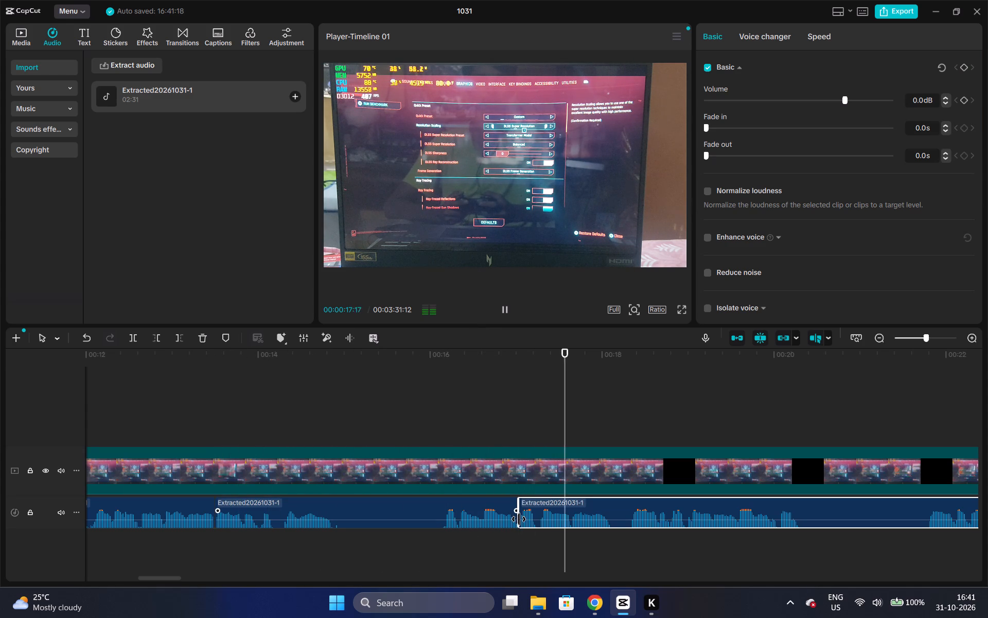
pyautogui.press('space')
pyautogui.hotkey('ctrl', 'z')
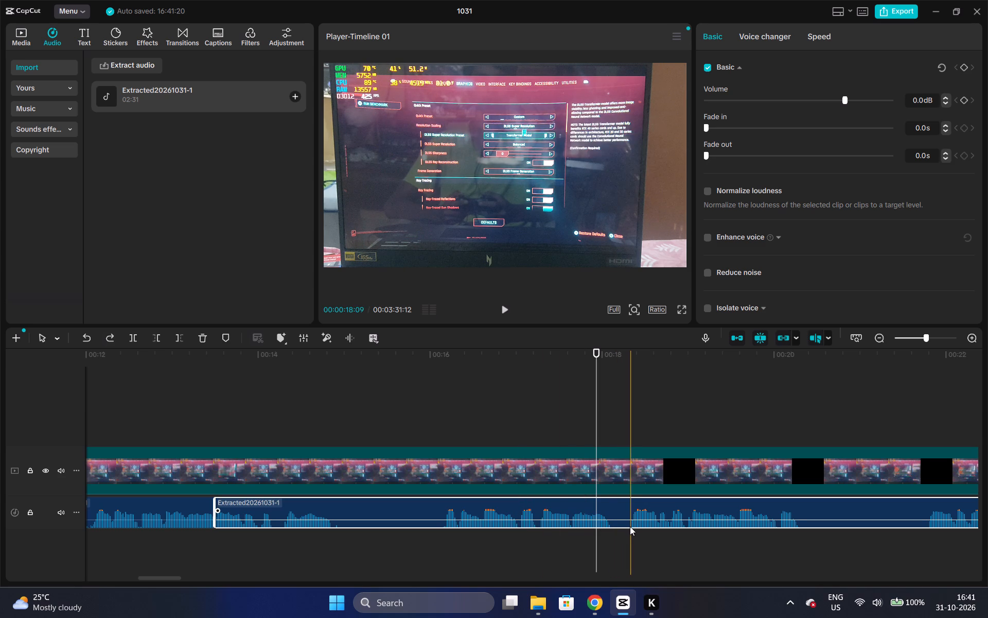
# Split the extracted audio at about 00:00:18:08 and cut out the segment between 00:00:13:15 and that point.
pyautogui.hotkey('ctrl', 'b')
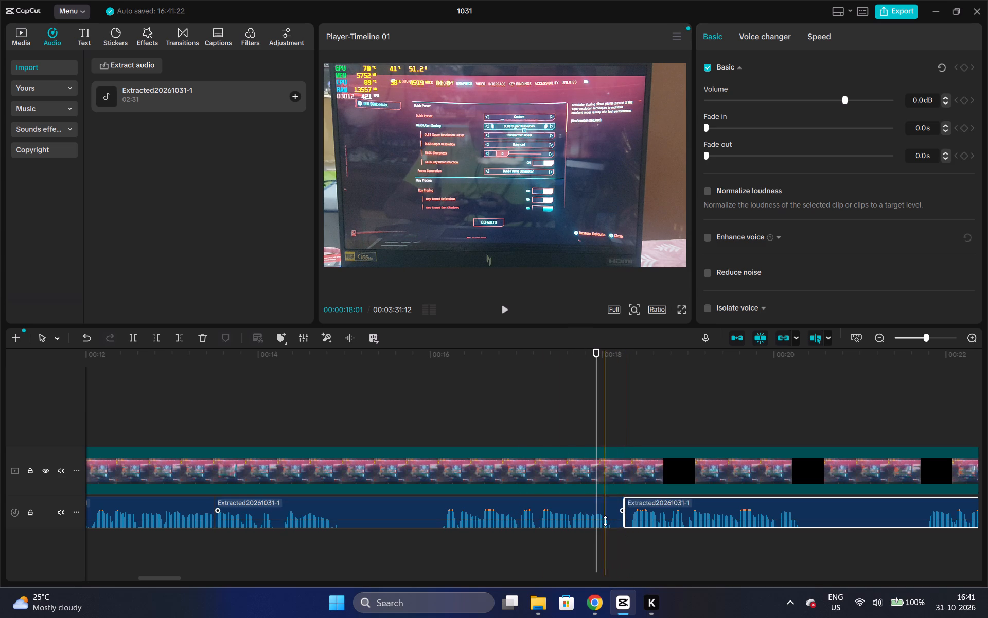
pyautogui.click(605, 521)
pyautogui.hotkey('ctrl', 'x')
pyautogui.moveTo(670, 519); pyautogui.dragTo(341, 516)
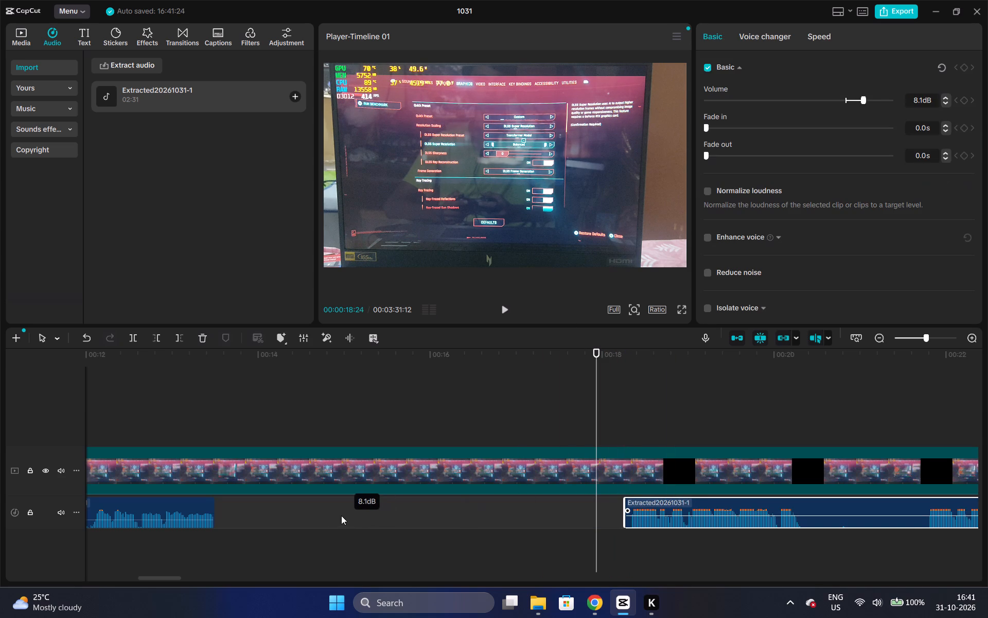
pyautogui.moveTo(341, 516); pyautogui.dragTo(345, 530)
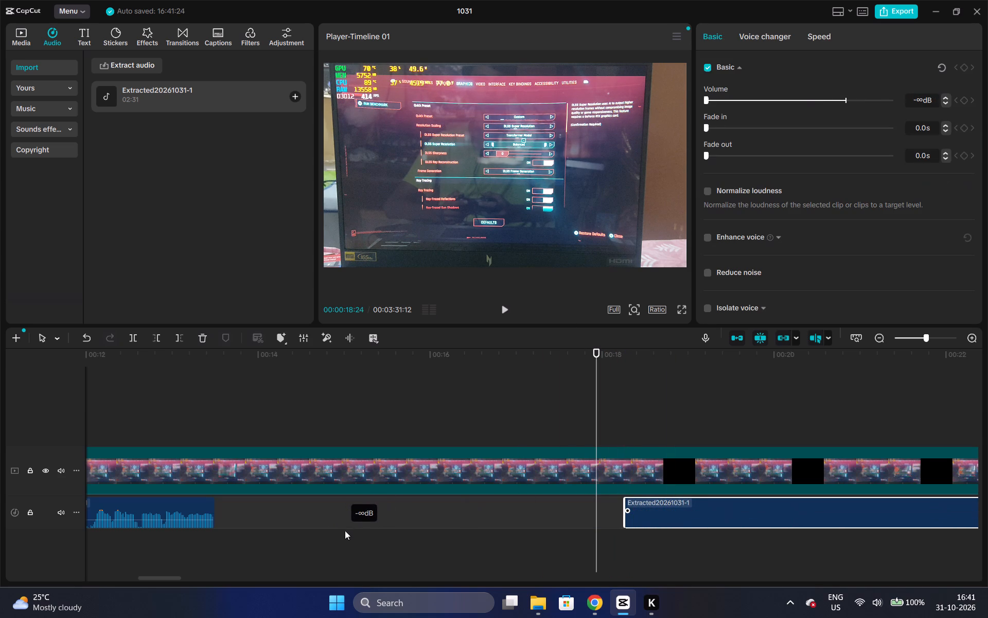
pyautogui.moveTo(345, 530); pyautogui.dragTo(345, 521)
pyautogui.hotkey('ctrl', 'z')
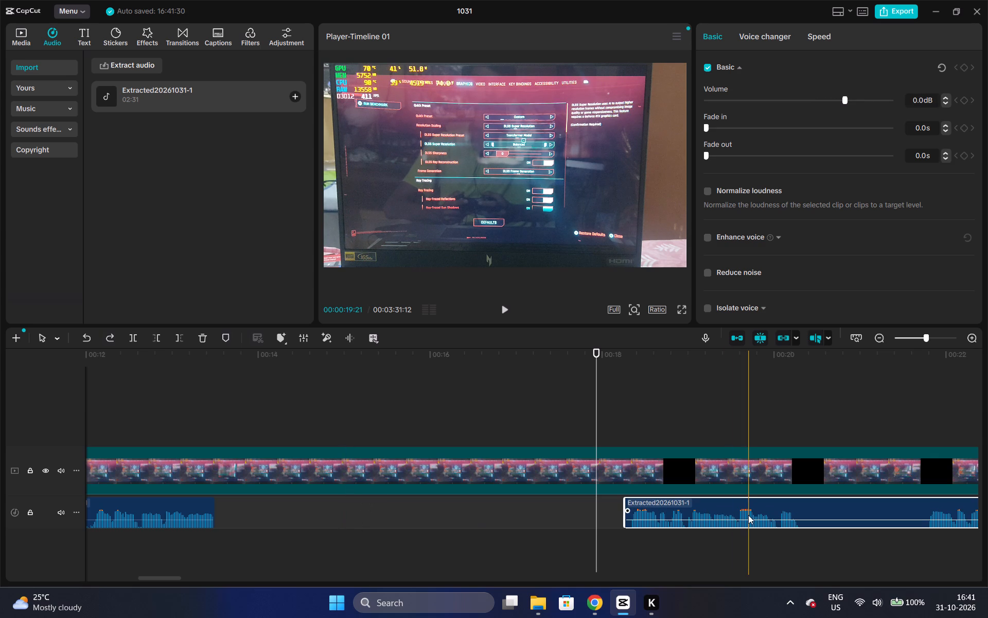
# Move the audio clip after the gap back to 00:00:13:15 so it joins the preceding clip.
pyautogui.moveTo(748, 515); pyautogui.dragTo(341, 517)
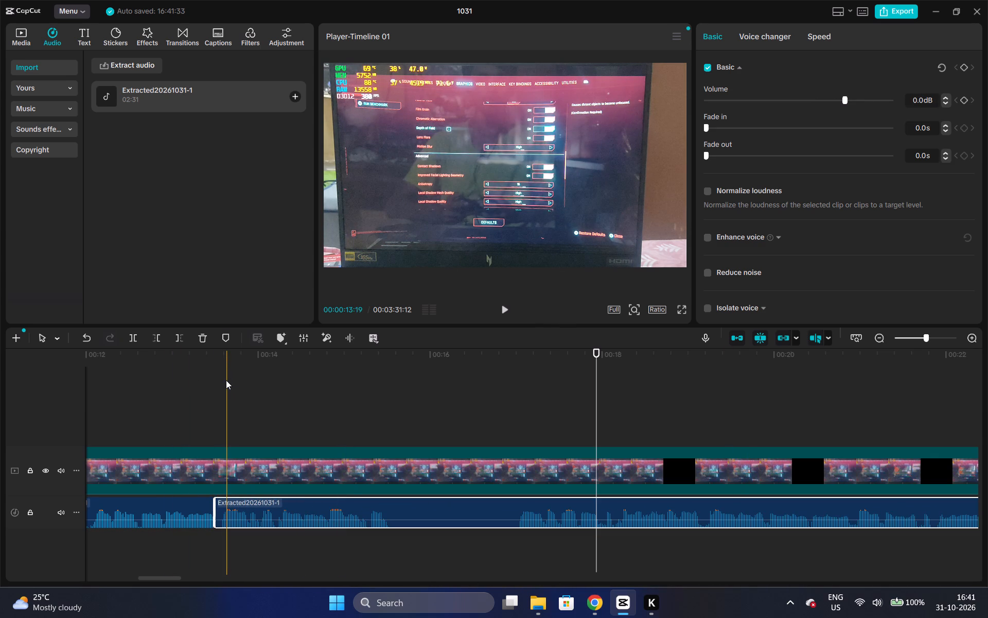
# Split the extracted audio at 00:00:15:20 and about 00:00:17:00, and cut out the silent segment between them.
pyautogui.click(225, 377)
pyautogui.press('space')
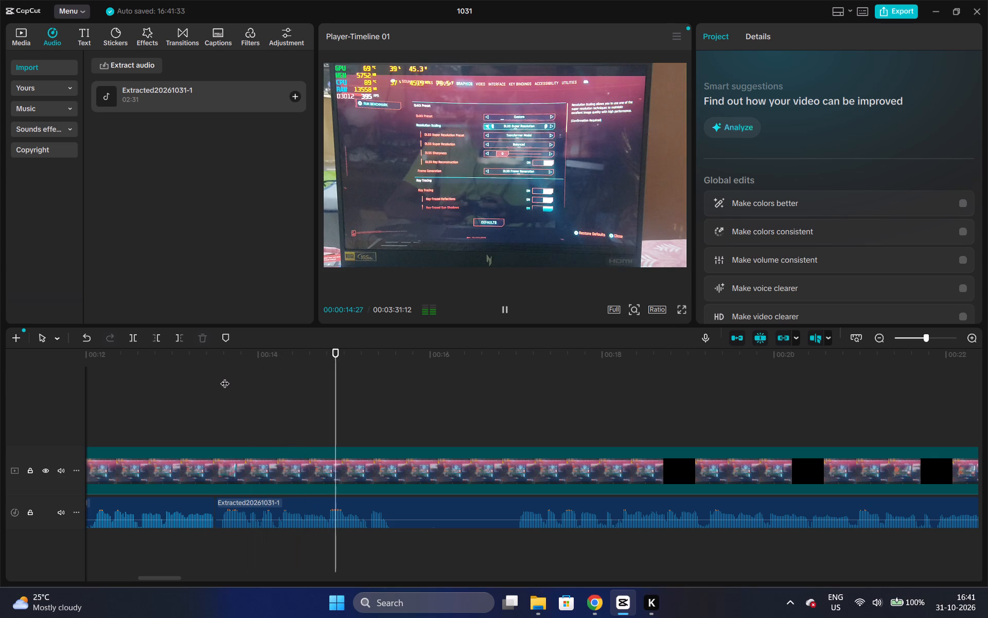
pyautogui.press('space')
pyautogui.click(402, 516)
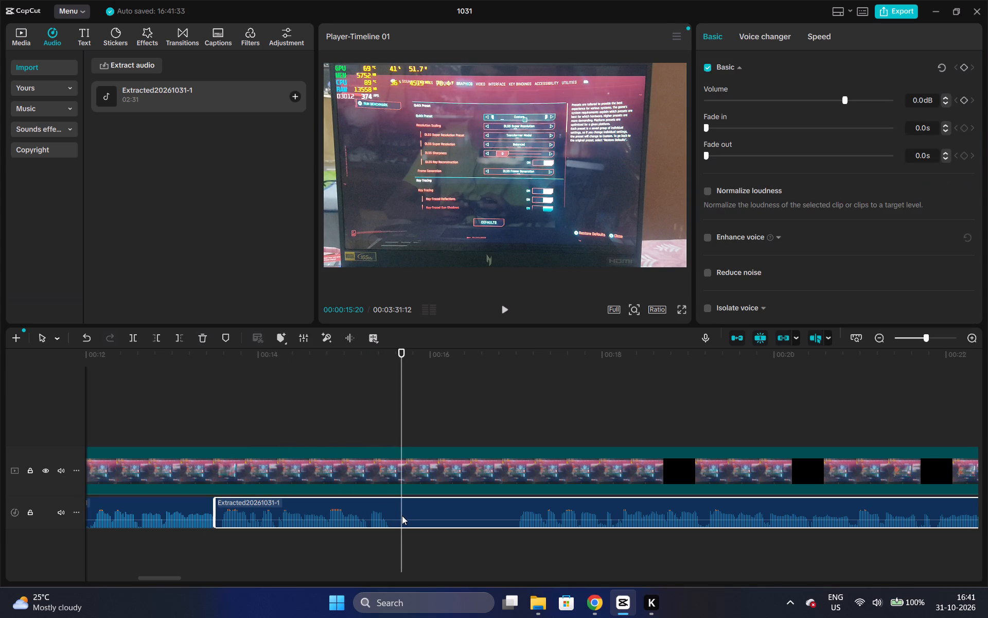
pyautogui.hotkey('ctrl', 'b')
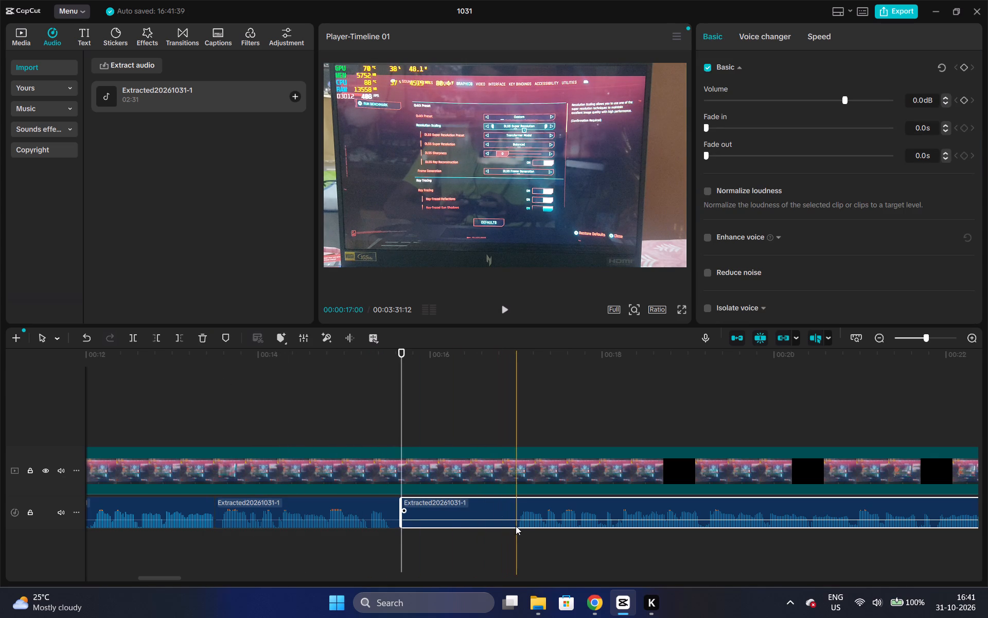
pyautogui.hotkey('ctrl', 'b')
pyautogui.click(484, 526)
pyautogui.hotkey('ctrl', 'x')
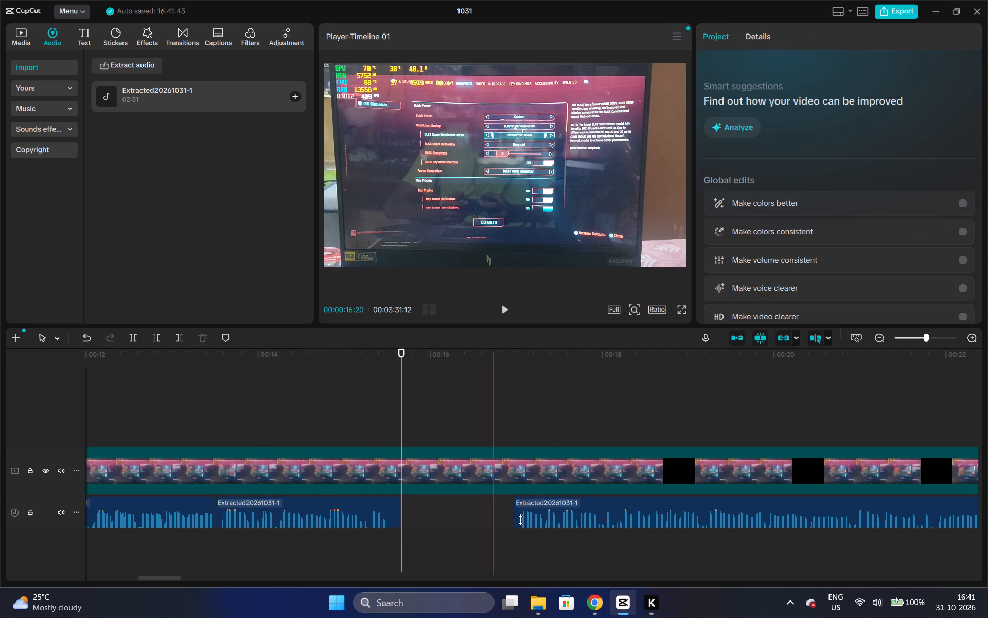
# Move the following audio clip back to 00:00:15:20 to close the gap, and play through the join to about 00:00:21.
pyautogui.moveTo(550, 518); pyautogui.dragTo(439, 521)
pyautogui.press('space')
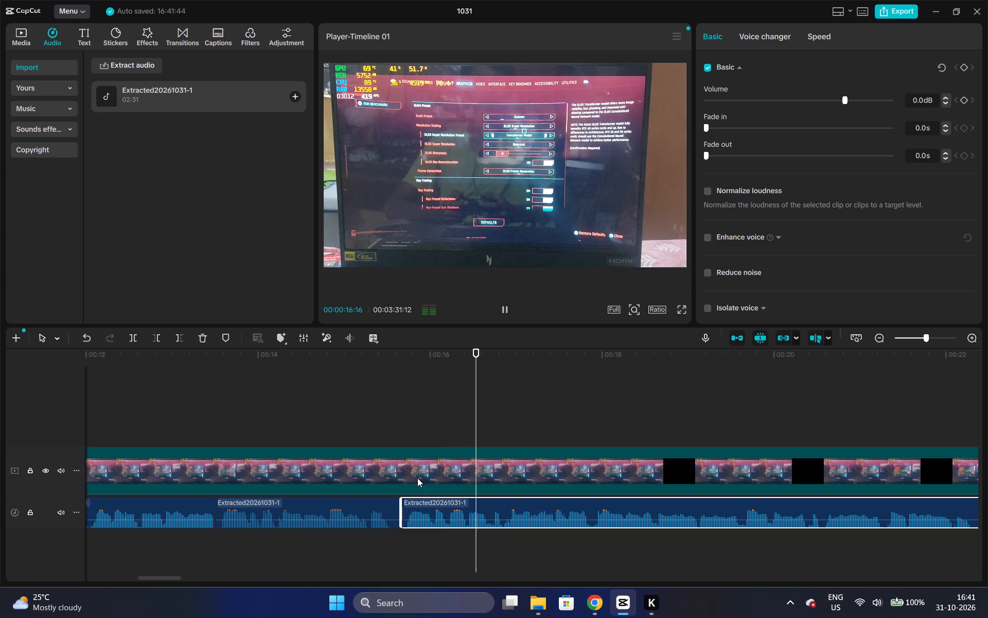
pyautogui.press('space')
pyautogui.click(405, 361)
pyautogui.press('space')
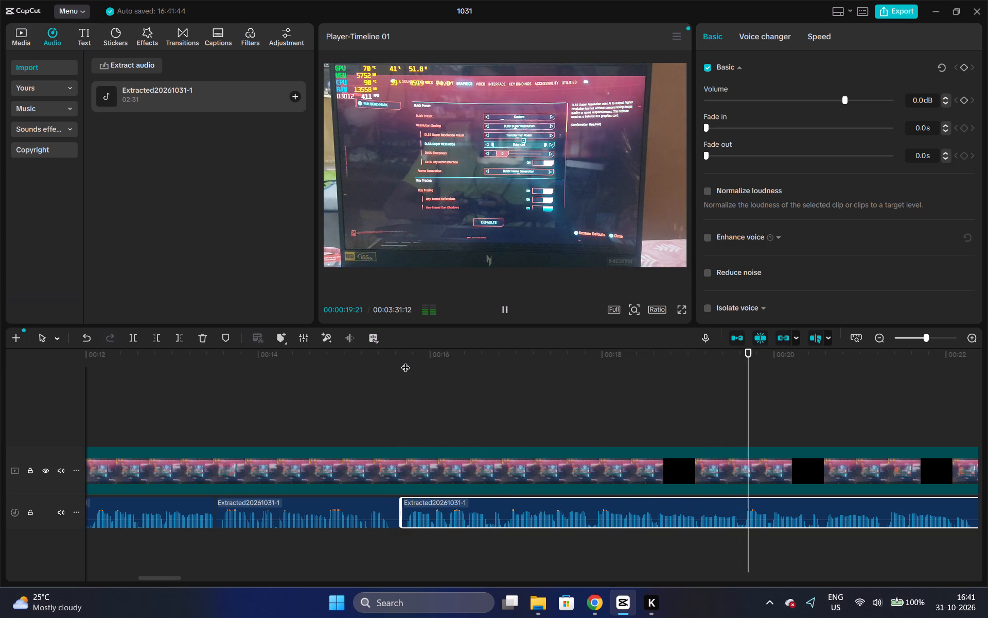
pyautogui.press('space')
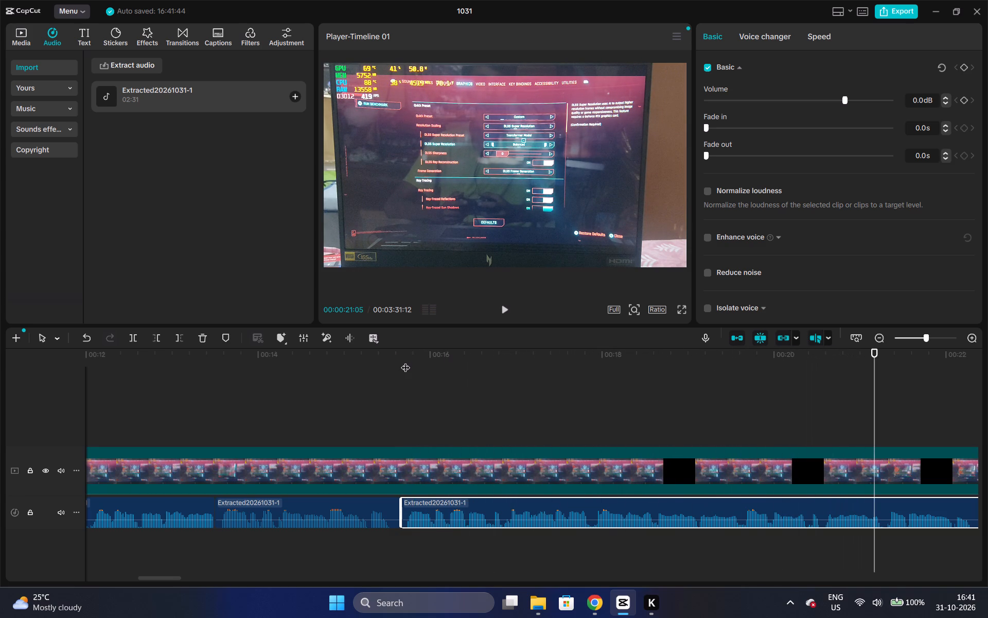
pyautogui.doubleClick(881, 341)
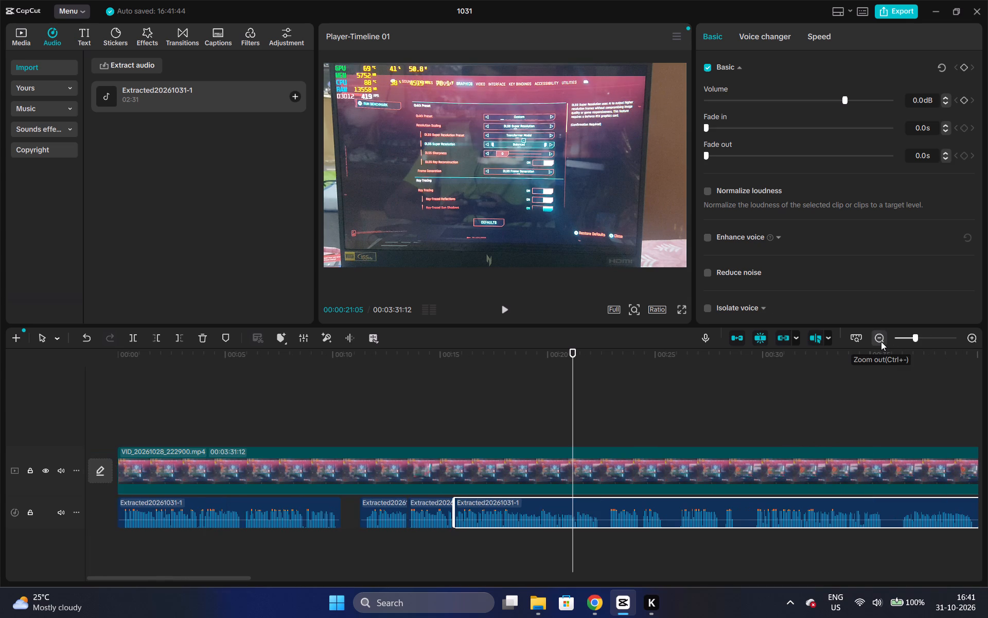
# Split the extracted audio at 00:00:22:12 and about 00:00:22:24, and cut out the silent segment between them.
pyautogui.press('space')
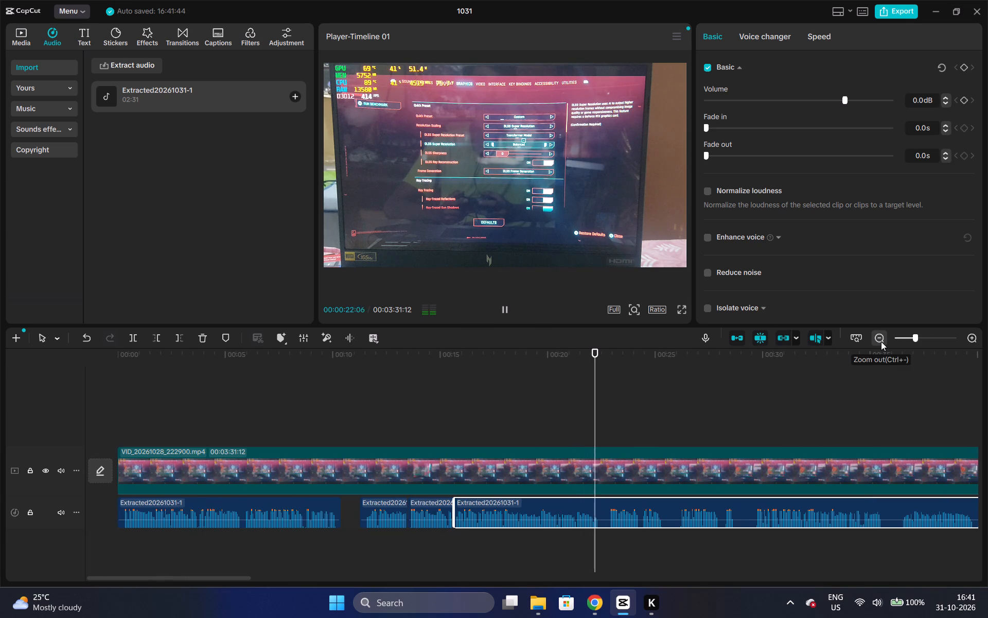
pyautogui.press('space')
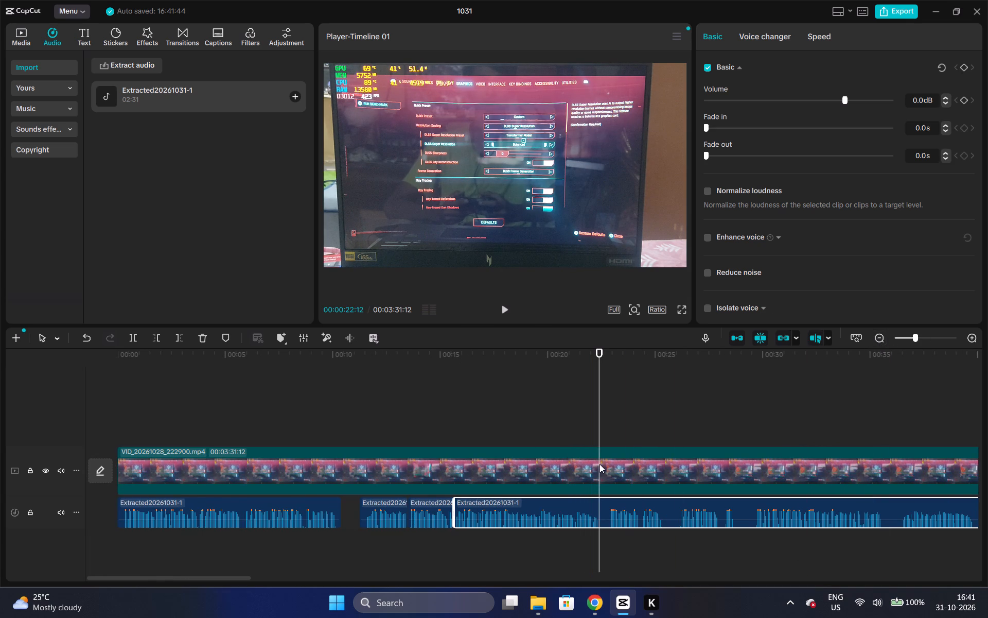
pyautogui.hotkey('ctrl', 'b')
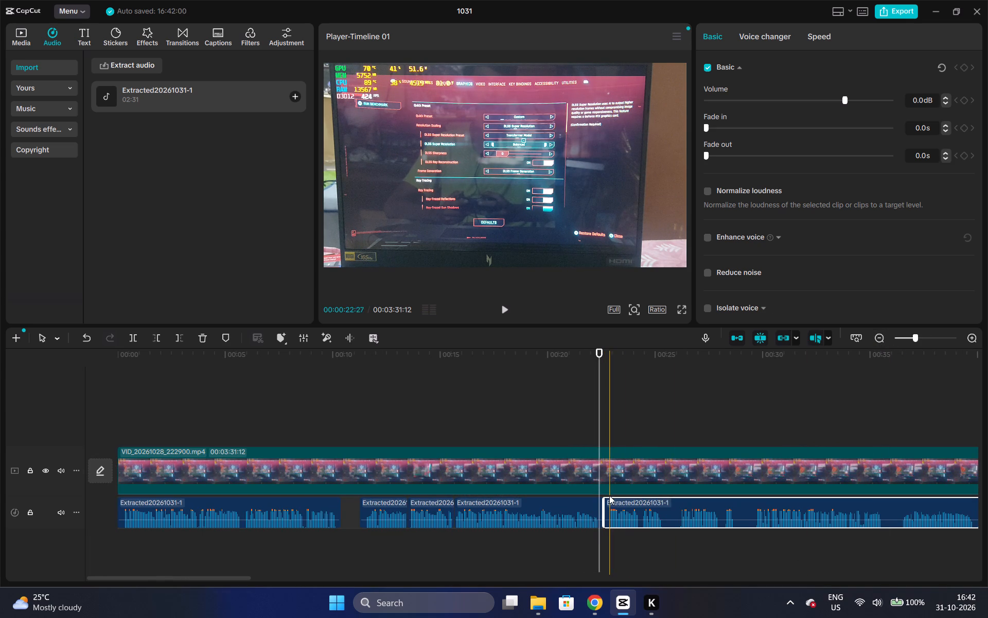
pyautogui.doubleClick(972, 337)
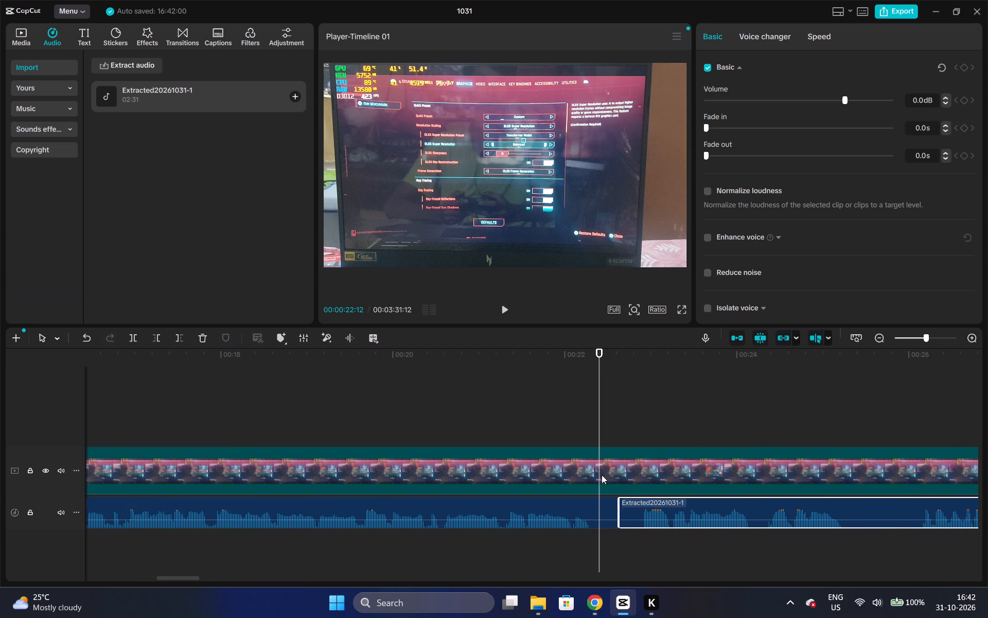
pyautogui.hotkey('ctrl', 'z')
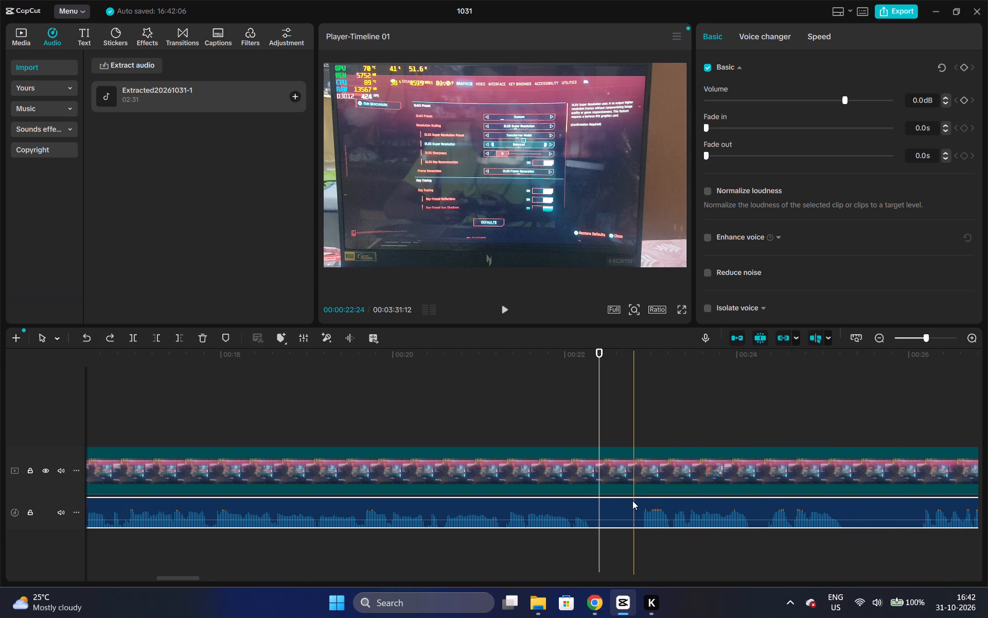
pyautogui.hotkey('ctrl', 'b')
pyautogui.click(626, 504)
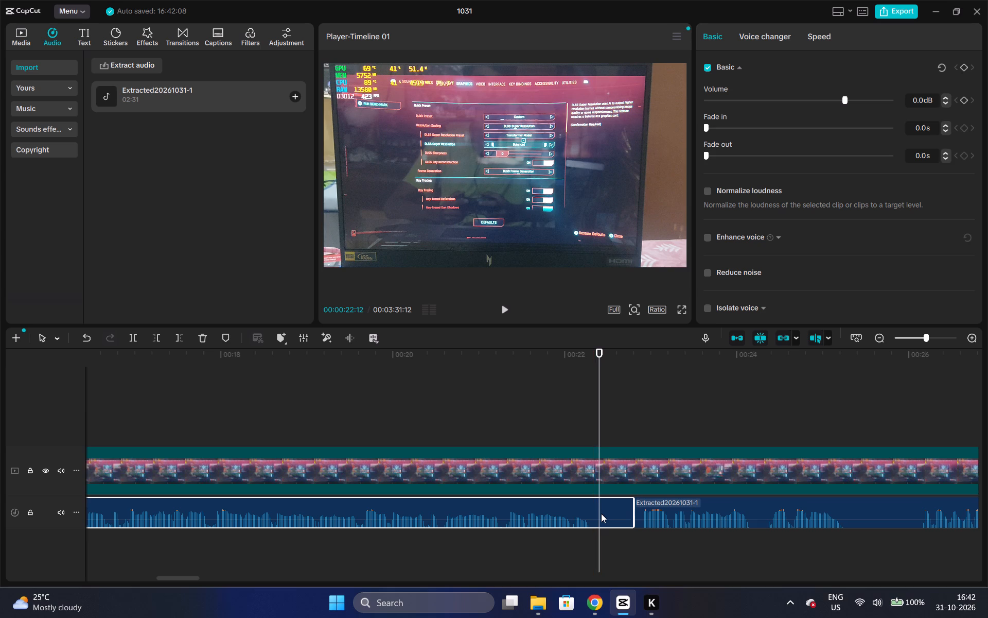
pyautogui.hotkey('ctrl', 'b')
pyautogui.hotkey('ctrl', 'x')
# Move the following audio clip back to 00:00:22:12 to close the gap, and play through the join.
pyautogui.moveTo(651, 510); pyautogui.dragTo(620, 510)
pyautogui.press('space')
pyautogui.press('space')
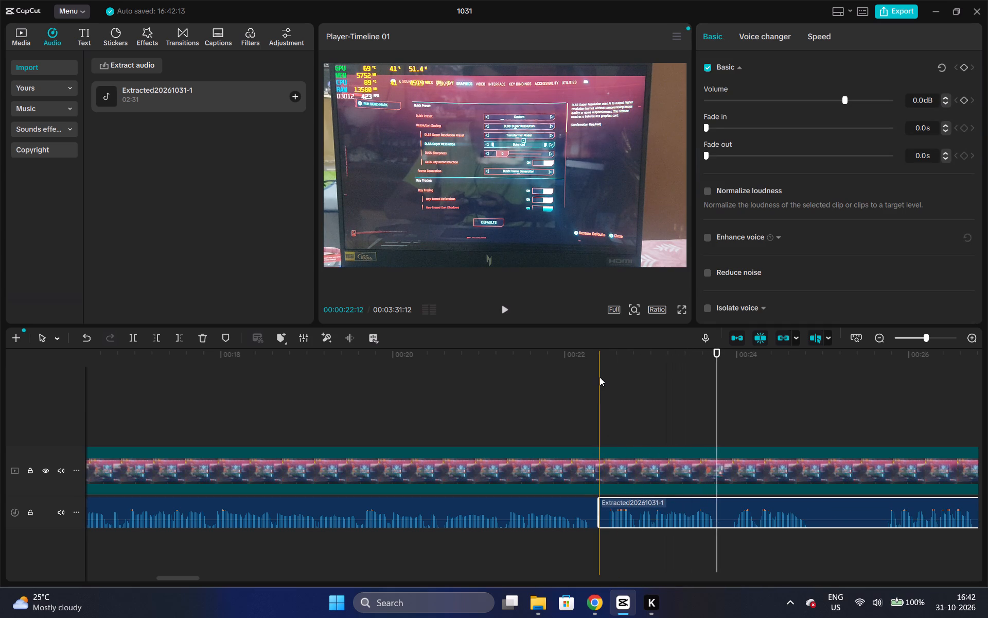
pyautogui.click(599, 377)
pyautogui.press('space')
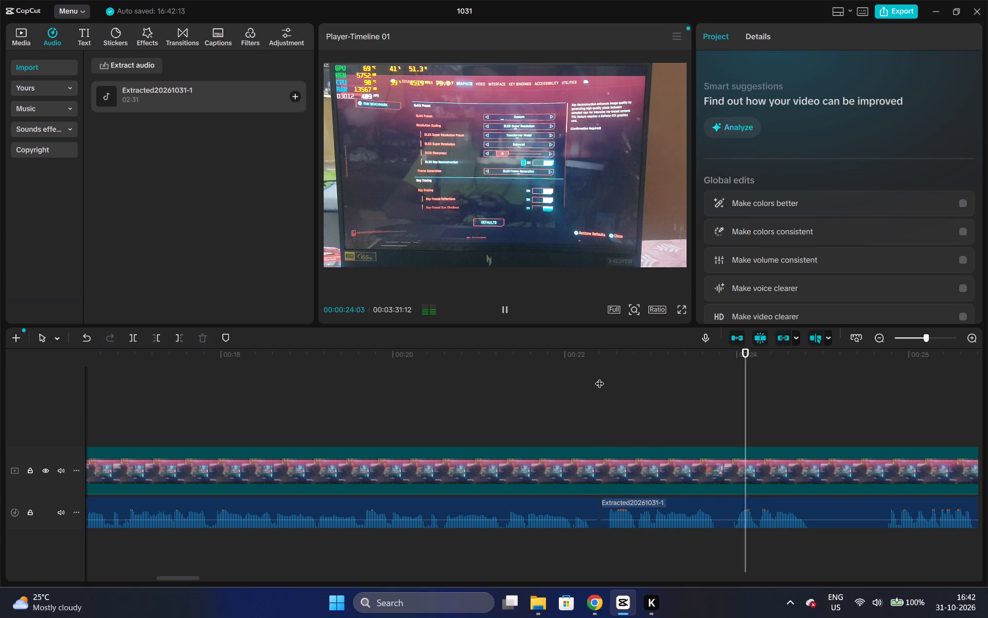
pyautogui.press('space')
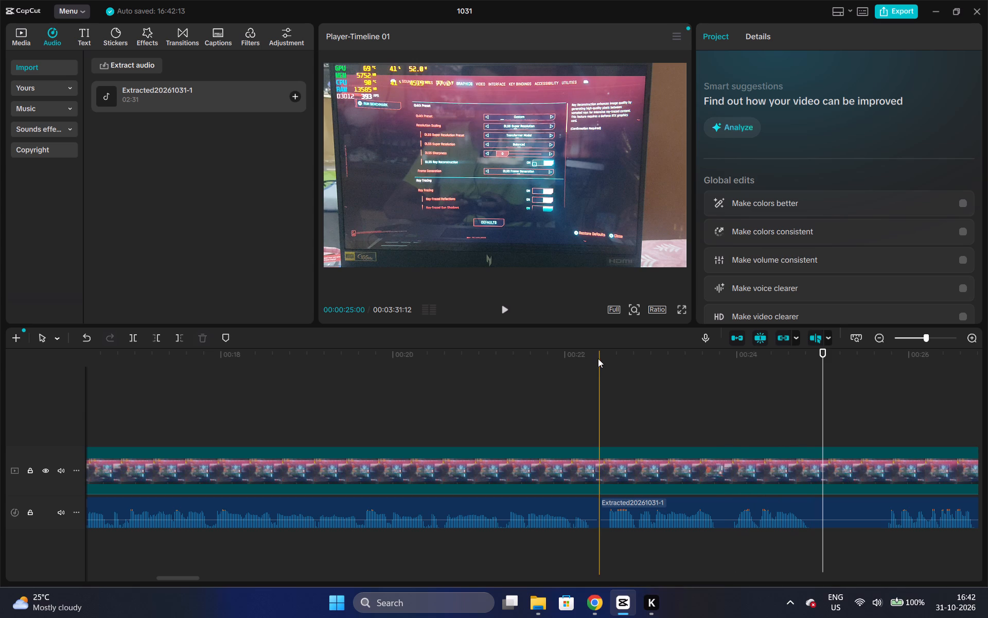
pyautogui.click(598, 358)
pyautogui.press('space')
pyautogui.press('space')
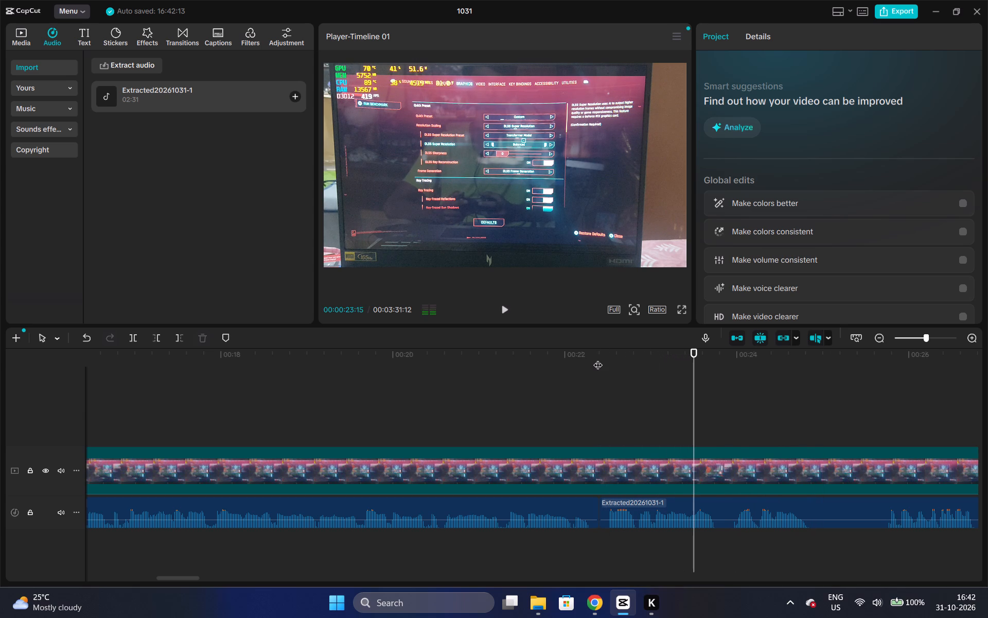
# Split the extracted audio at 00:00:23:13 and about 00:00:23:29, and cut out the segment between them.
pyautogui.click(689, 432)
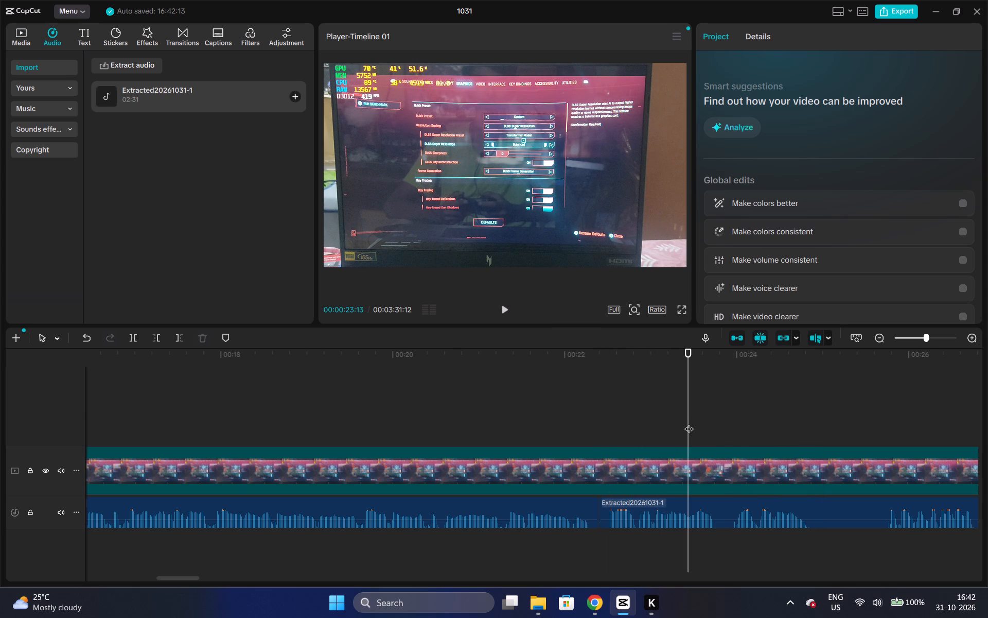
pyautogui.press('space')
pyautogui.press('space')
pyautogui.click(689, 404)
pyautogui.keyDown('ctrl'); pyautogui.click(691, 513); pyautogui.keyUp('ctrl')
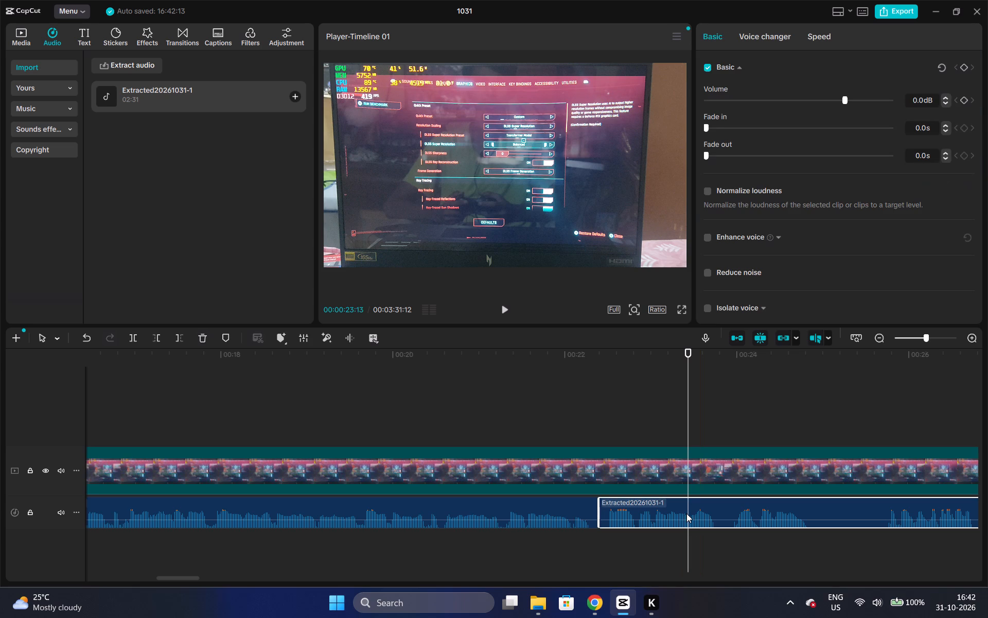
pyautogui.hotkey('ctrl', 'b')
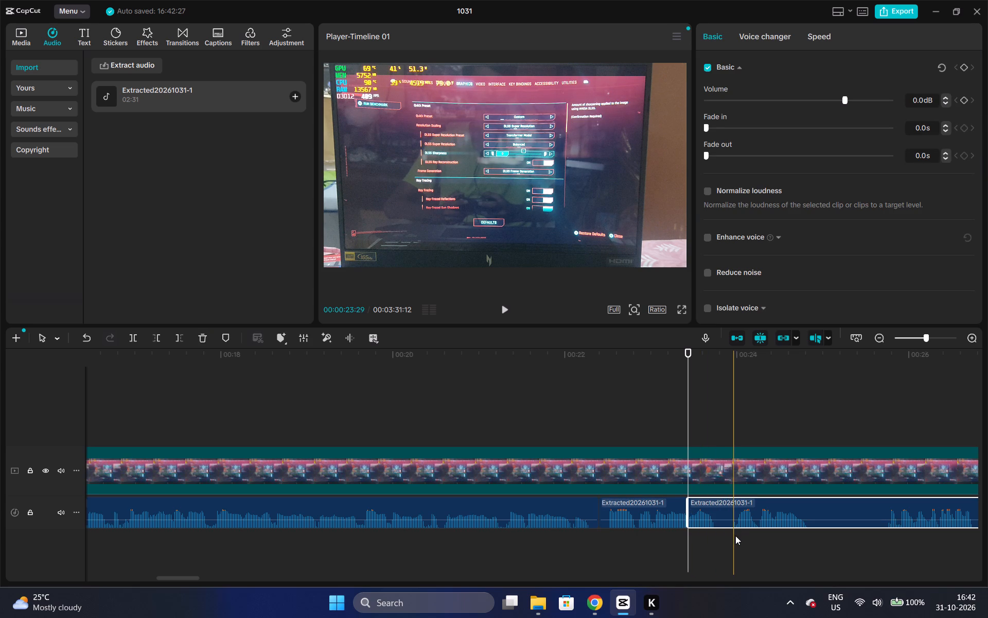
pyautogui.hotkey('ctrl', 'b')
pyautogui.click(712, 518)
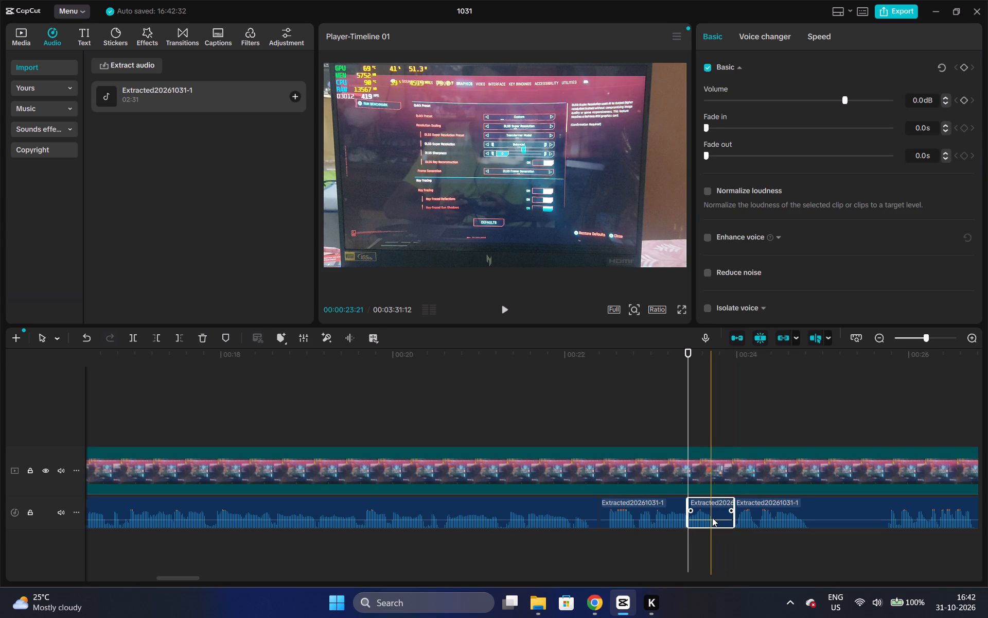
pyautogui.hotkey('ctrl', 'x')
# Move the following audio clip back to about 00:00:23:14 beside the preceding clip, and play from about 00:00:22:16 to 00:00:24:12.
pyautogui.moveTo(752, 516); pyautogui.dragTo(689, 515)
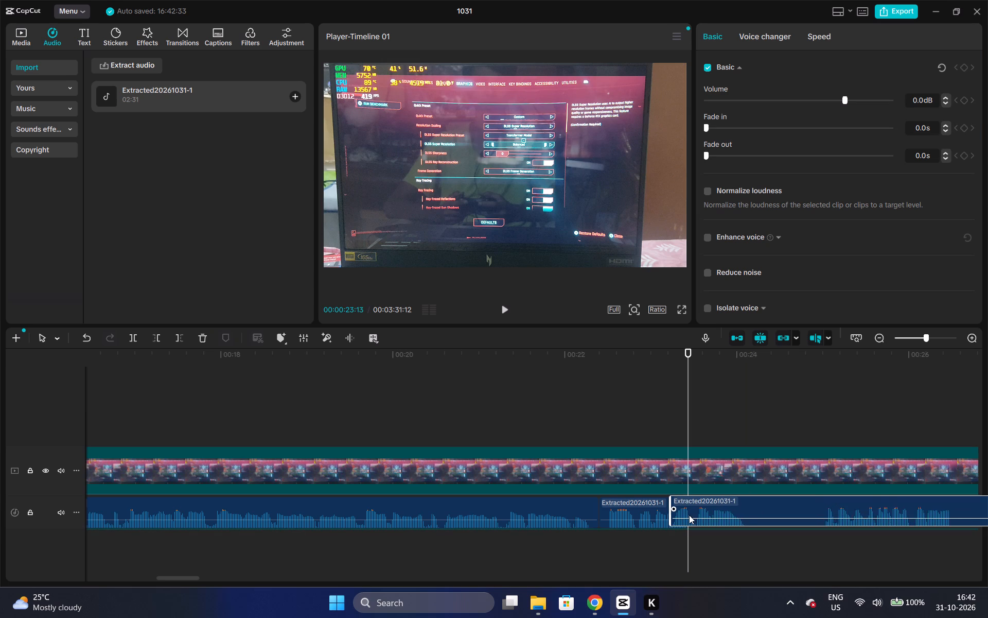
pyautogui.moveTo(689, 515); pyautogui.dragTo(700, 517)
pyautogui.moveTo(730, 522); pyautogui.dragTo(744, 478)
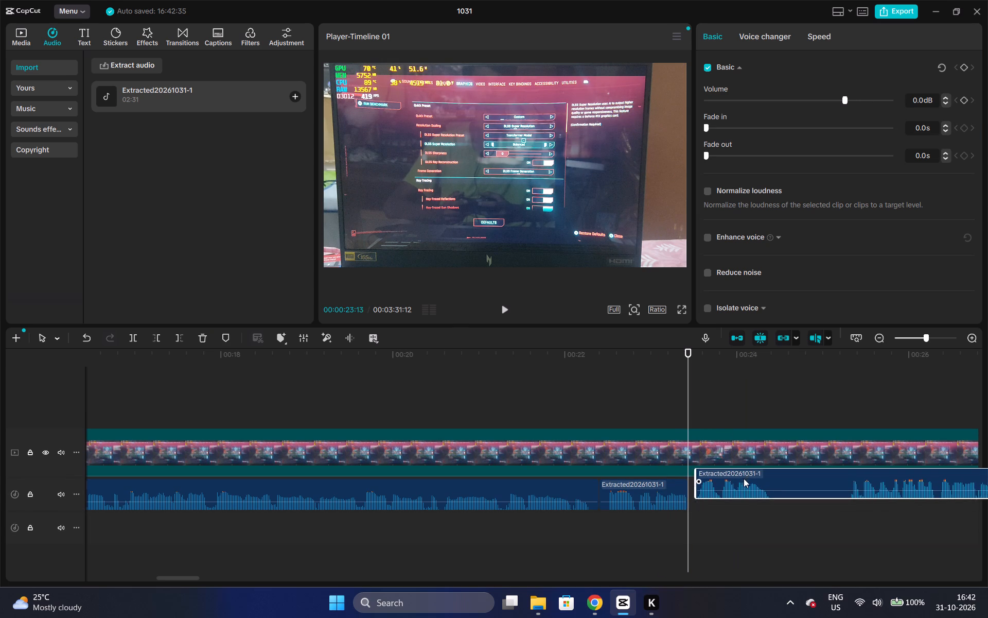
pyautogui.moveTo(744, 478); pyautogui.dragTo(740, 490)
pyautogui.click(610, 375)
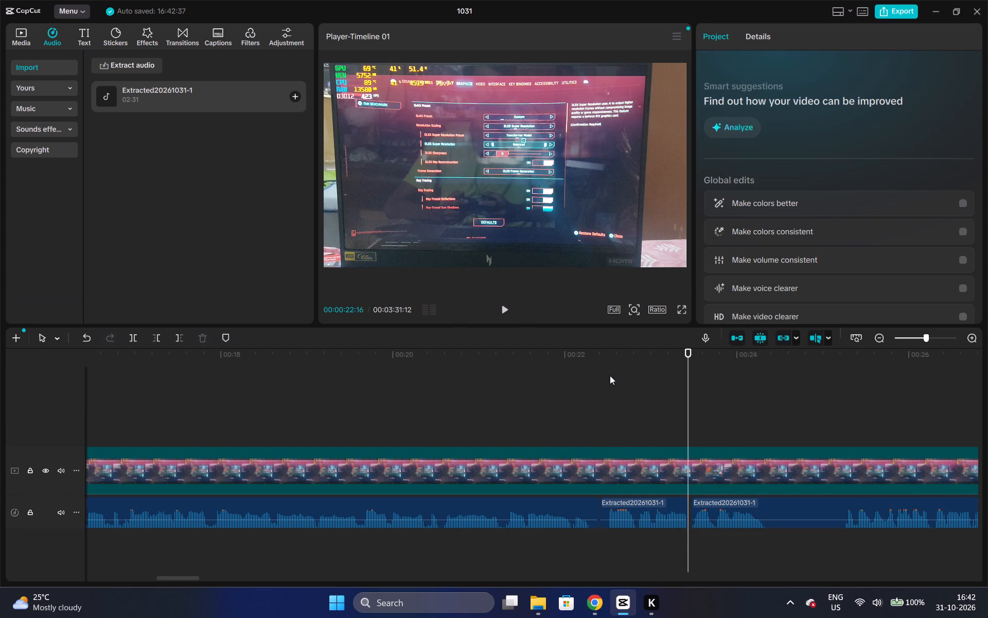
pyautogui.press('space')
pyautogui.press('space')
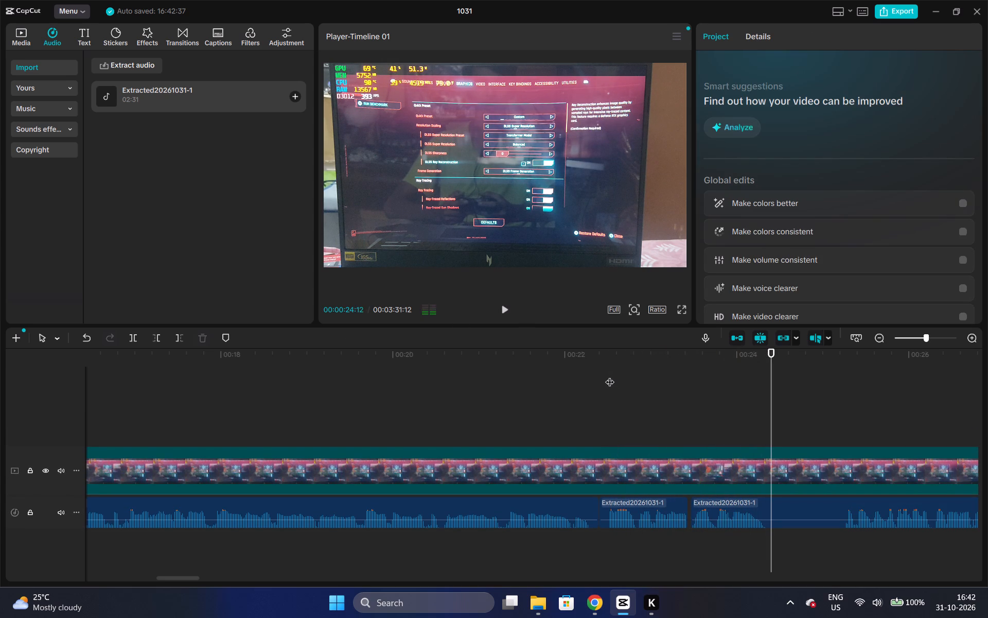
# Split the extracted audio at 00:00:24:12 and 00:00:25:03, and cut out the silent segment between them.
pyautogui.click(771, 511)
pyautogui.hotkey('ctrl', 'b')
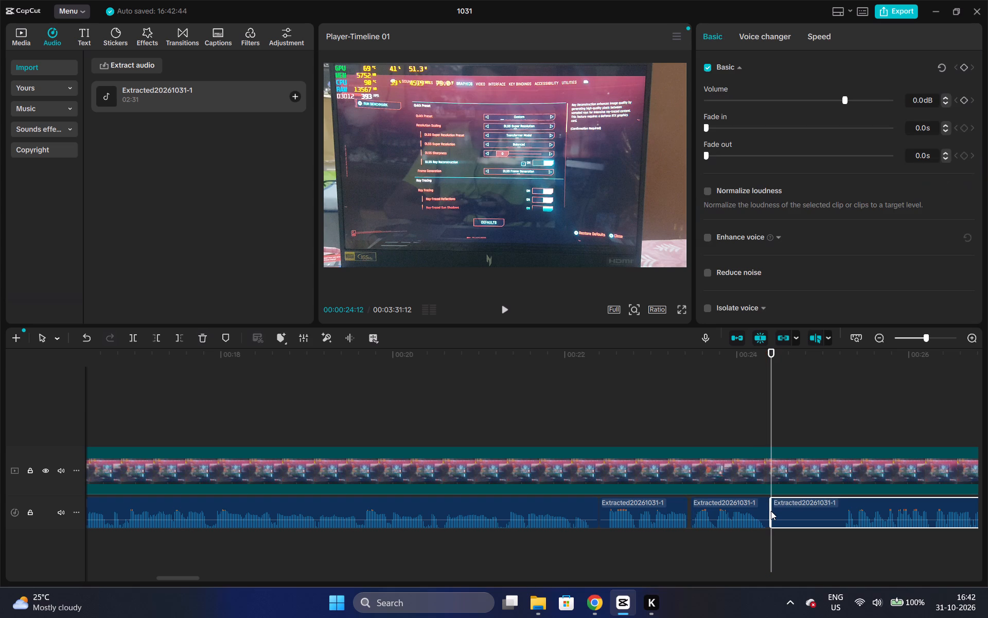
pyautogui.press('Right')
pyautogui.press('Right')
pyautogui.press('Right')
pyautogui.press('Right')
pyautogui.press('Right')
pyautogui.press('Right')
pyautogui.press('Right')
pyautogui.press('Right')
pyautogui.press('Right')
pyautogui.press('Right')
pyautogui.press('Right')
pyautogui.press('Right')
pyautogui.press('Right')
pyautogui.press('Right')
pyautogui.press('Right')
pyautogui.press('Right')
pyautogui.press('Right')
pyautogui.press('Right')
pyautogui.press('Right')
pyautogui.press('Right')
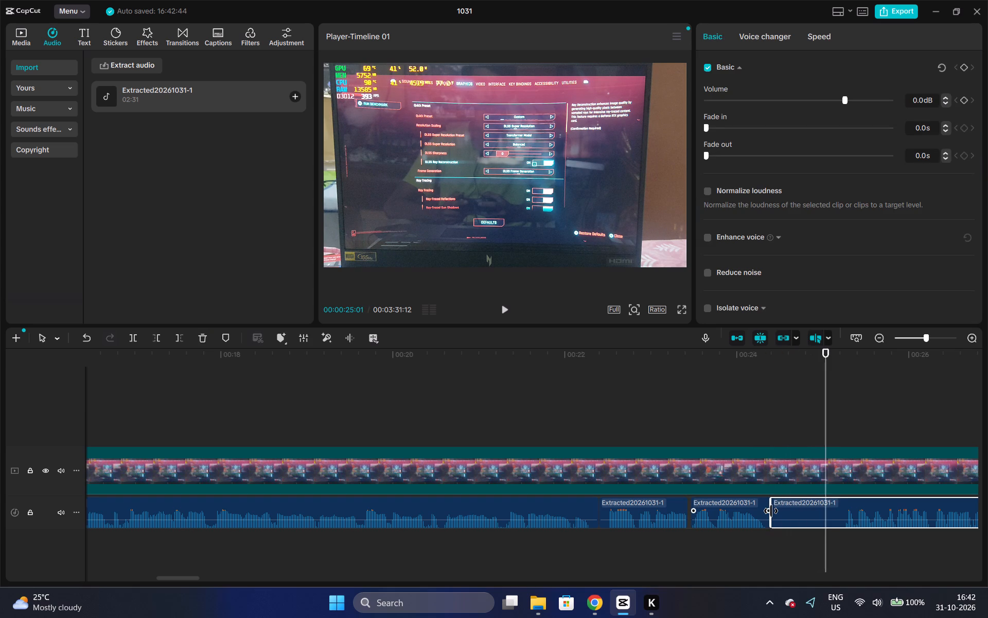
pyautogui.press('Right')
pyautogui.hotkey('ctrl', 'b')
pyautogui.click(789, 516)
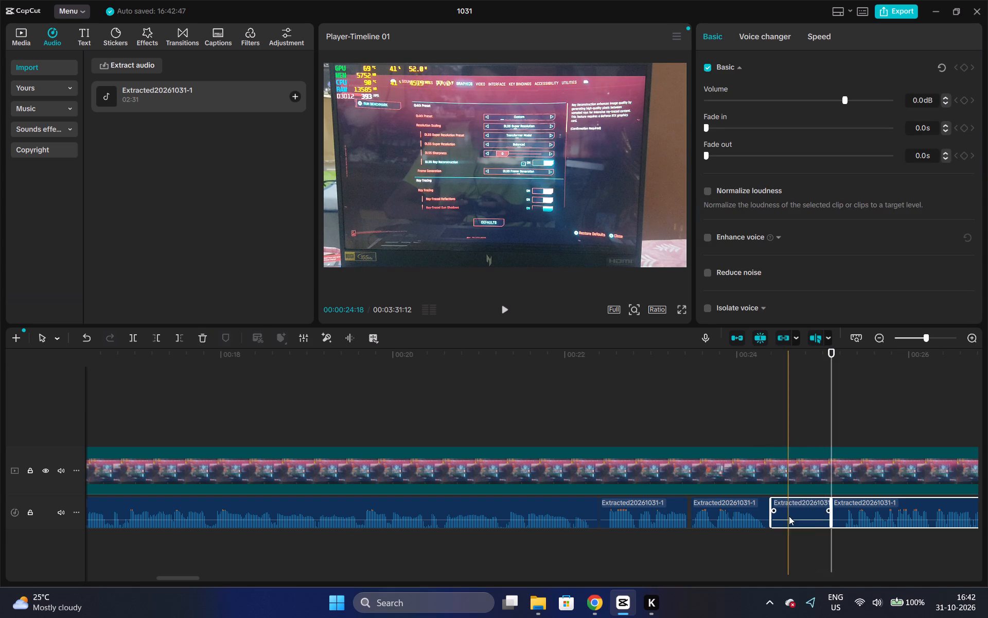
pyautogui.hotkey('ctrl', 'x')
pyautogui.hotkey('ctrl', 'z')
pyautogui.keyDown('ctrl'); pyautogui.click(873, 518); pyautogui.keyUp('ctrl')
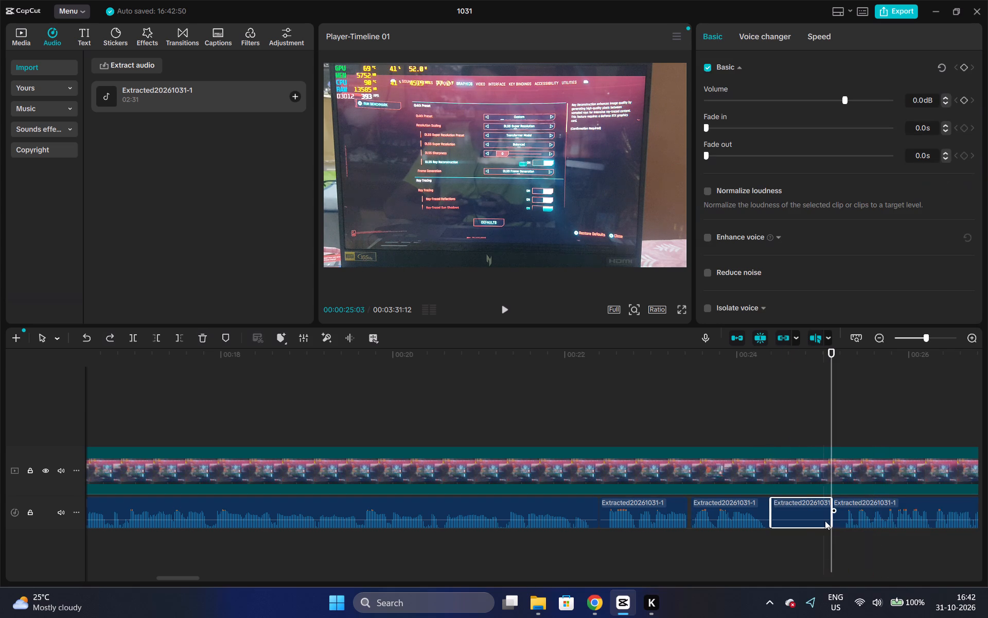
pyautogui.hotkey('ctrl', 'x')
# Move the following audio clip back to 00:00:24:12 to close the gap, and play from 00:00:24:17 to 00:00:26:11.
pyautogui.moveTo(859, 519); pyautogui.dragTo(808, 517)
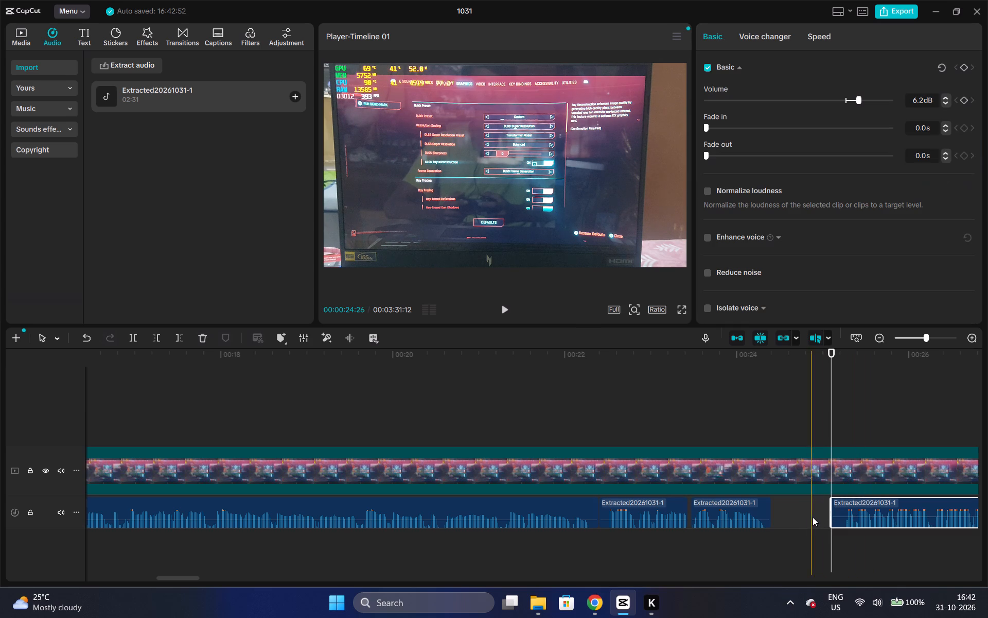
pyautogui.hotkey('ctrl', 'z')
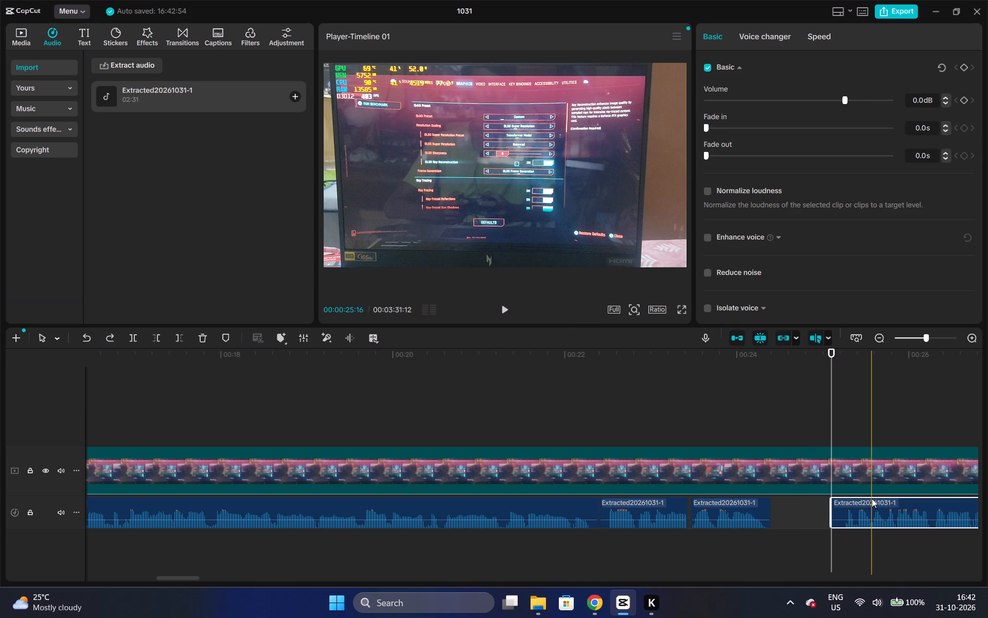
pyautogui.moveTo(872, 505); pyautogui.dragTo(813, 503)
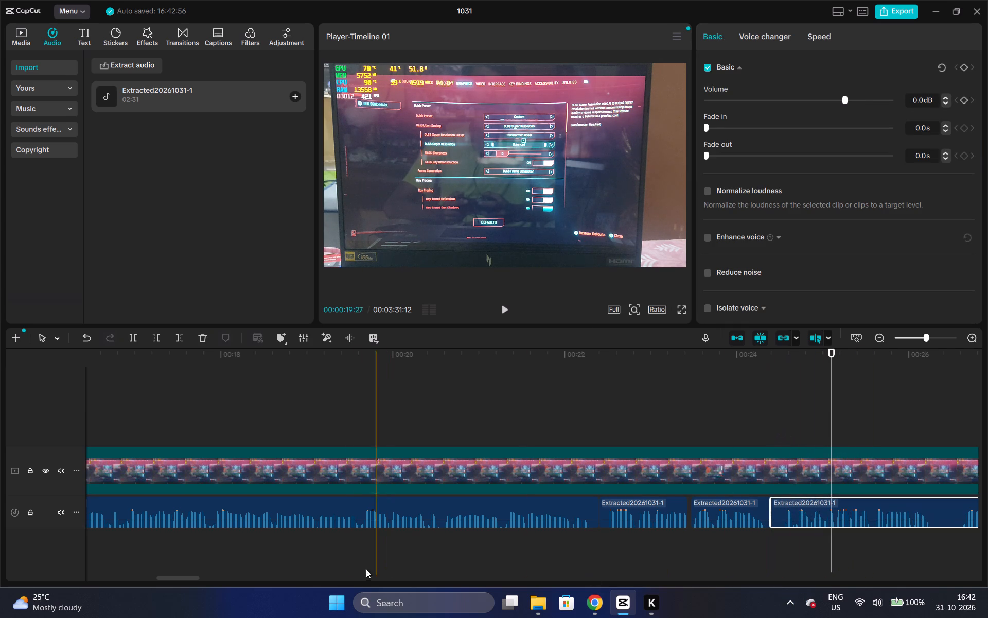
pyautogui.moveTo(182, 577); pyautogui.dragTo(213, 579)
pyautogui.click(145, 370)
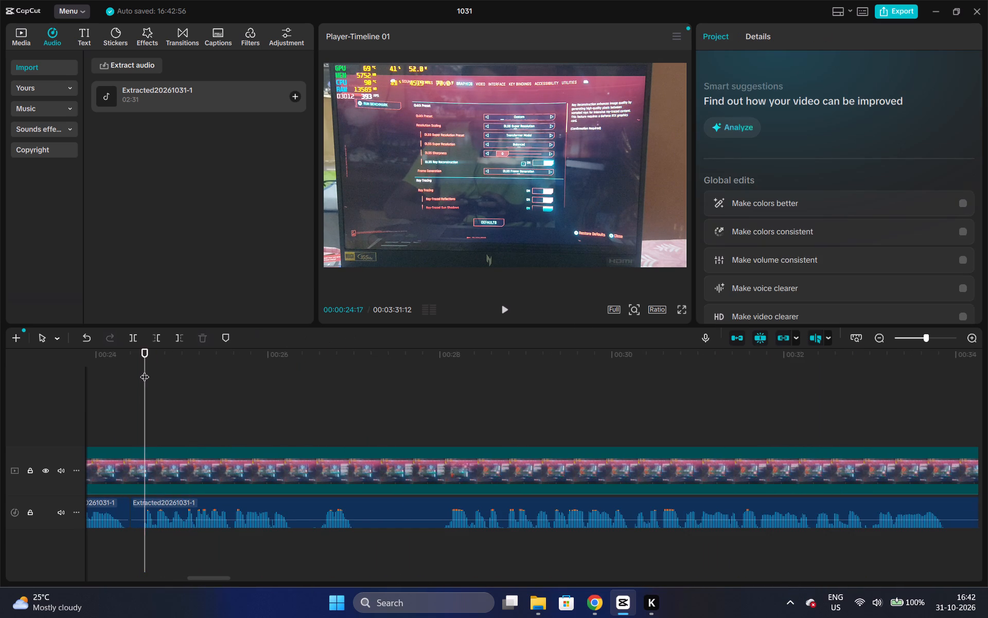
pyautogui.press('space')
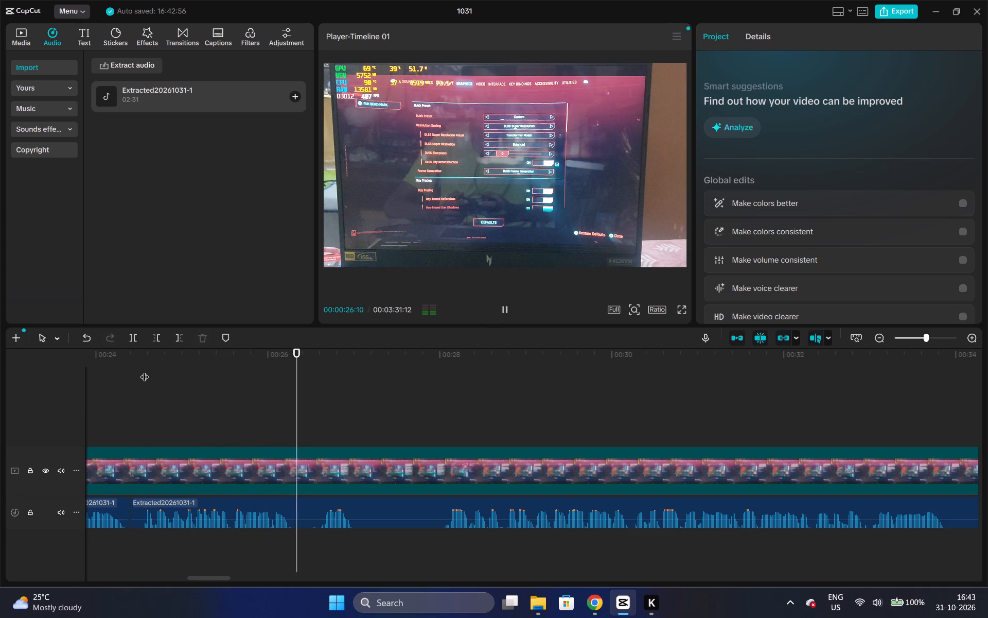
pyautogui.press('space')
# Split the extracted audio at 00:00:26:11 and about 00:00:28:00, and cut out the segment between them.
pyautogui.click(298, 510)
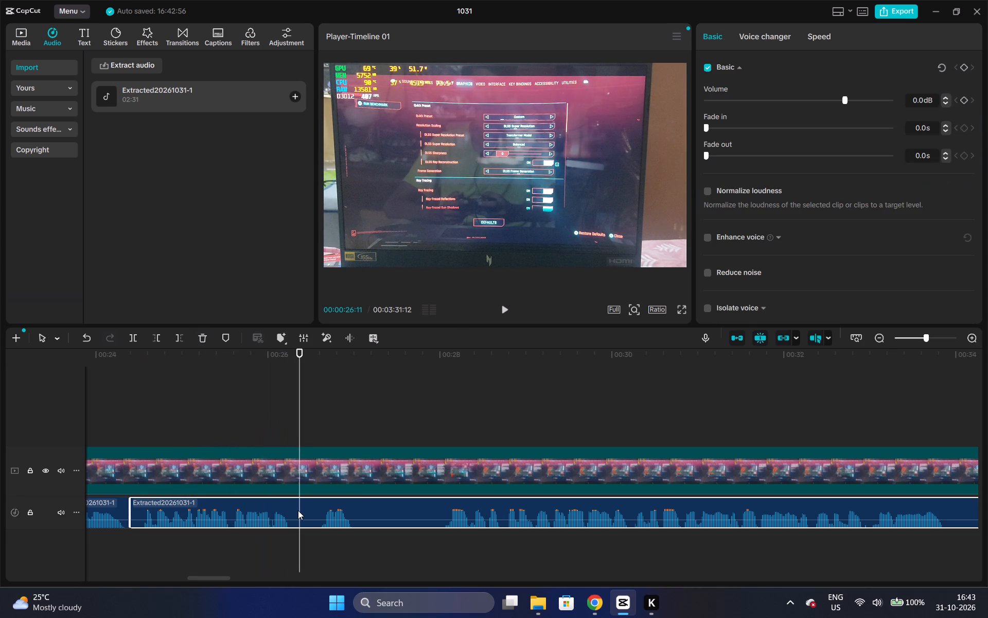
pyautogui.hotkey('ctrl', 'b')
pyautogui.press('space')
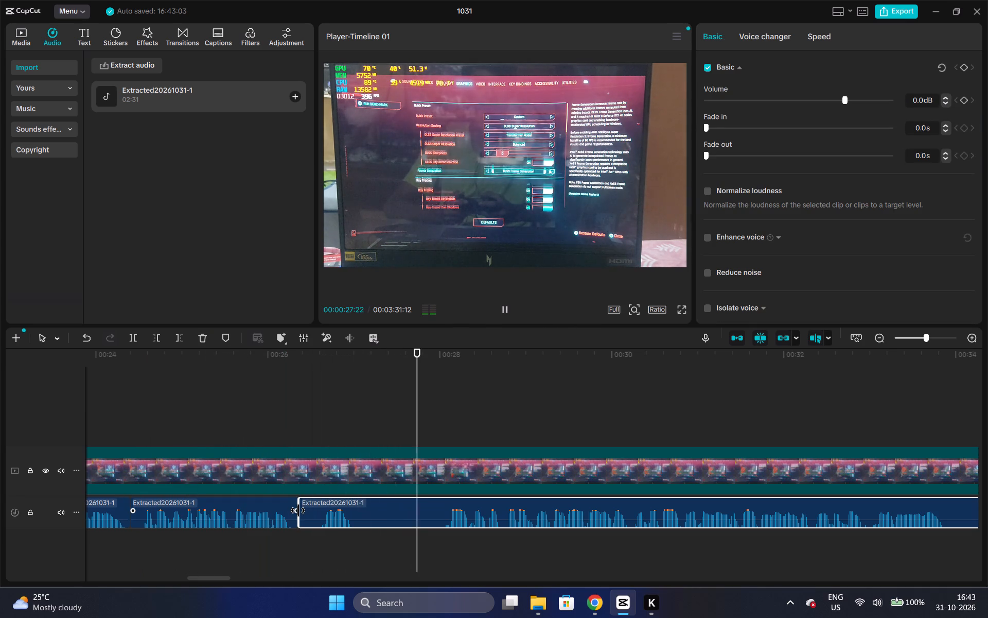
pyautogui.press('space')
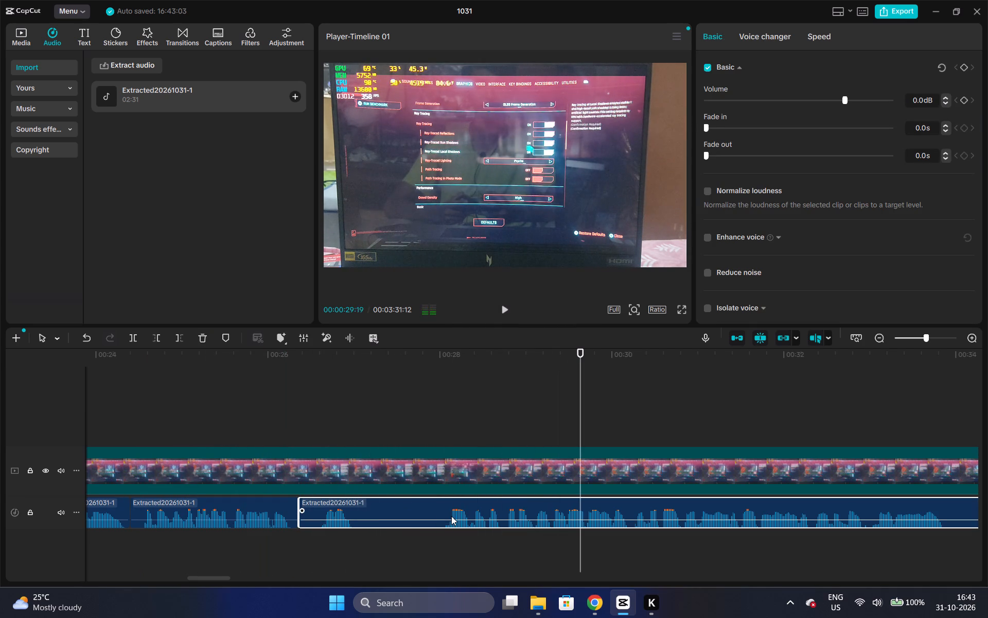
pyautogui.hotkey('ctrl', 'b')
pyautogui.click(420, 516)
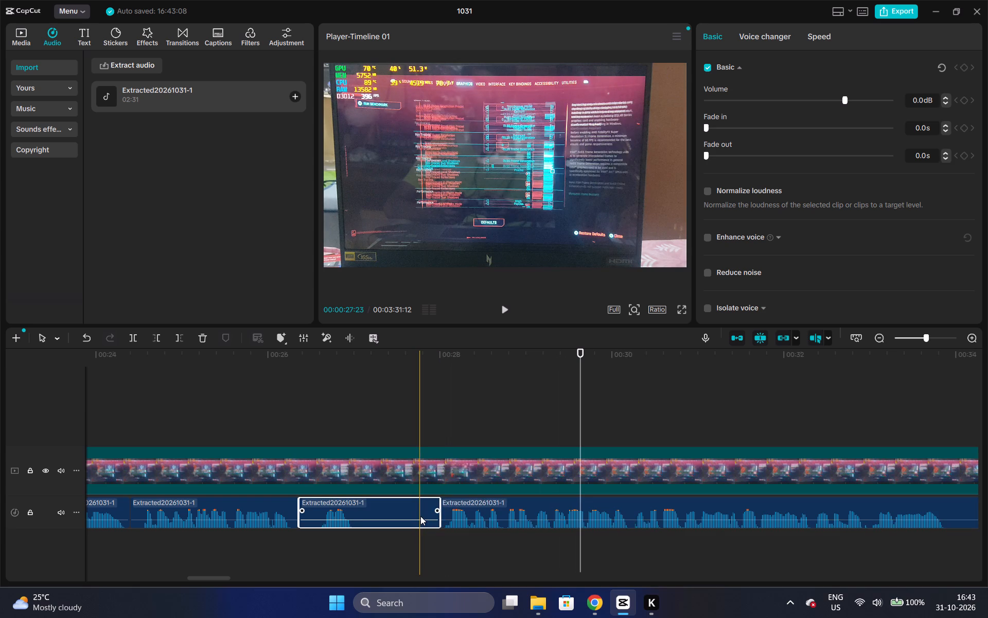
pyautogui.hotkey('ctrl', 'x')
# Move the following audio clip back to 00:00:26:11 to close the gap, and play through the join from about 00:00:26:07.
pyautogui.moveTo(499, 514); pyautogui.dragTo(364, 516)
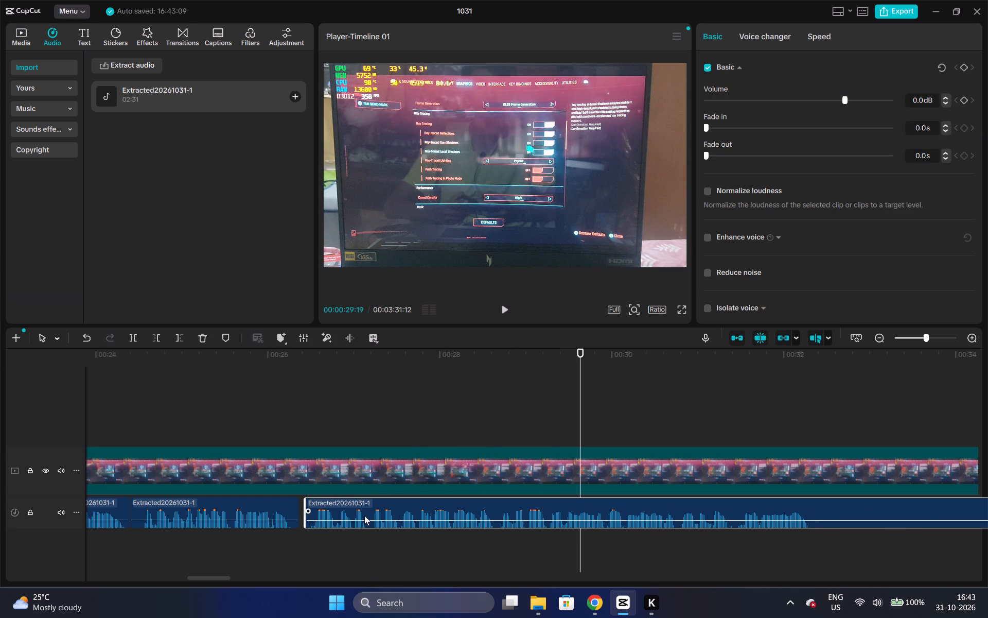
pyautogui.moveTo(364, 516); pyautogui.dragTo(359, 514)
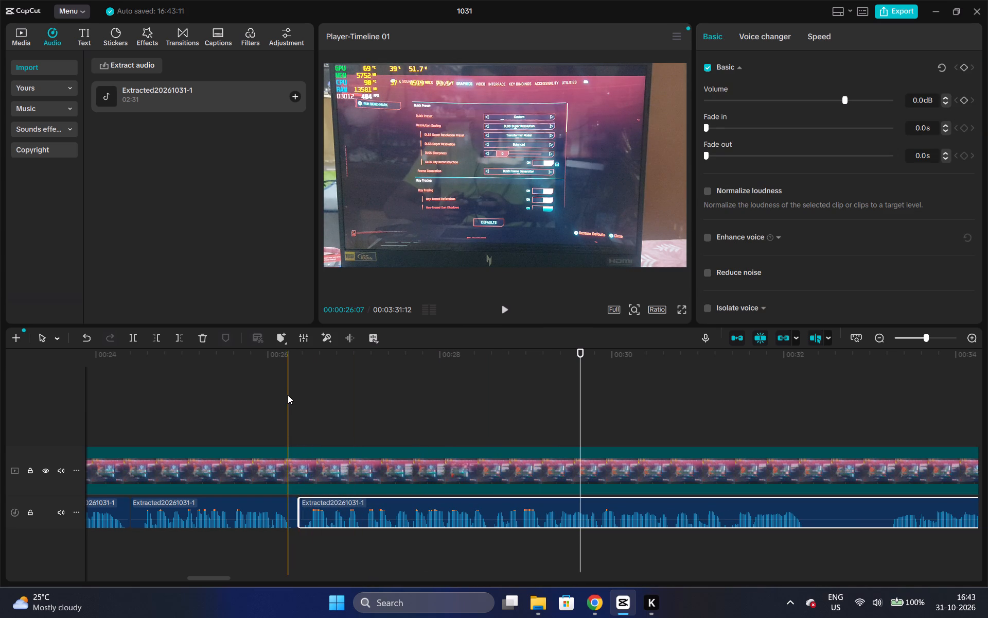
pyautogui.click(288, 395)
pyautogui.press('space')
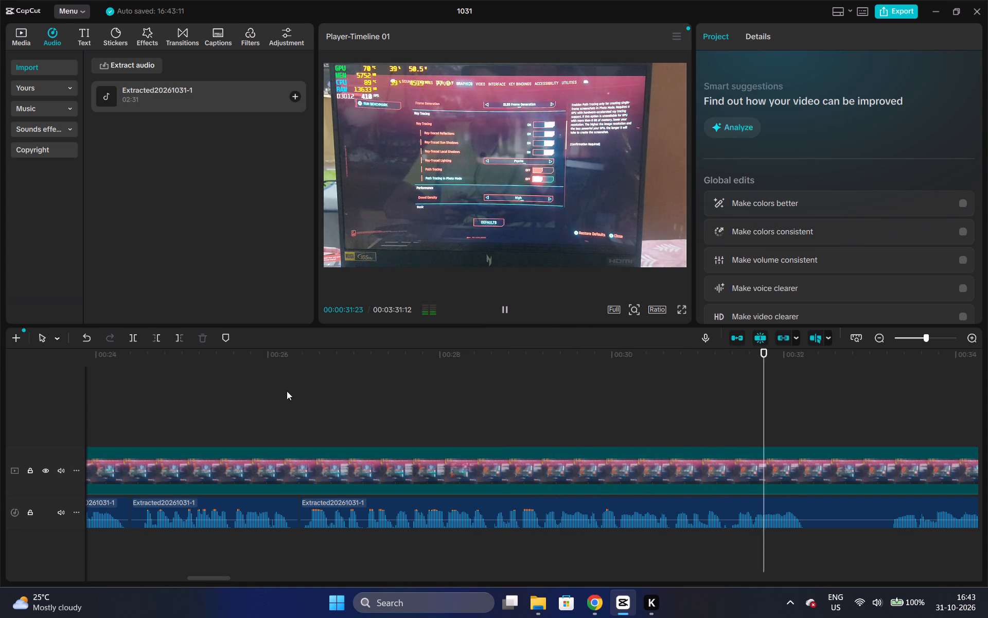
# Split the extracted audio at about 00:00:32:10 and 00:00:33:04, and cut out the silent segment between them.
pyautogui.press('space')
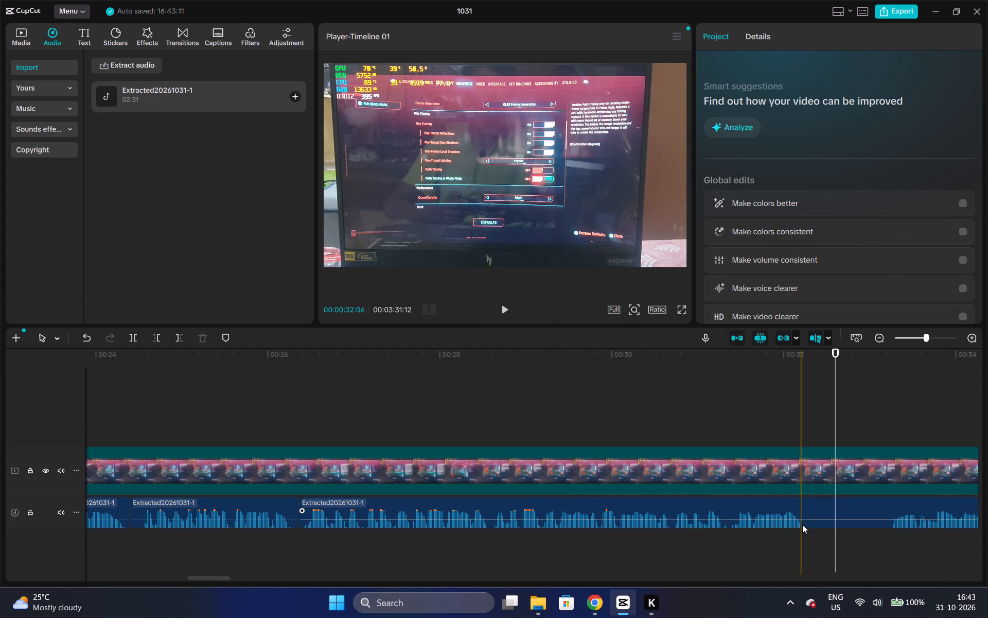
pyautogui.click(812, 516)
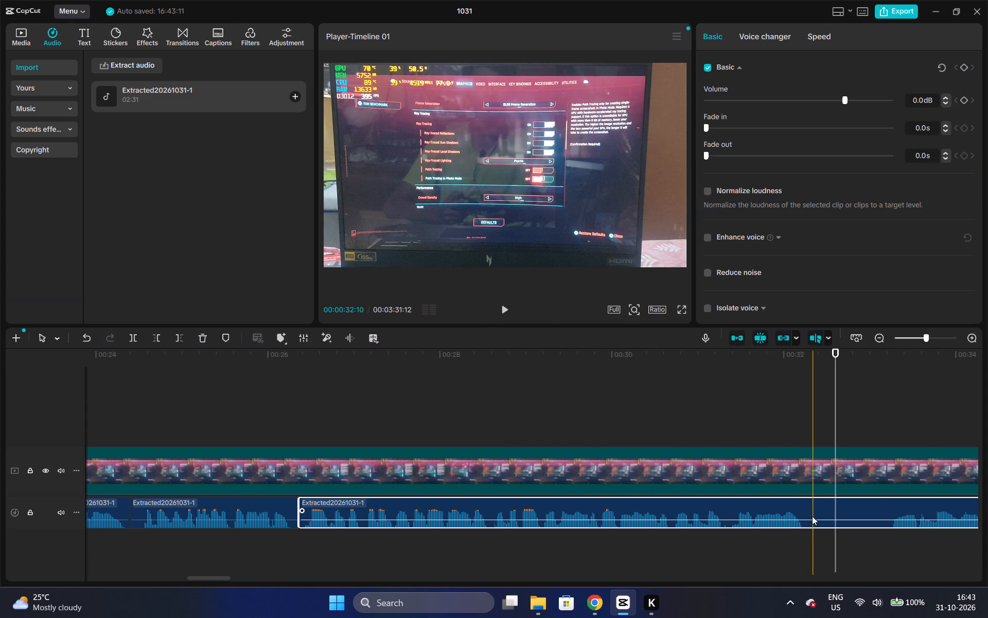
pyautogui.hotkey('ctrl', 'b')
pyautogui.press('space')
pyautogui.press('space')
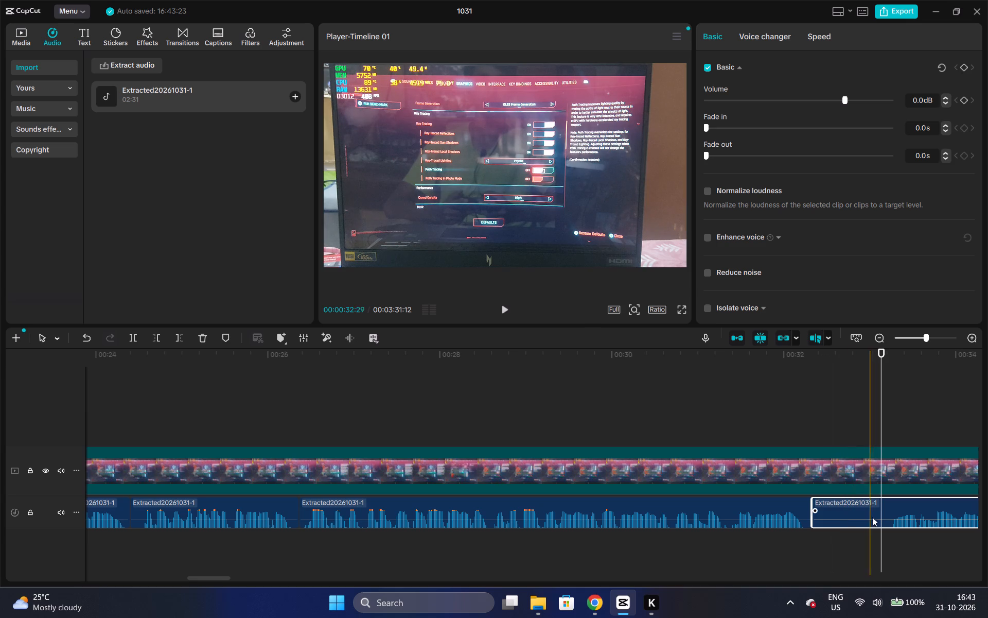
pyautogui.hotkey('ctrl', 'b')
pyautogui.click(866, 520)
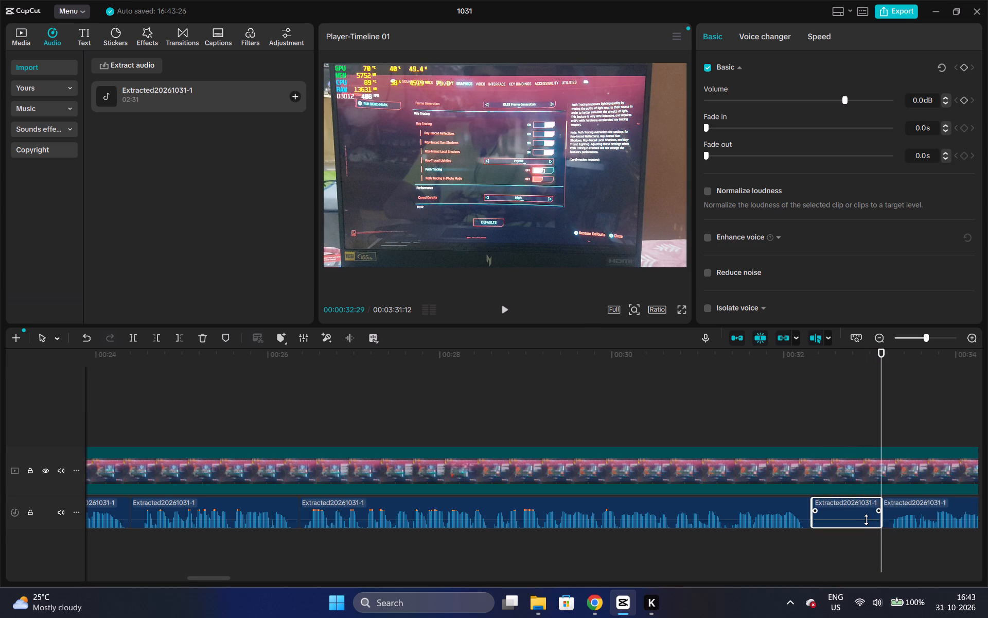
pyautogui.hotkey('ctrl', 'x')
# Move the following audio clip back to about 00:00:32:14 to narrow the gap, and play from there to 00:00:40:16.
pyautogui.moveTo(894, 513); pyautogui.dragTo(837, 516)
pyautogui.moveTo(220, 577); pyautogui.dragTo(240, 578)
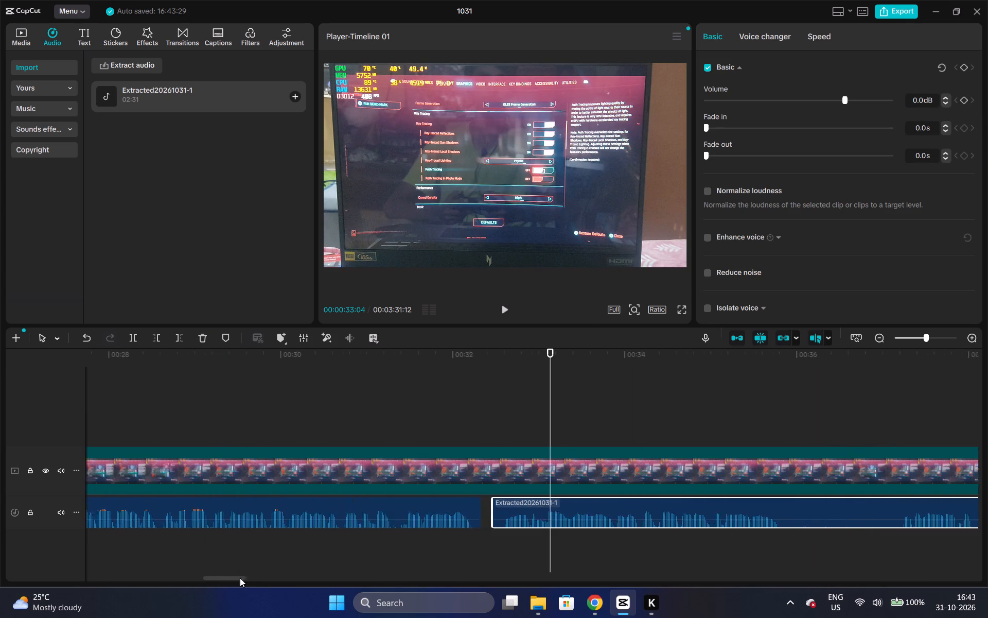
pyautogui.moveTo(240, 578); pyautogui.dragTo(248, 579)
pyautogui.click(252, 385)
pyautogui.press('space')
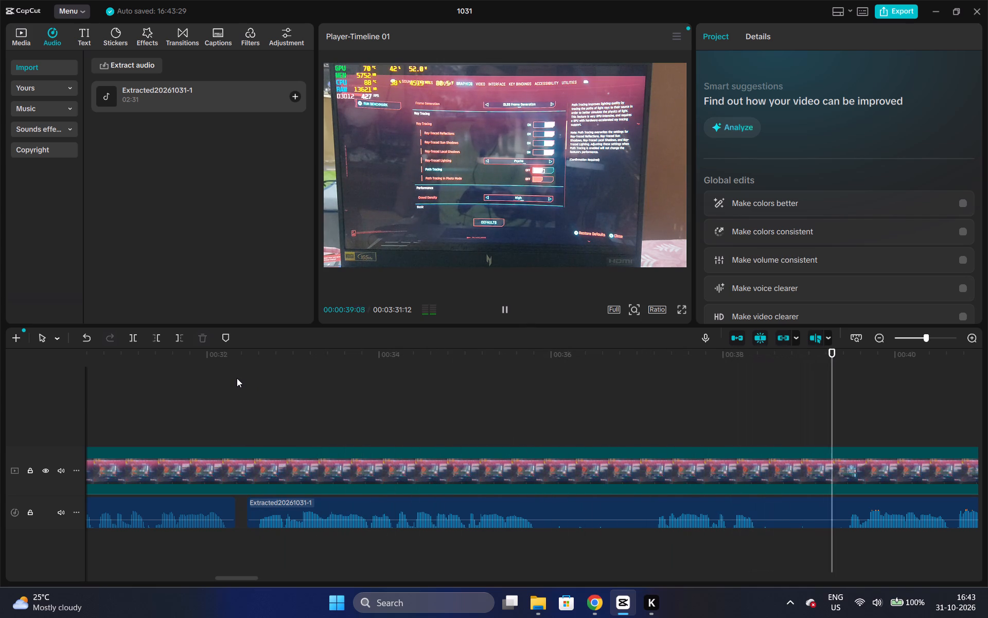
pyautogui.press('space')
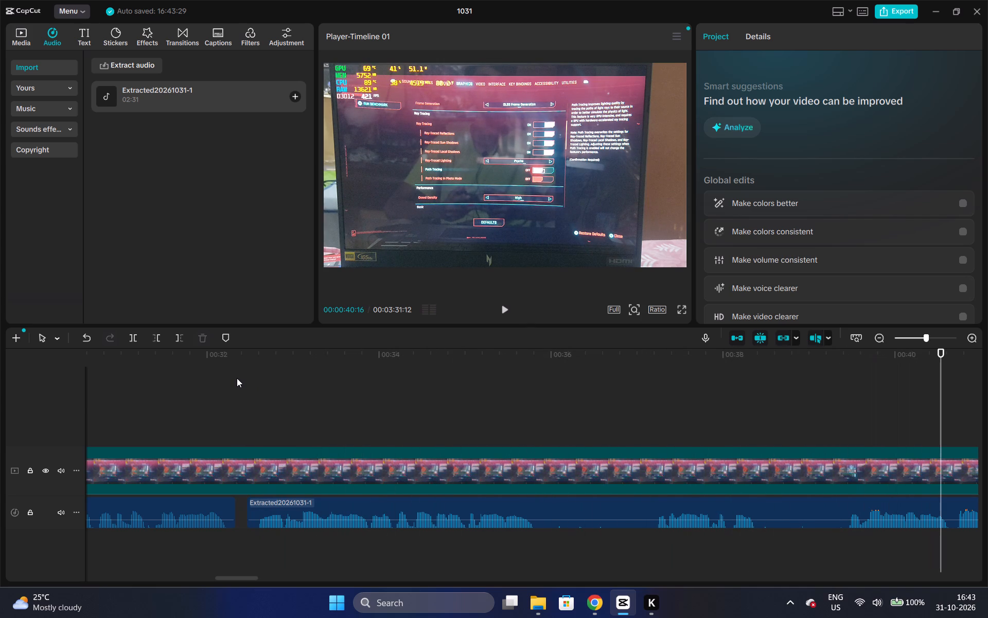
# Split the extracted audio at about 00:00:39:13.
pyautogui.click(847, 518)
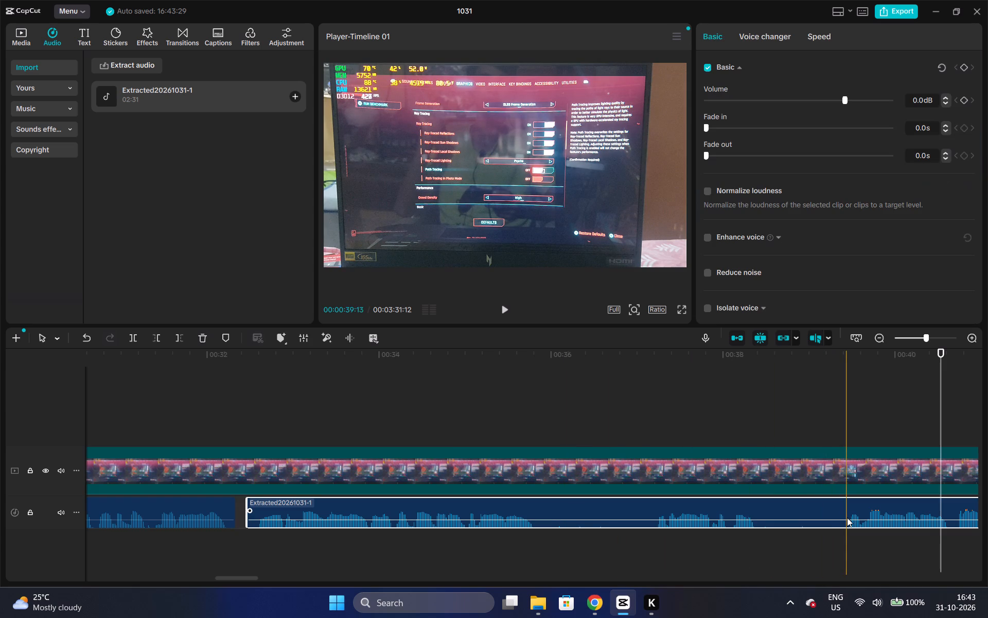
pyautogui.hotkey('ctrl', 'b')
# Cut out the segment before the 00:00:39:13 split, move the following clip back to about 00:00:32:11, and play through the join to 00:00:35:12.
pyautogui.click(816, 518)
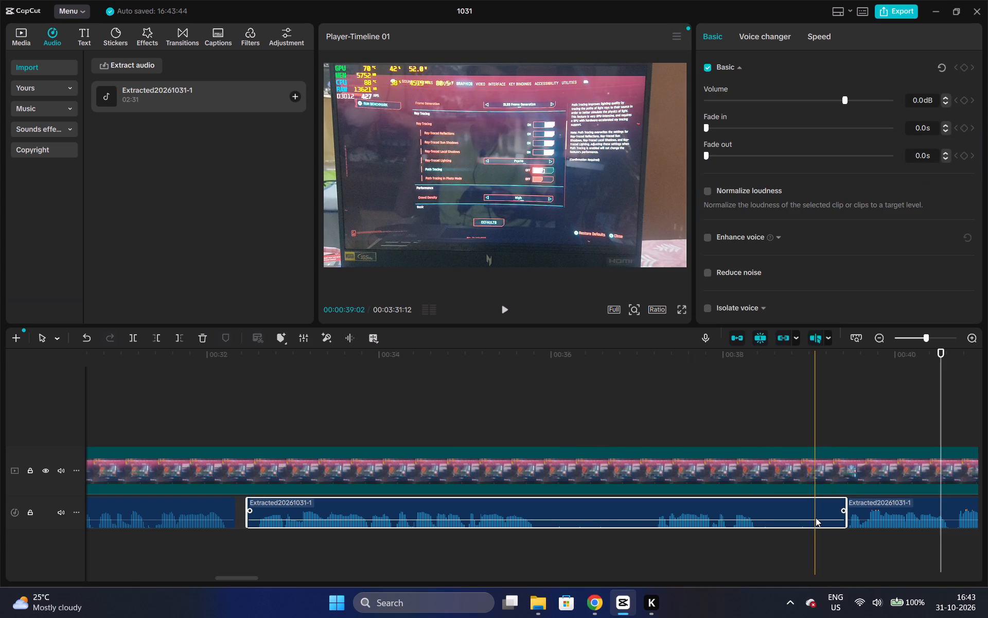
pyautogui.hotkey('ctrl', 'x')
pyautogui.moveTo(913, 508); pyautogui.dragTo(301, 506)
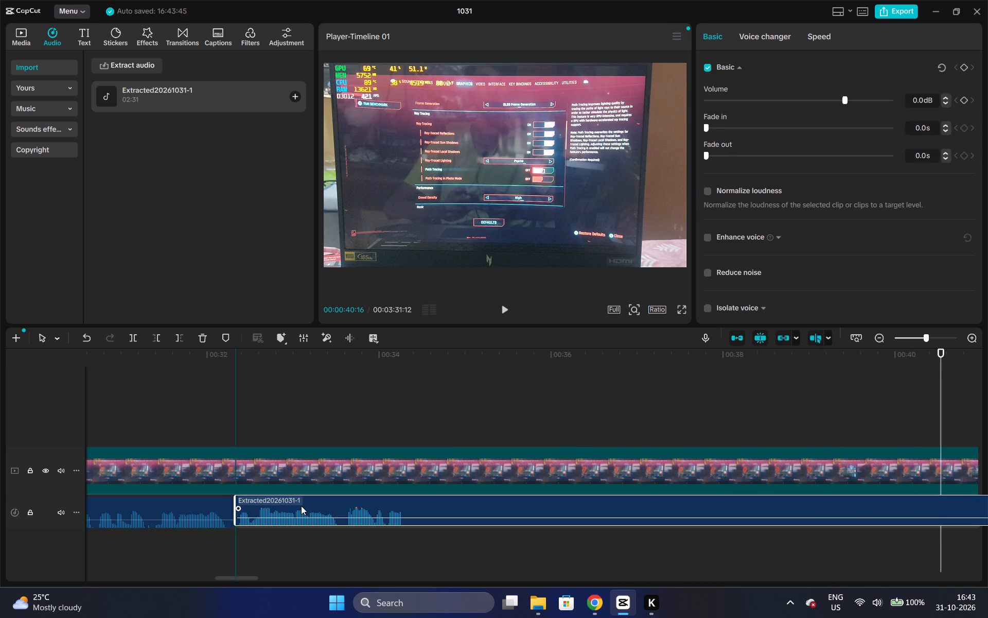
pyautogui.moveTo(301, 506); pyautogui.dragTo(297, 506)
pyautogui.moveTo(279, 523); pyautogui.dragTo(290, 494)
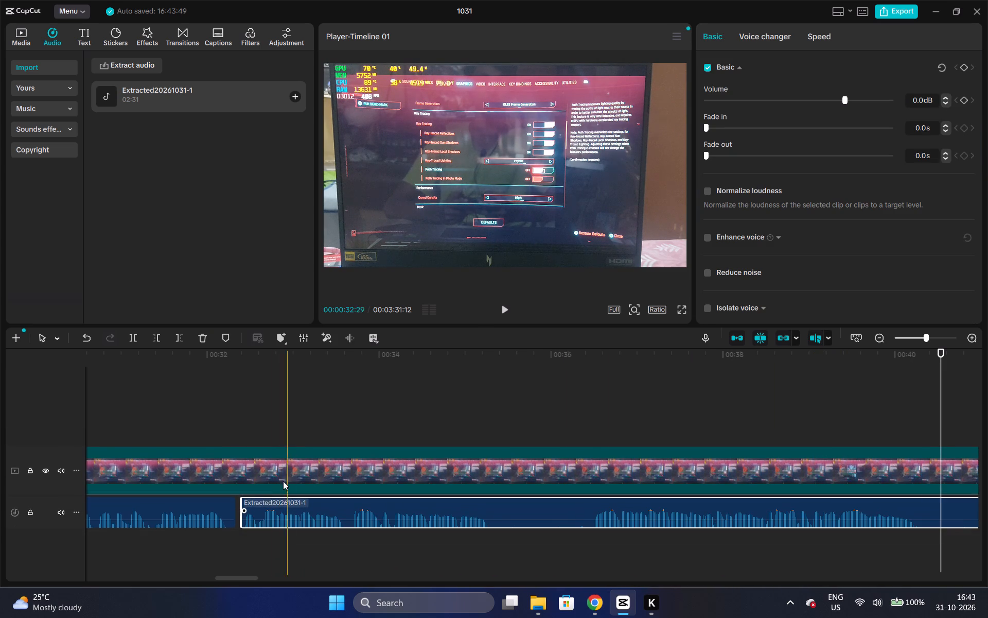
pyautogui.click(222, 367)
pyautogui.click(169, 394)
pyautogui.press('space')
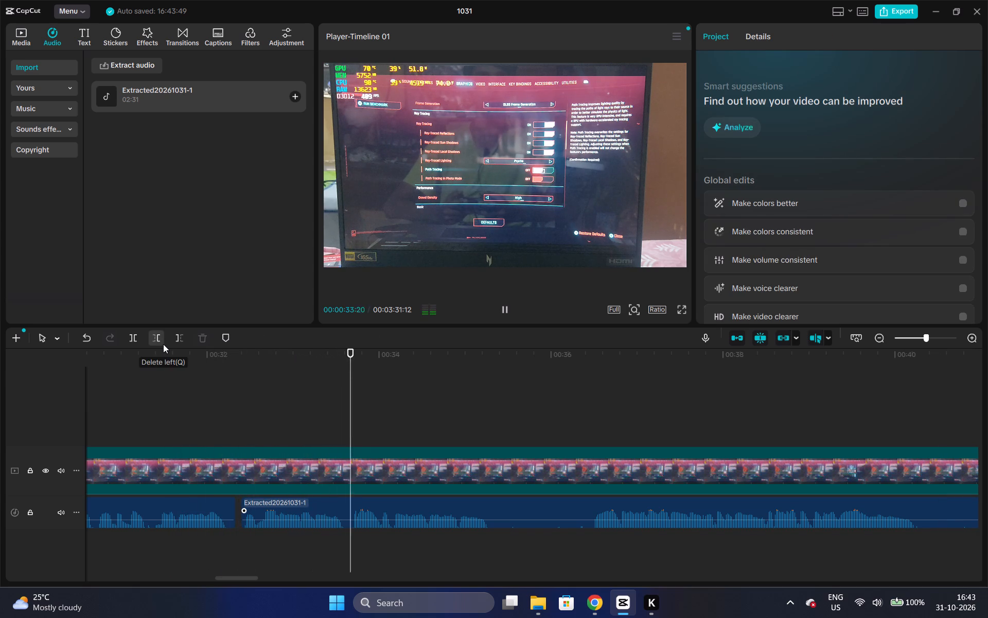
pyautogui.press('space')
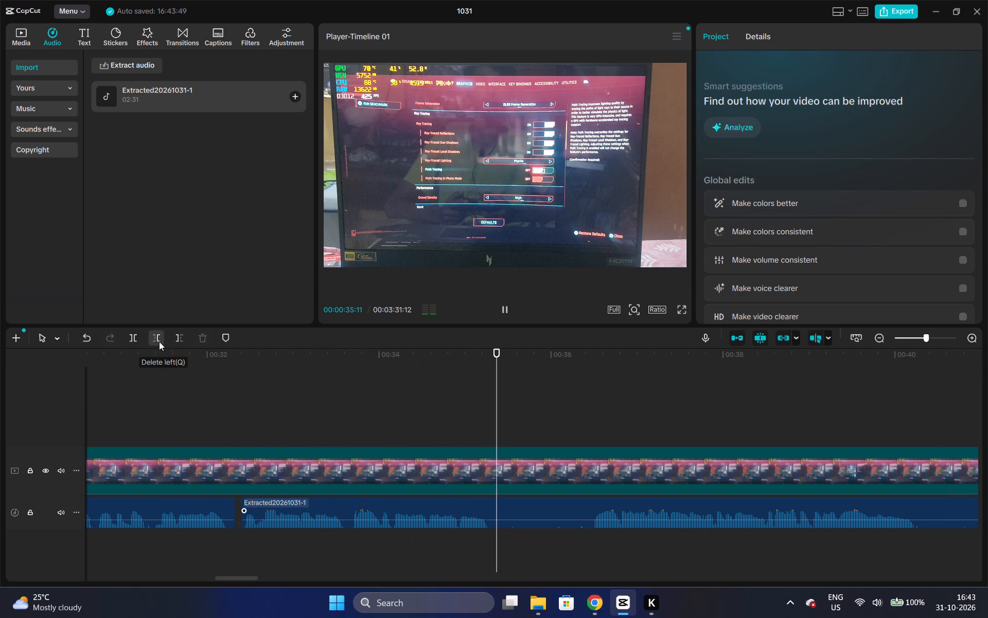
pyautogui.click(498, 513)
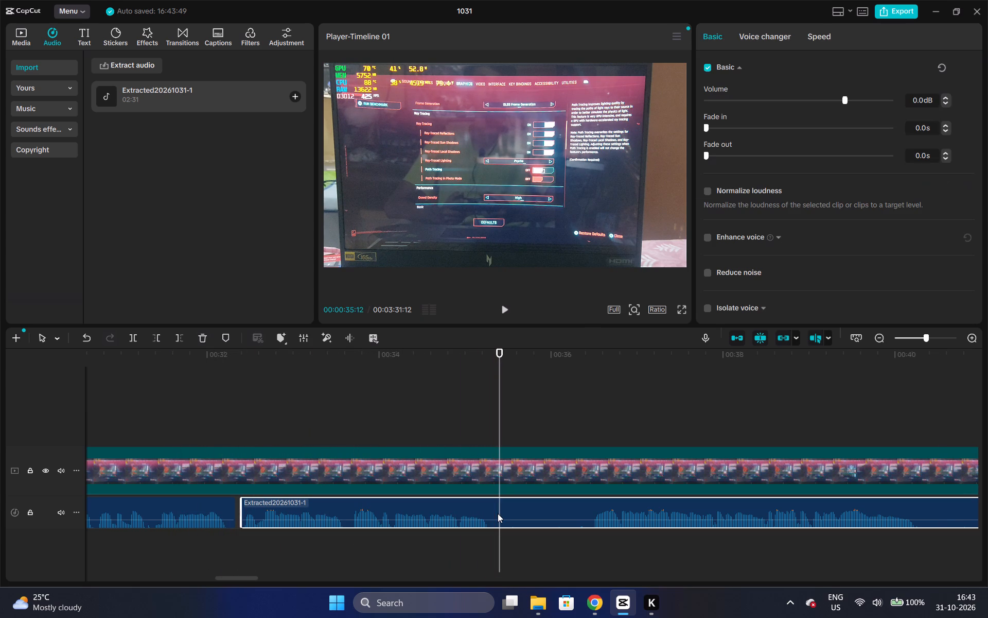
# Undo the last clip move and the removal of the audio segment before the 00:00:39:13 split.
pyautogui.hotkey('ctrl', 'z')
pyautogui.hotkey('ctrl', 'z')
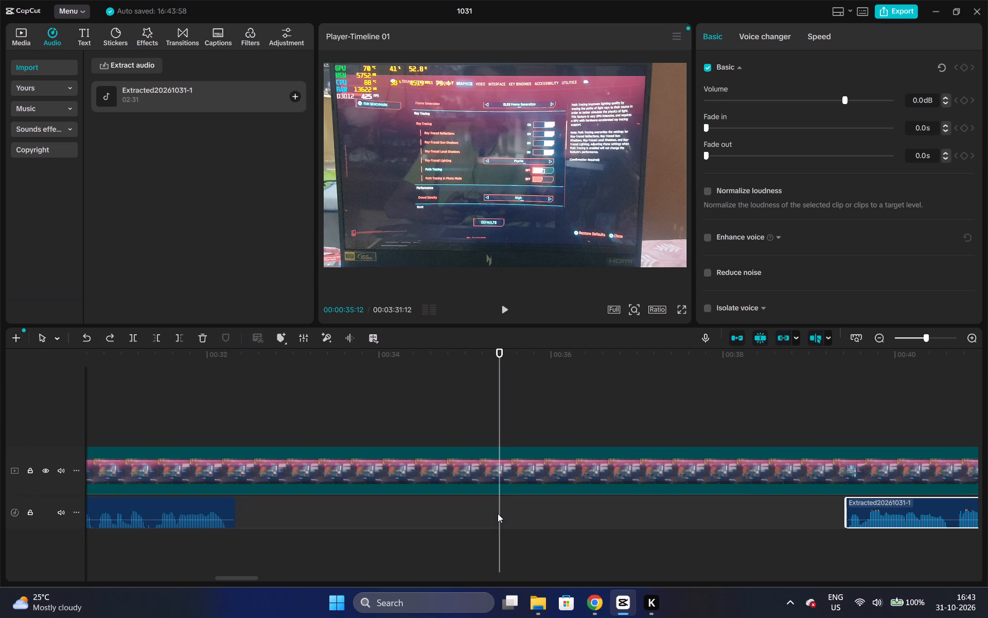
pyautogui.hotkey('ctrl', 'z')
# Play the restored audio passage from about 00:00:32:17 to 00:00:38:19.
pyautogui.click(257, 377)
pyautogui.press('space')
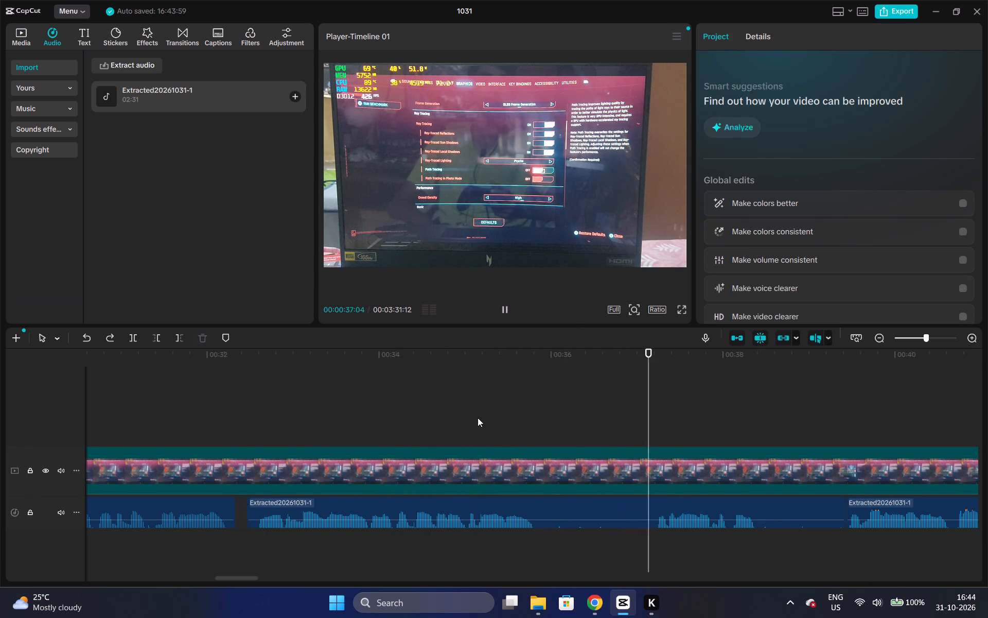
pyautogui.press('space')
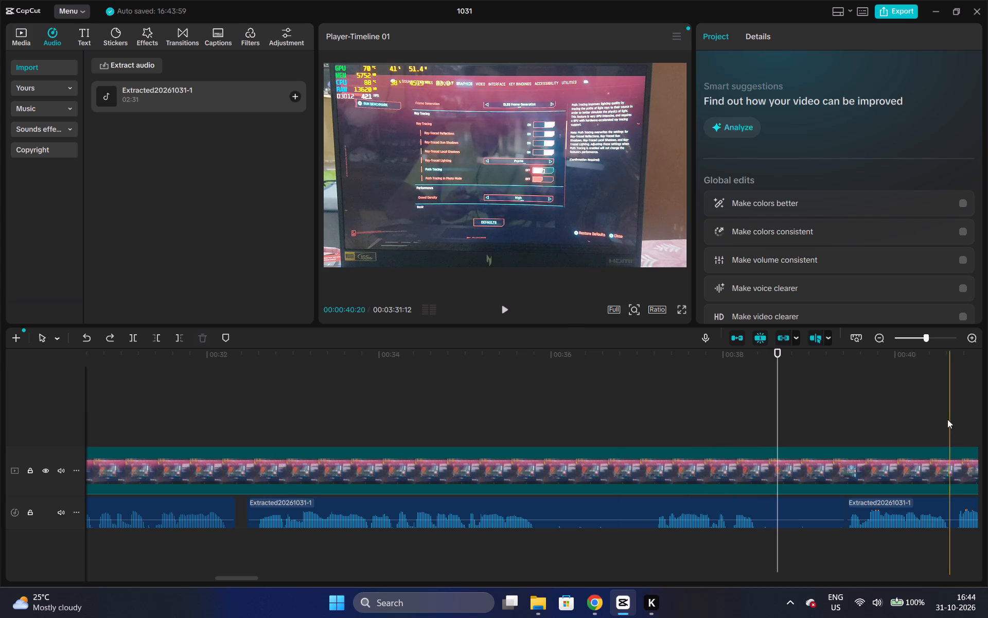
# Play the narration from the start of the timeline, skipping ahead through the first audio clip to 00:00:09:05.
pyautogui.tripleClick(885, 335)
pyautogui.click(885, 335)
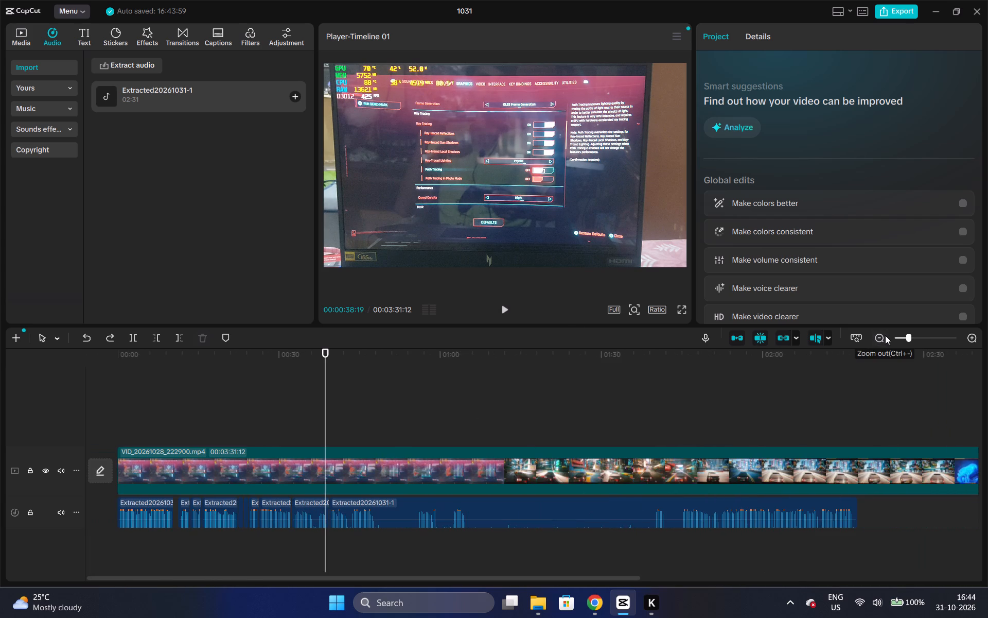
pyautogui.click(969, 334)
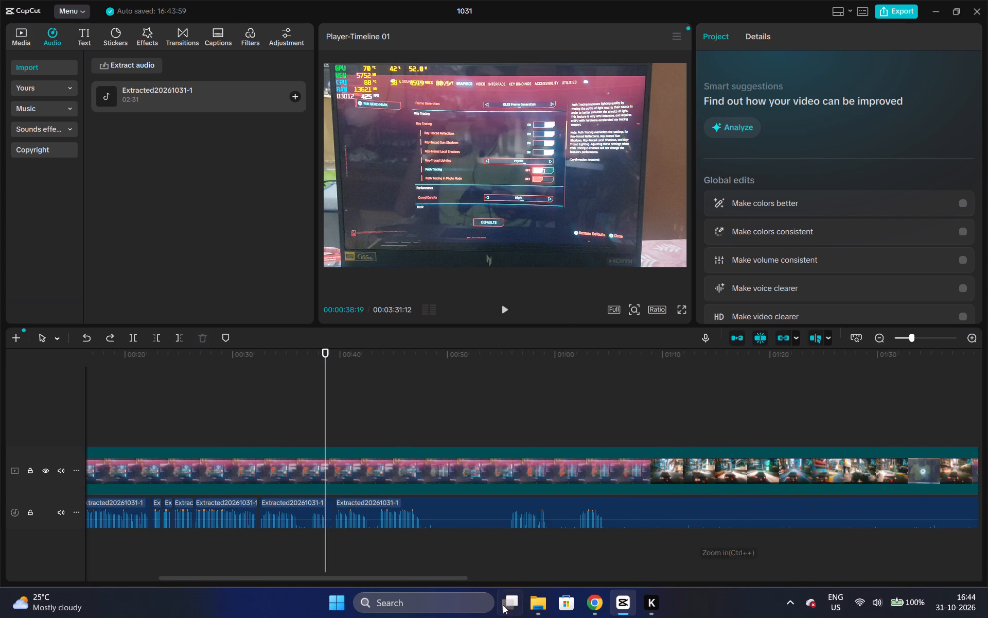
pyautogui.moveTo(426, 577); pyautogui.dragTo(248, 556)
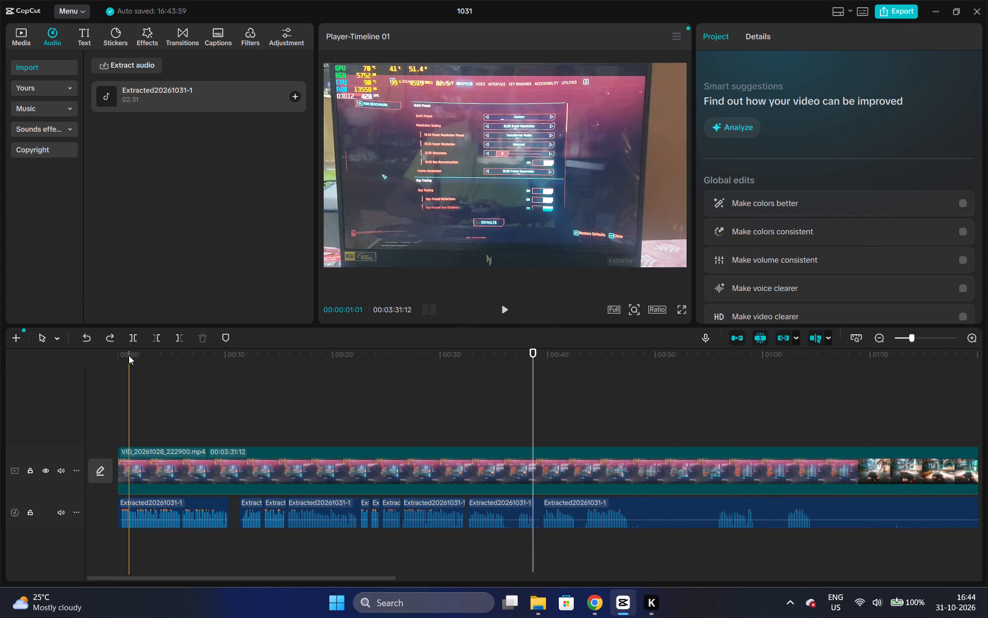
pyautogui.click(116, 353)
pyautogui.press('space')
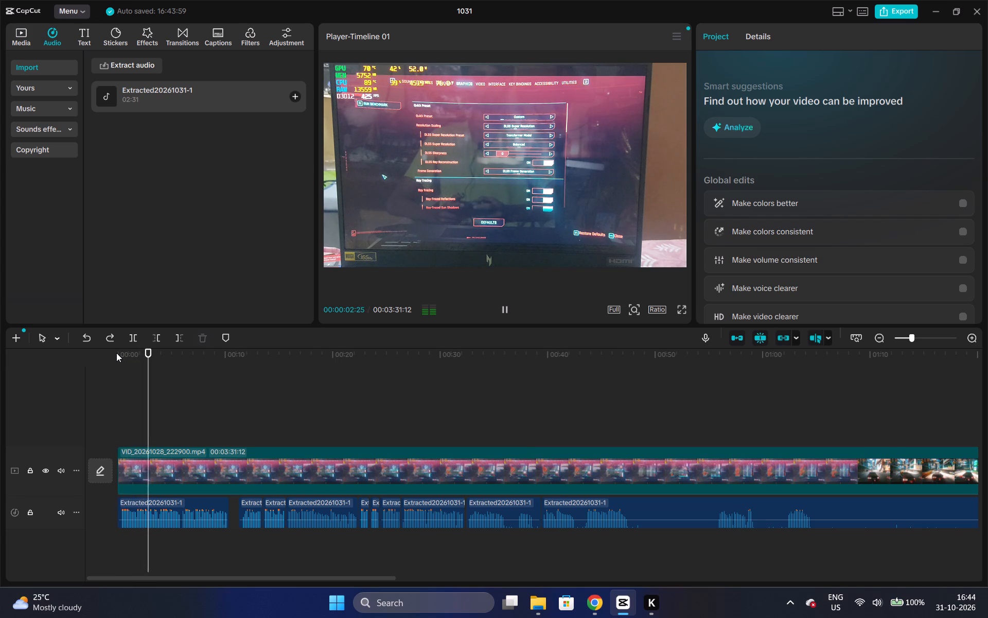
pyautogui.click(170, 354)
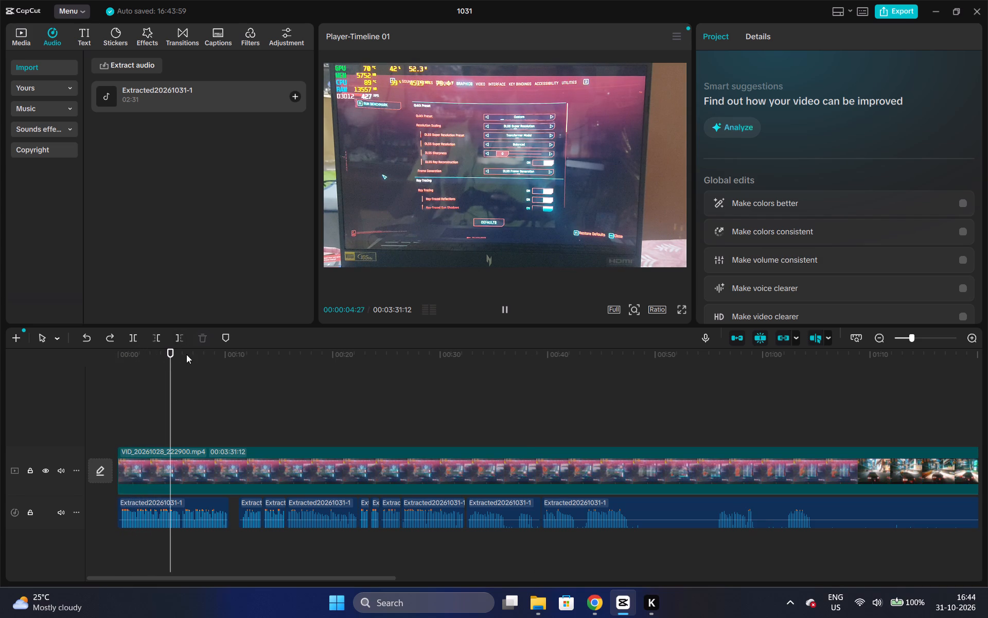
pyautogui.click(186, 354)
pyautogui.click(193, 357)
pyautogui.click(200, 356)
pyautogui.click(216, 355)
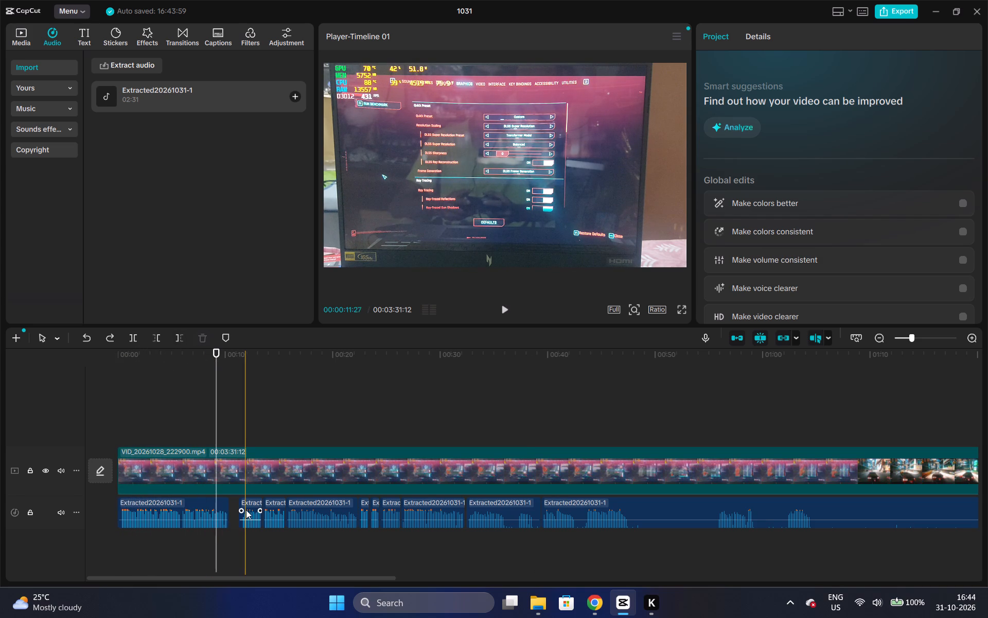
# Move the second, third and fourth audio clips back in turn to close the gap after the first clip, at about 00:00:10.
pyautogui.moveTo(246, 510); pyautogui.dragTo(235, 510)
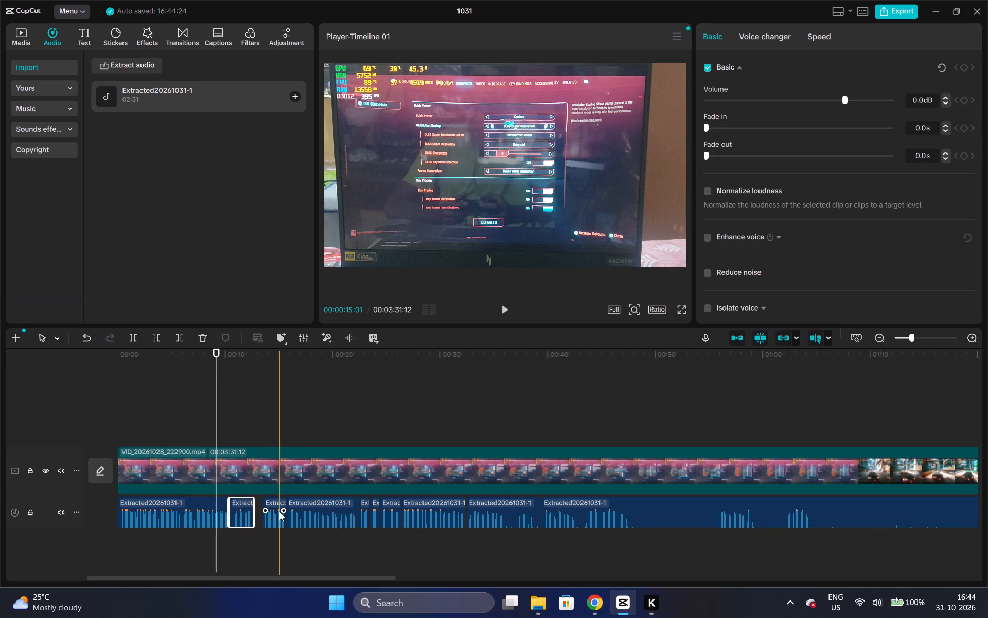
pyautogui.moveTo(279, 511); pyautogui.dragTo(266, 512)
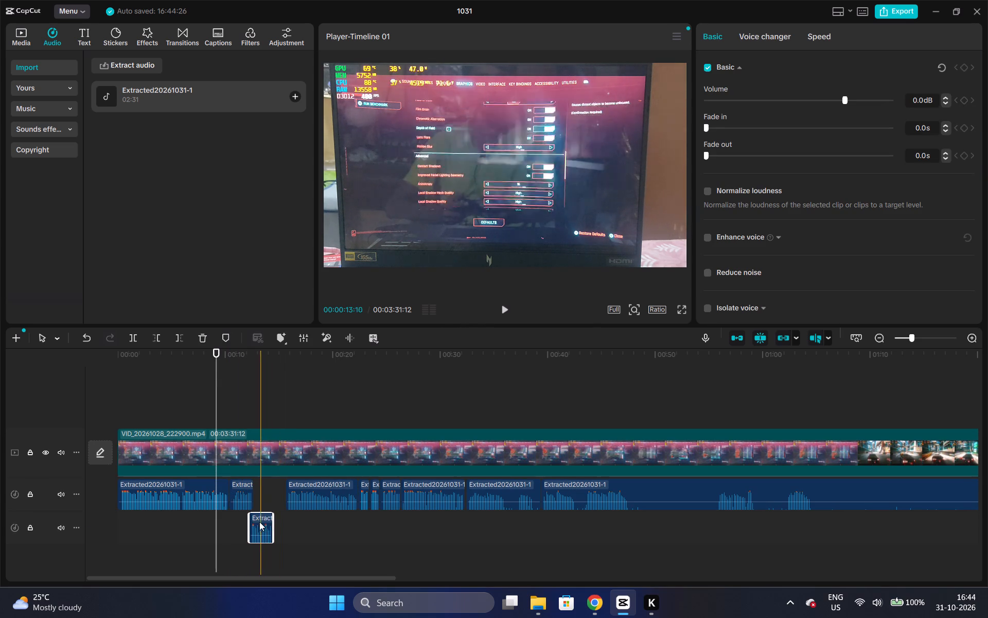
pyautogui.moveTo(259, 523); pyautogui.dragTo(264, 491)
pyautogui.moveTo(311, 507); pyautogui.dragTo(296, 507)
pyautogui.moveTo(295, 520); pyautogui.dragTo(307, 487)
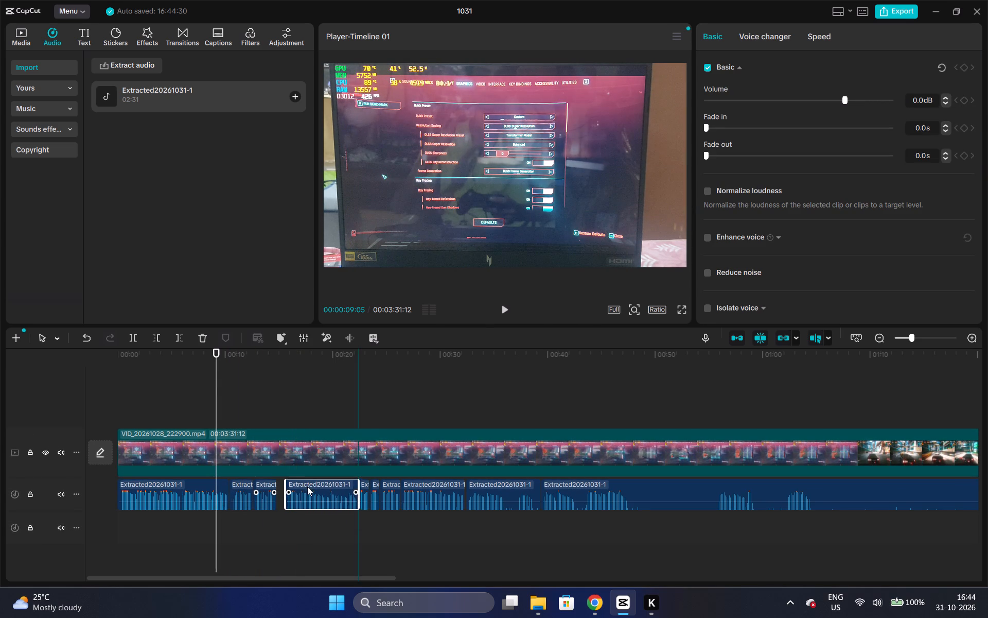
pyautogui.moveTo(307, 487); pyautogui.dragTo(298, 484)
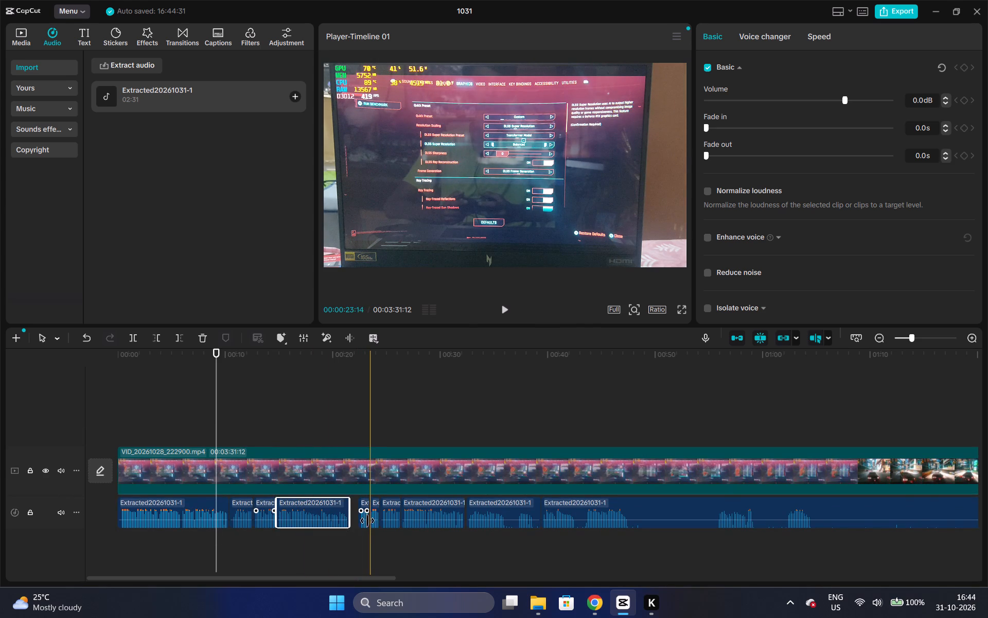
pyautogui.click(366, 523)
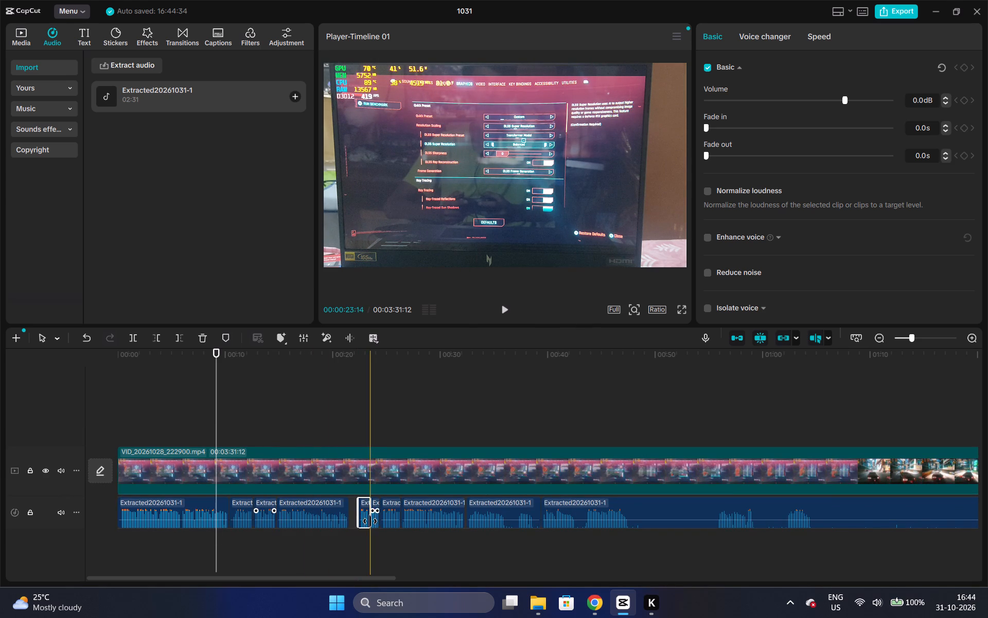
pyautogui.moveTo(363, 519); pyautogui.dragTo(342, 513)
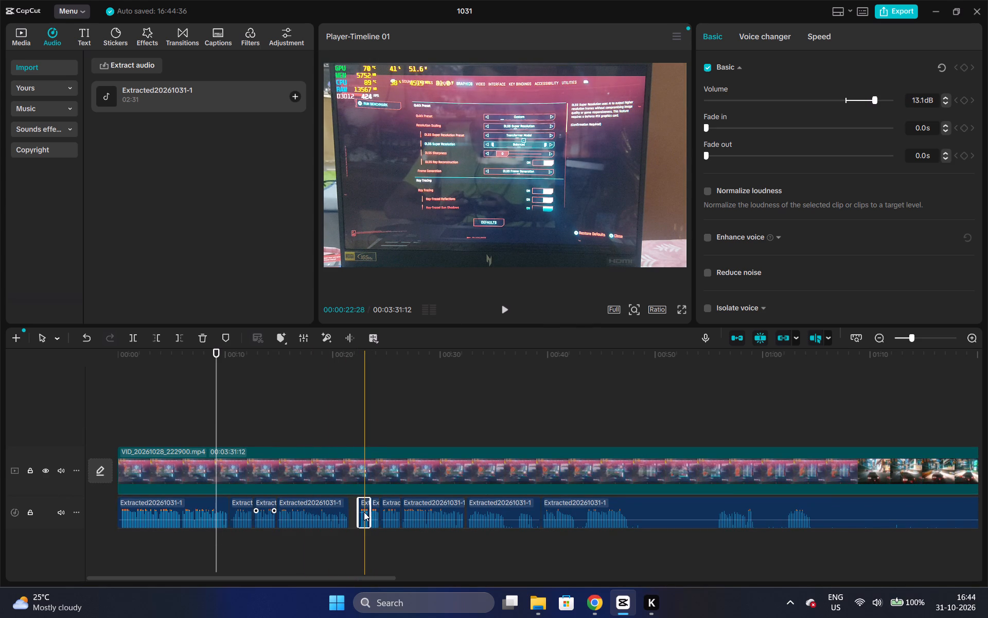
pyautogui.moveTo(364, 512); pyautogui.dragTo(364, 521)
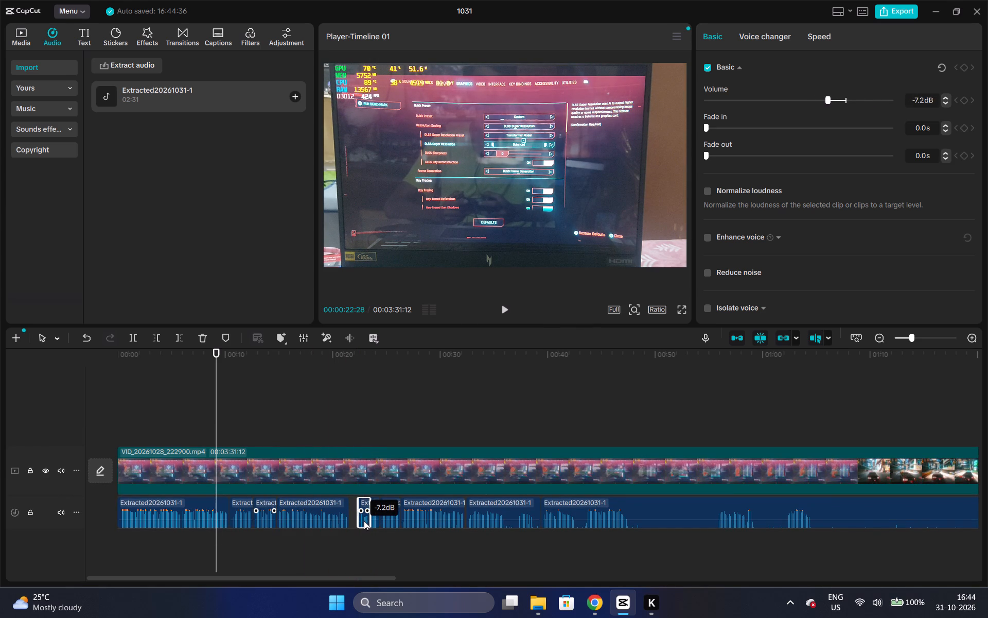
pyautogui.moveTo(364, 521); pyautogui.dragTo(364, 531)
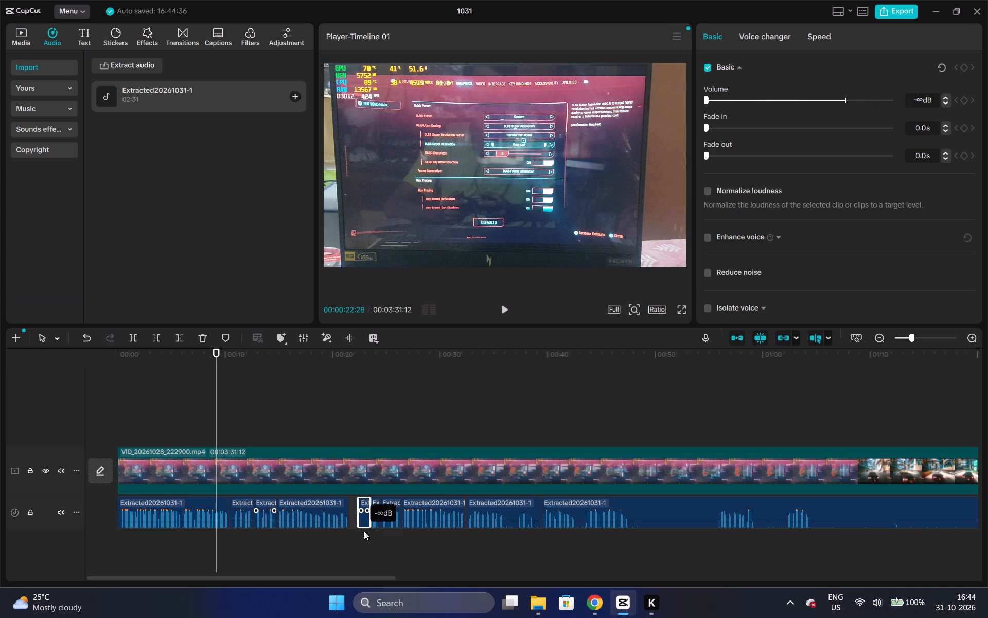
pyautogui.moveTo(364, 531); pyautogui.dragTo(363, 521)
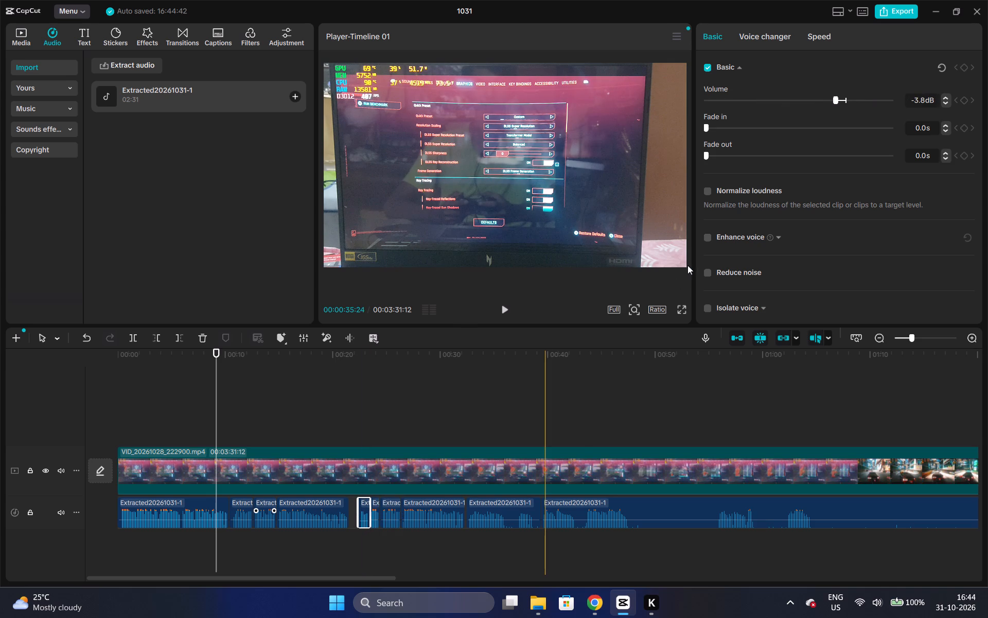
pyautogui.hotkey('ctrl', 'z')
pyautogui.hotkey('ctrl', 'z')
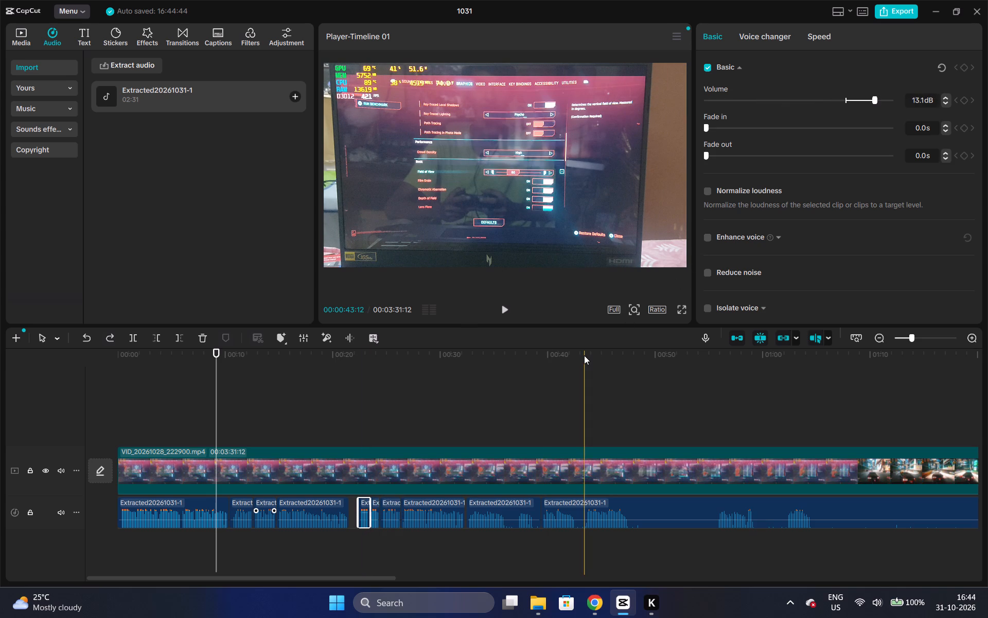
# Move the fifth through eighth audio clips back one by one so they follow the fourth clip without gaps, from about 00:00:21.
pyautogui.click(367, 517)
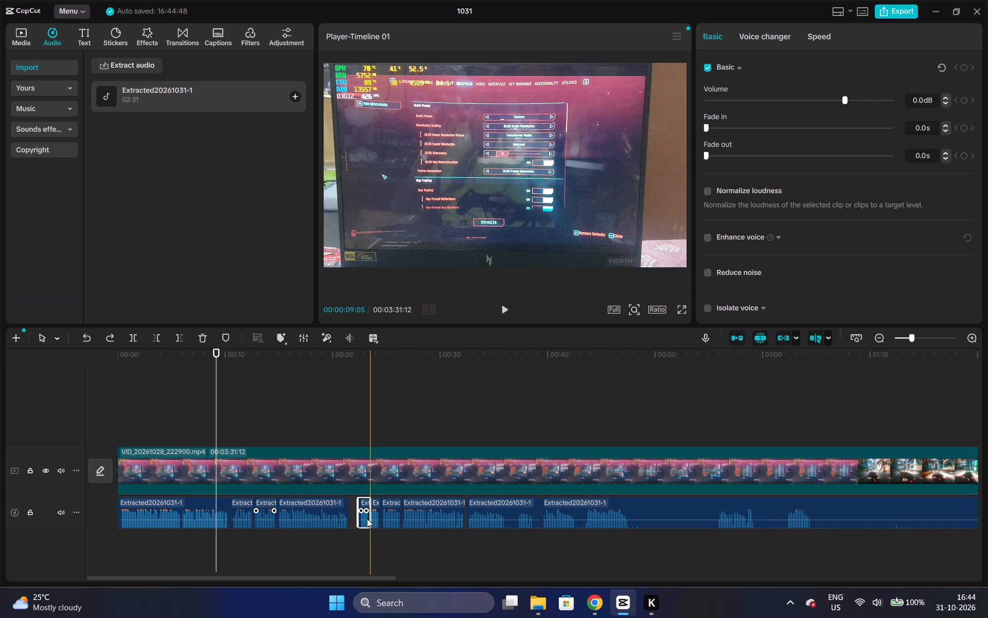
pyautogui.click(366, 504)
pyautogui.moveTo(366, 504); pyautogui.dragTo(350, 505)
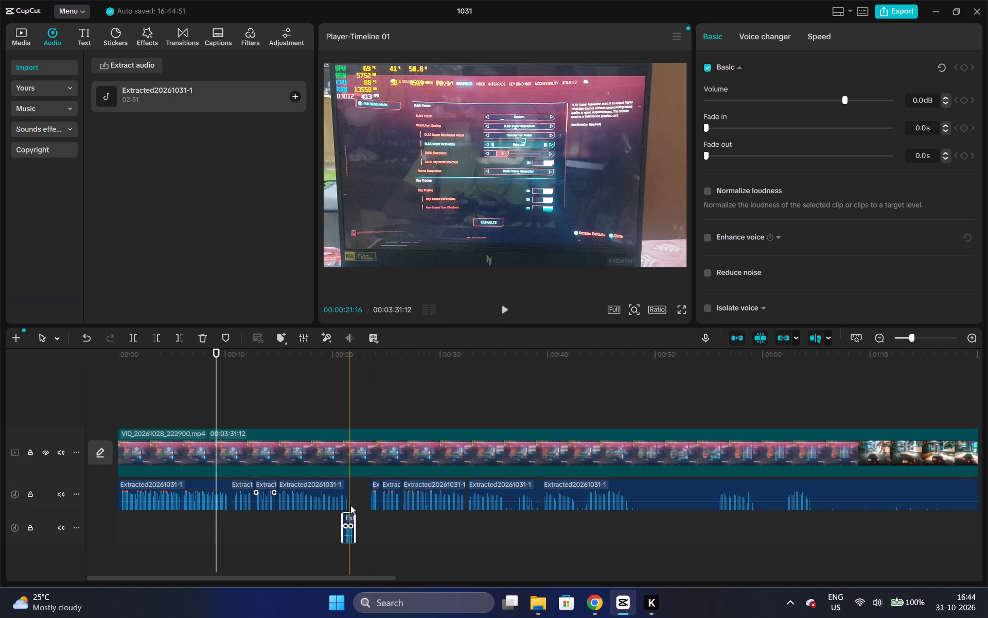
pyautogui.moveTo(349, 514); pyautogui.dragTo(352, 484)
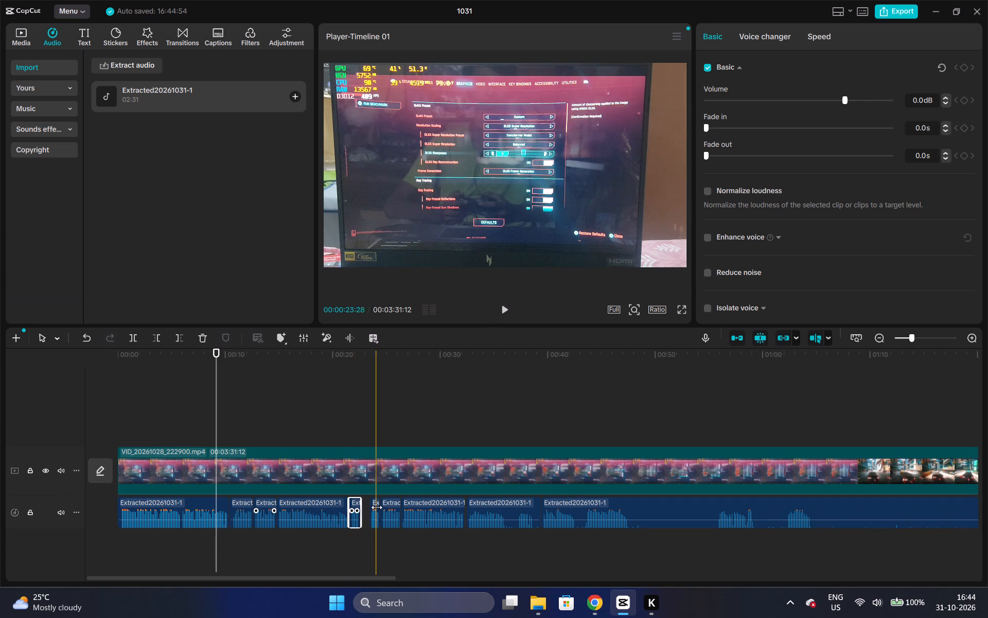
pyautogui.click(377, 509)
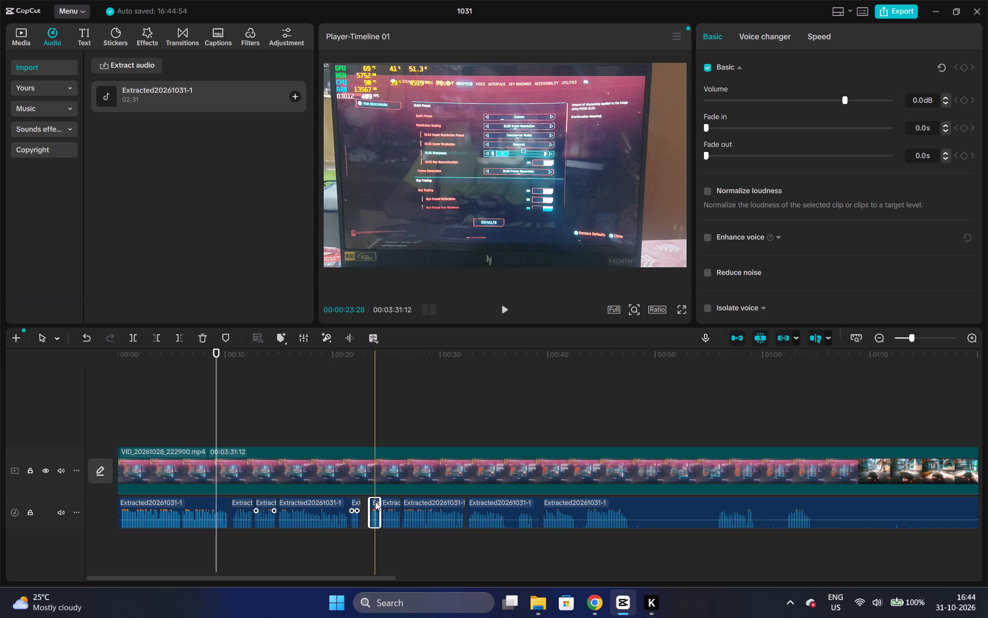
pyautogui.moveTo(375, 502); pyautogui.dragTo(366, 500)
pyautogui.moveTo(389, 502); pyautogui.dragTo(382, 503)
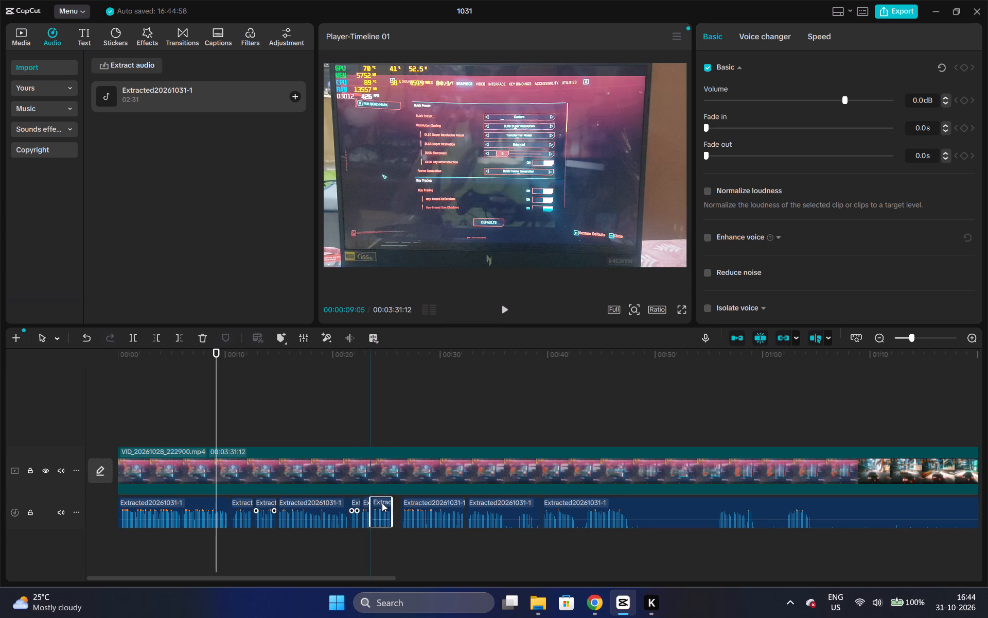
pyautogui.moveTo(382, 503); pyautogui.dragTo(379, 503)
pyautogui.moveTo(416, 502); pyautogui.dragTo(405, 502)
# Play the narration from about 00:00:22 and move the ninth audio clip back against the eighth, at about 00:00:31.
pyautogui.click(358, 392)
pyautogui.press('space')
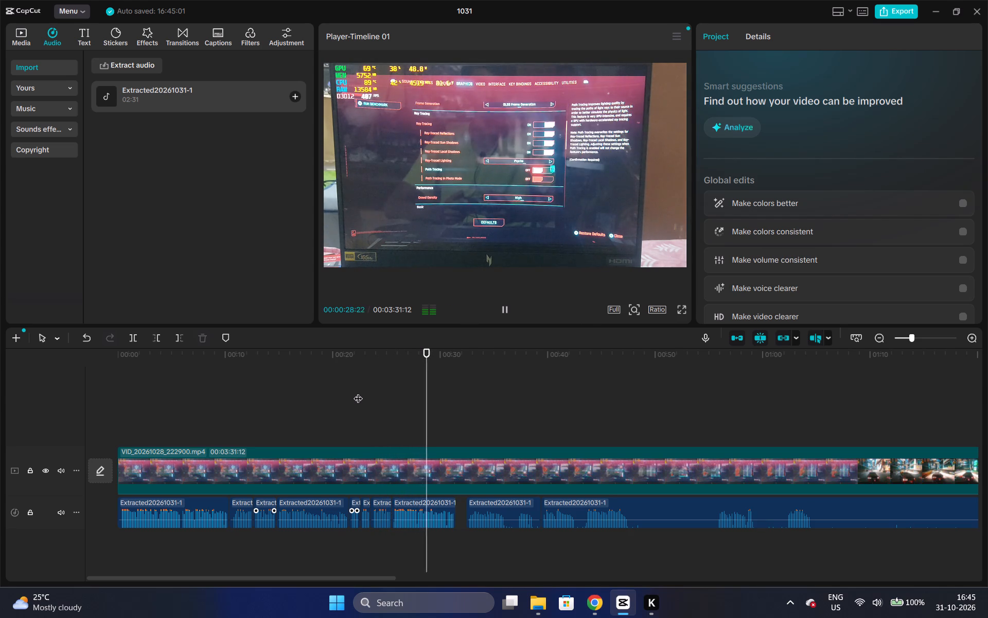
pyautogui.press('space')
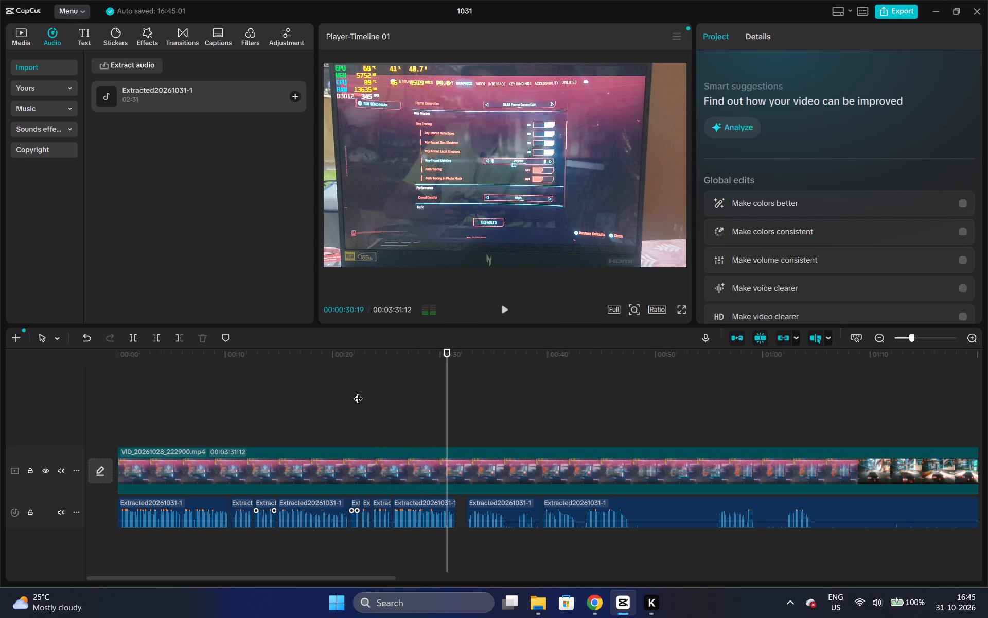
pyautogui.moveTo(493, 504); pyautogui.dragTo(483, 504)
# Replay the narration from about 00:00:30 and split the ninth audio clip at 00:00:35:03.
pyautogui.press('space')
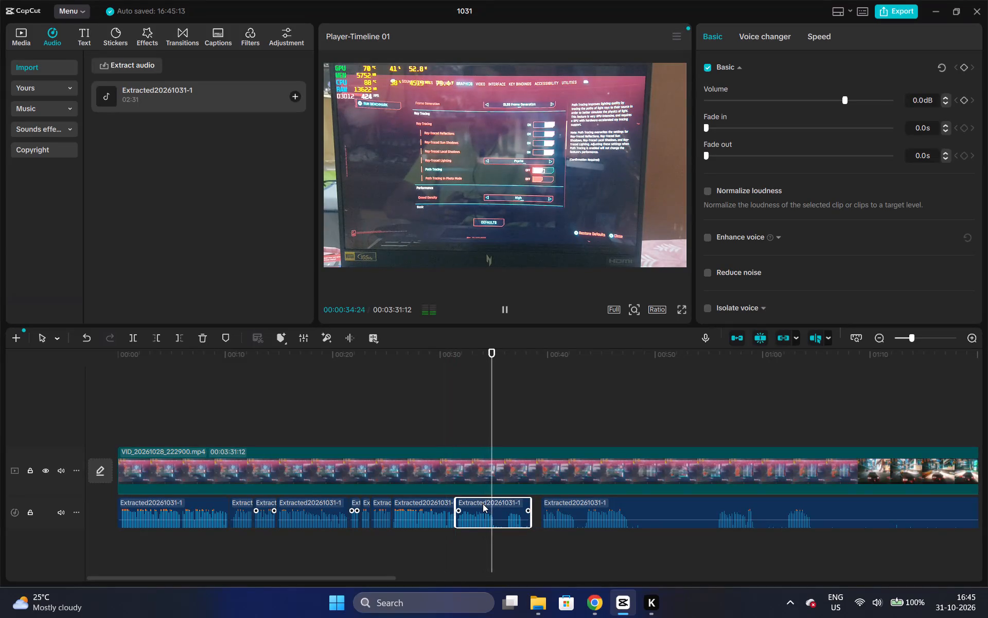
pyautogui.press('space')
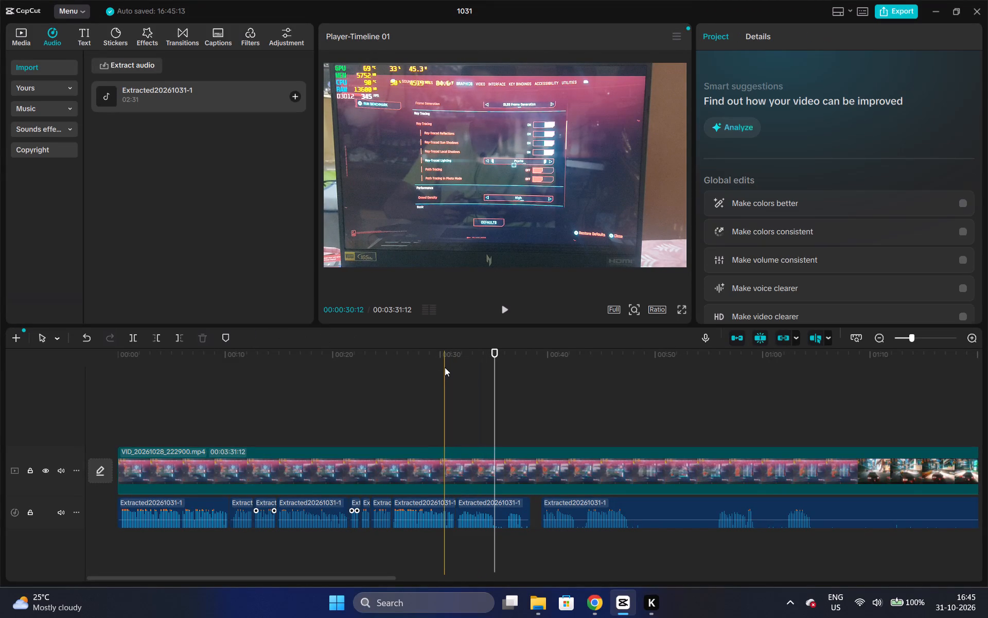
pyautogui.click(445, 367)
pyautogui.press('space')
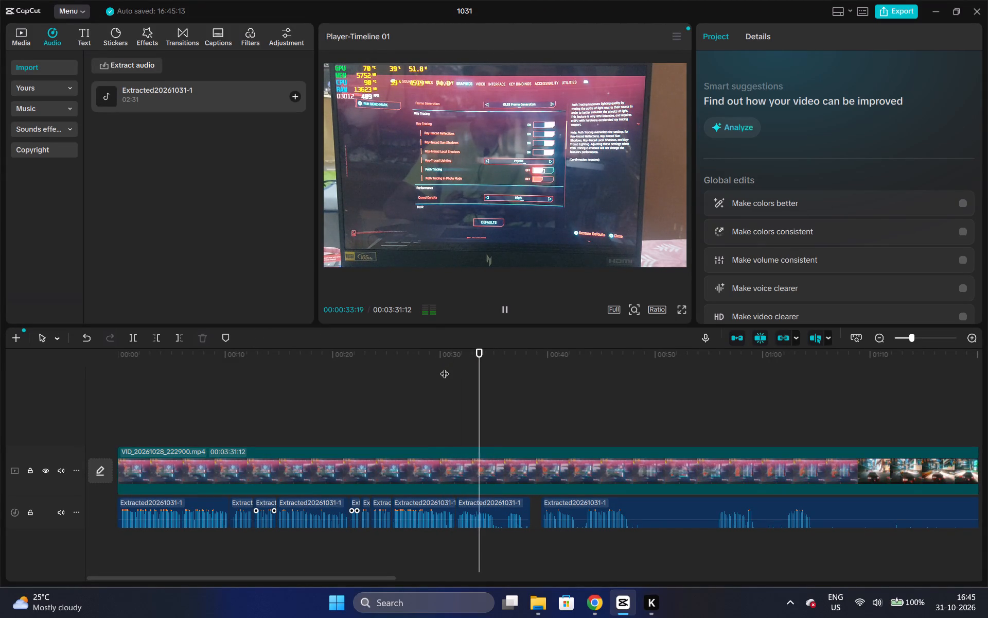
pyautogui.press('space')
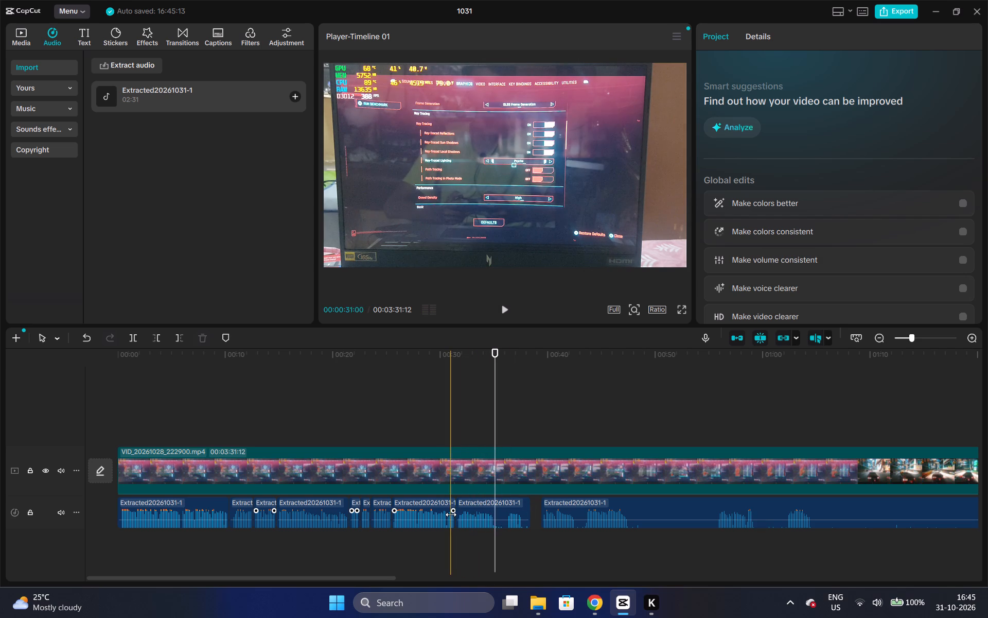
pyautogui.click(438, 353)
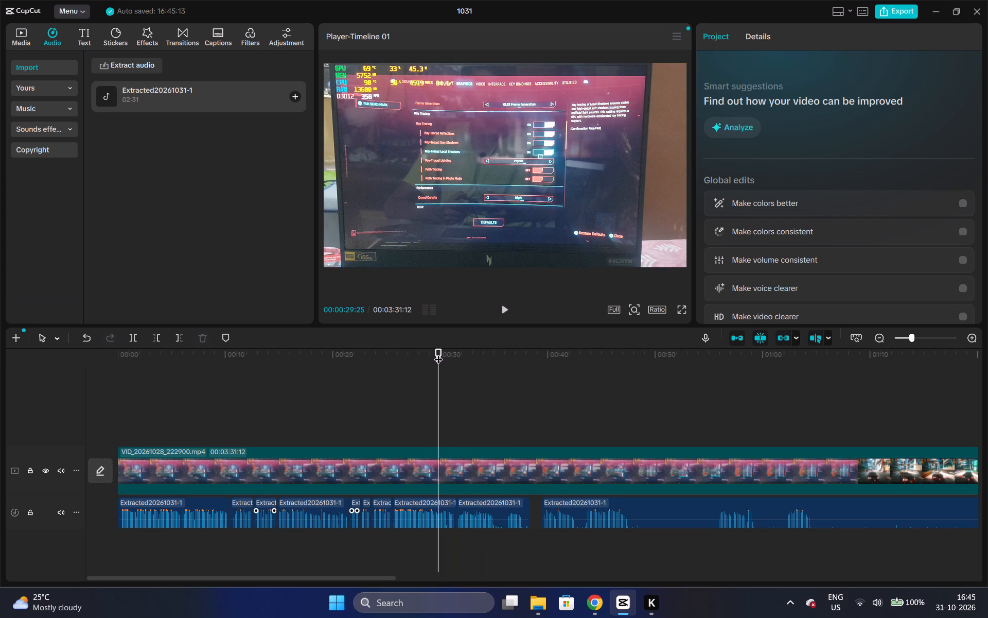
pyautogui.press('space')
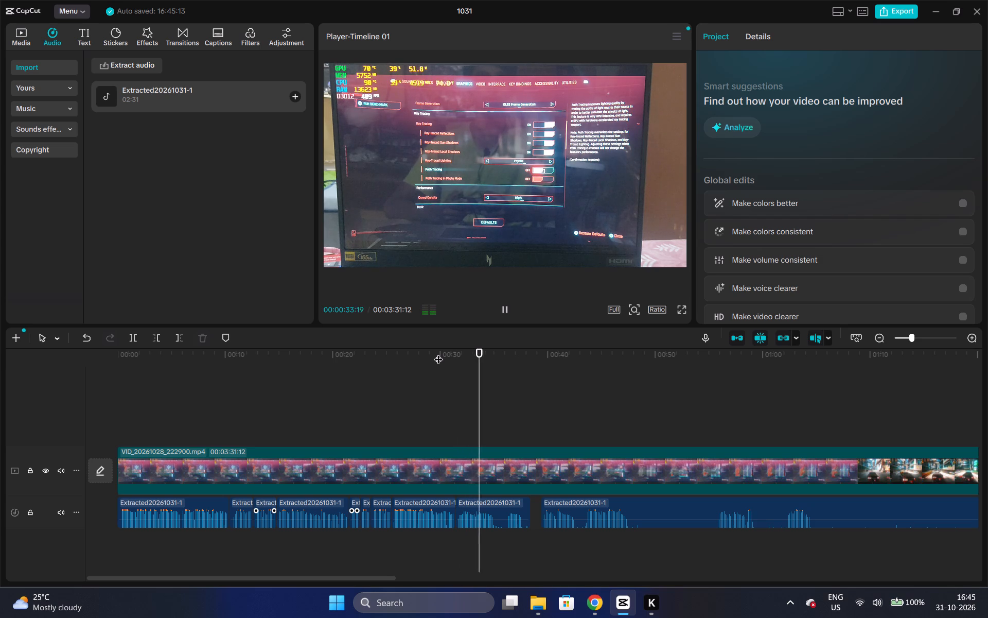
pyautogui.press('space')
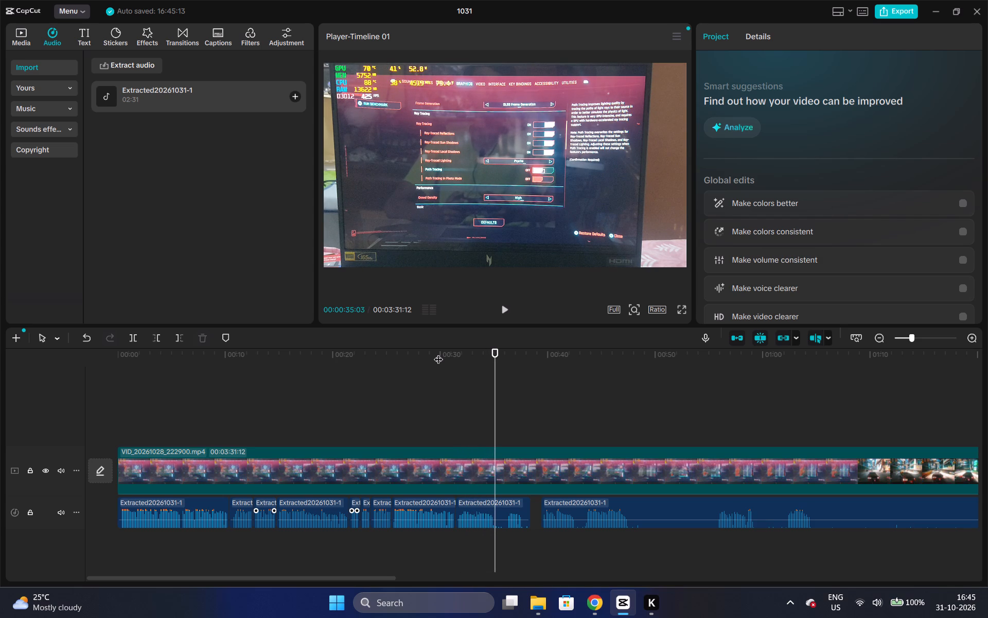
pyautogui.click(496, 518)
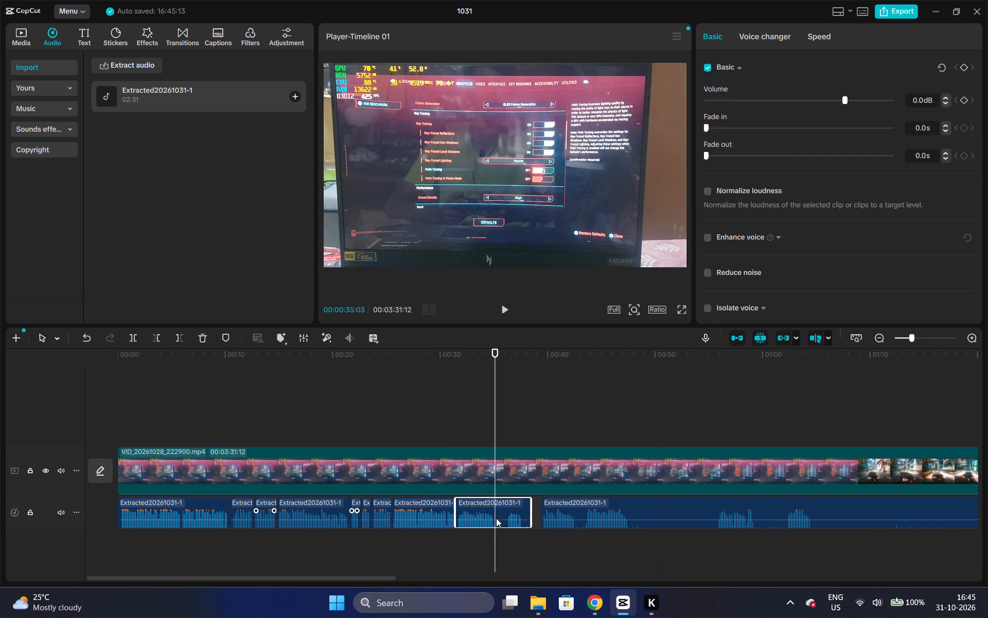
pyautogui.hotkey('ctrl', 'b')
# Play the segment after the 00:00:35:03 split, cut it out, and move the following audio clip back to the split point.
pyautogui.press('space')
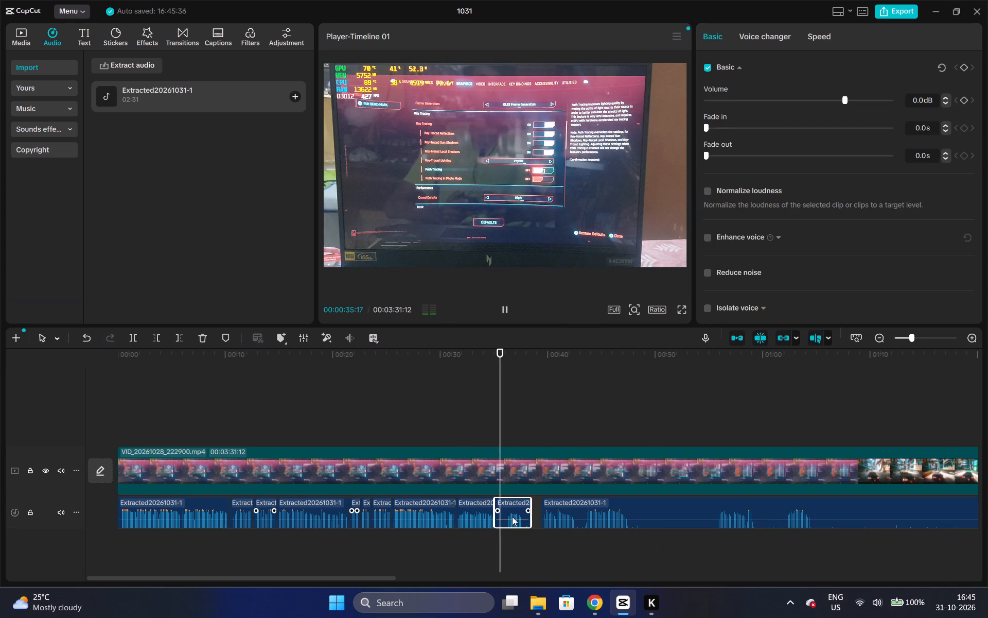
pyautogui.press('space')
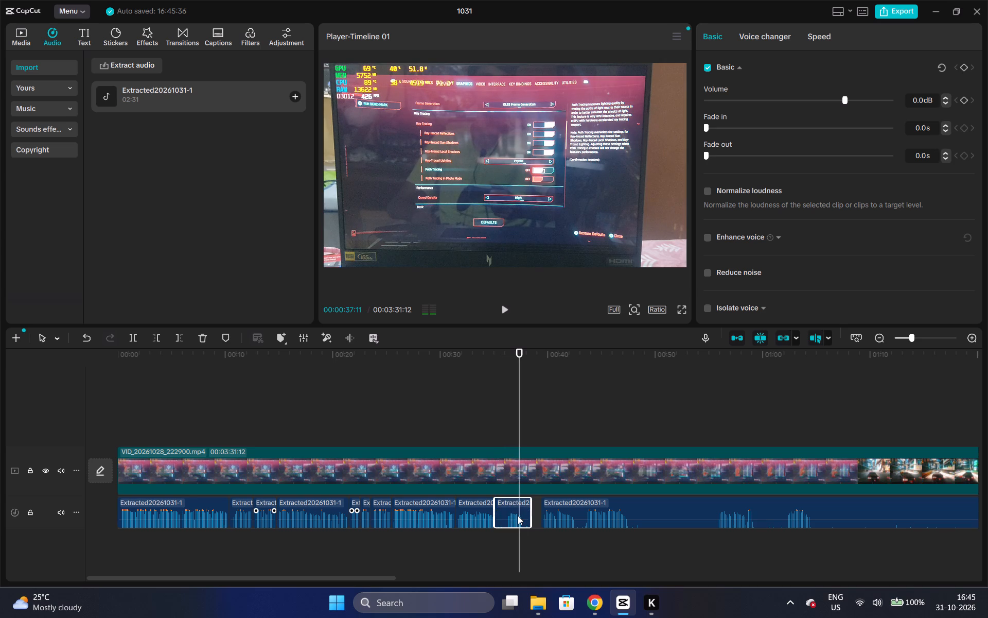
pyautogui.hotkey('ctrl', 'x')
pyautogui.moveTo(560, 510); pyautogui.dragTo(516, 512)
# Replay the joined narration, cut the last audio clip's opening up to about 00:00:36:11, and move the remainder back to 00:00:35:03.
pyautogui.click(496, 392)
pyautogui.press('space')
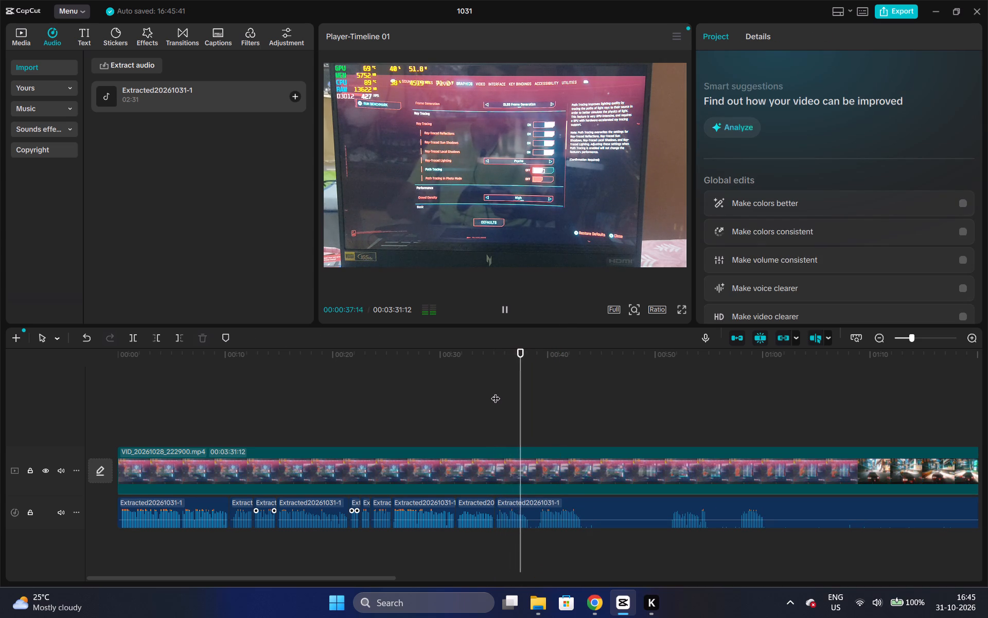
pyautogui.press('space')
pyautogui.click(460, 359)
pyautogui.press('space')
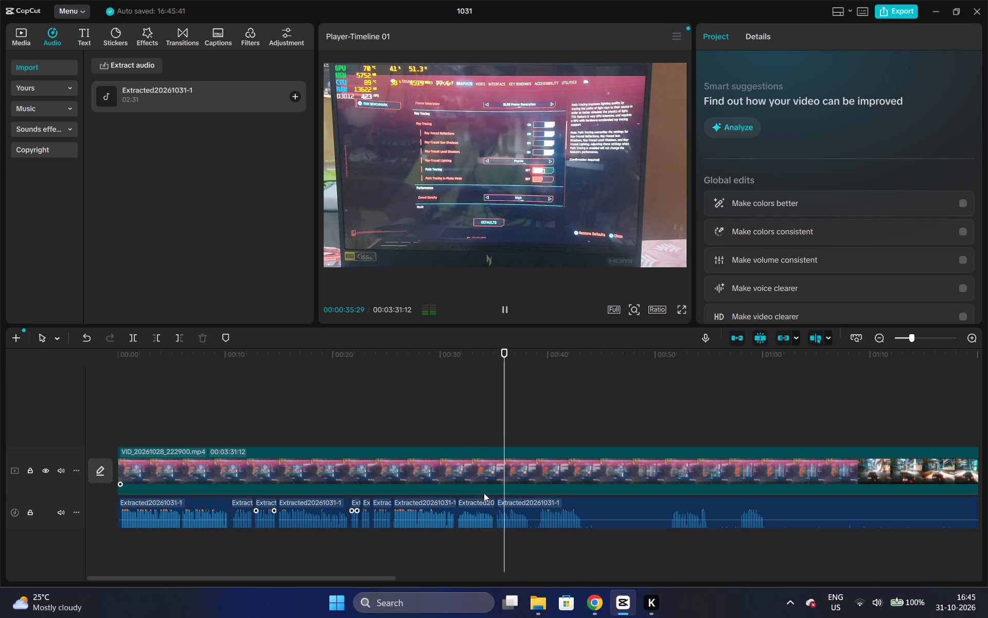
pyautogui.press('space')
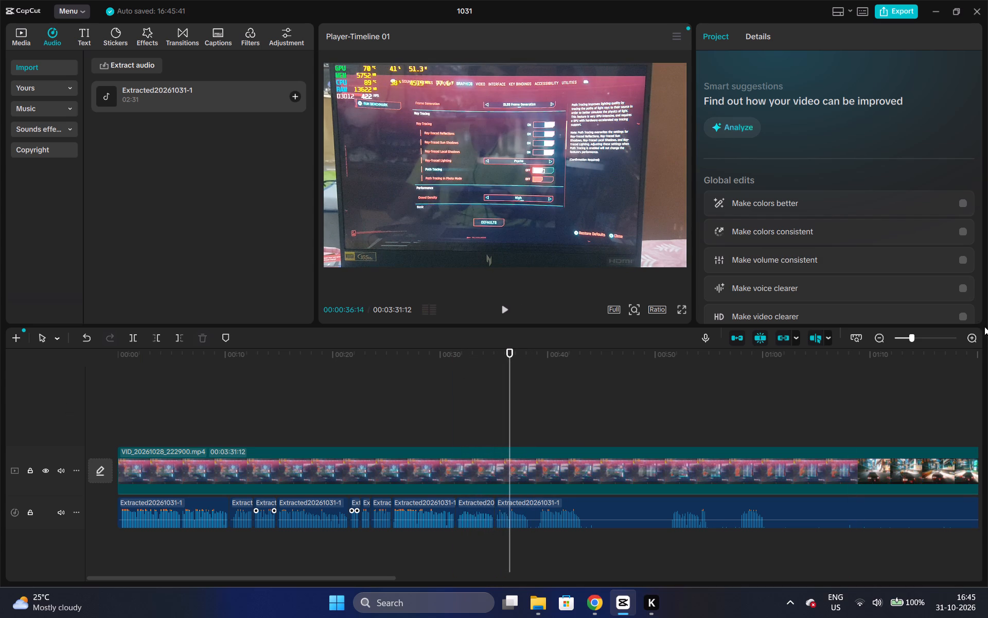
pyautogui.tripleClick(971, 343)
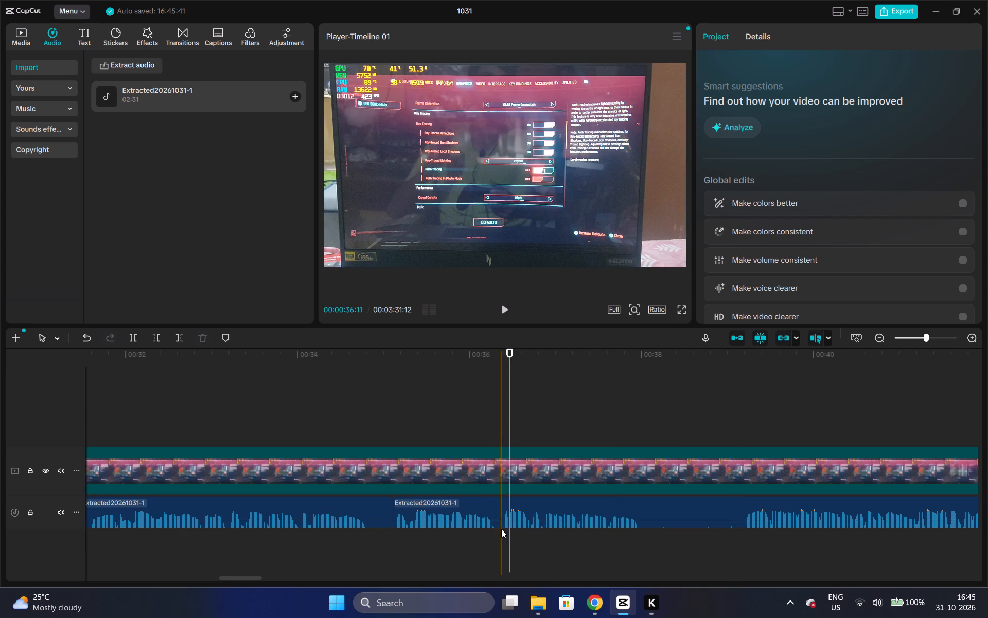
pyautogui.click(501, 512)
pyautogui.hotkey('ctrl', 'b')
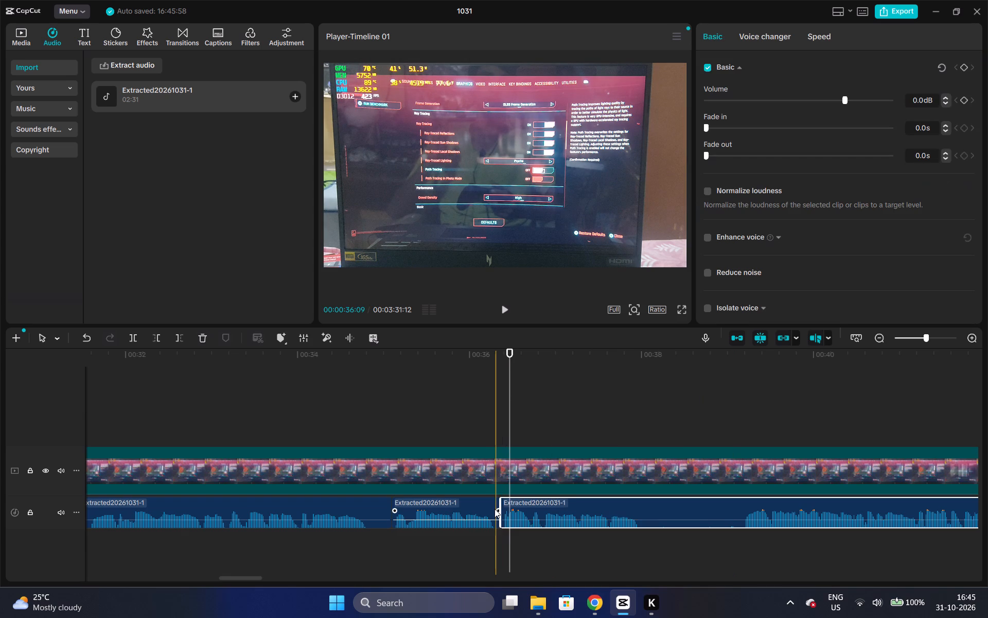
pyautogui.click(495, 509)
pyautogui.hotkey('ctrl', 'x')
pyautogui.moveTo(574, 505); pyautogui.dragTo(539, 503)
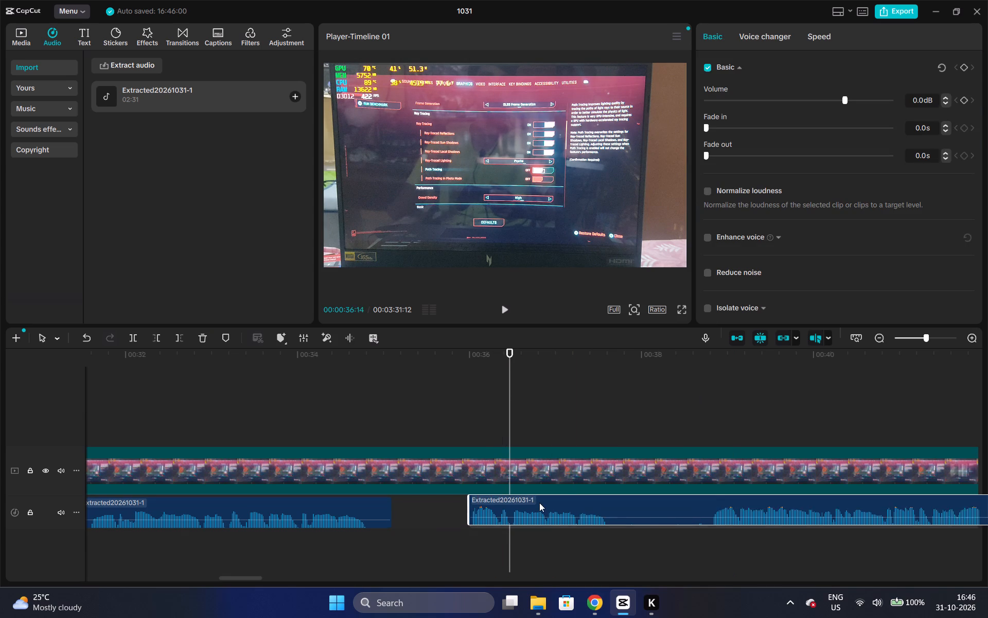
pyautogui.moveTo(539, 503); pyautogui.dragTo(466, 503)
# Cut the silence between 00:00:37:02 and the next speech out of the last audio clip and close the gap.
pyautogui.click(331, 358)
pyautogui.press('space')
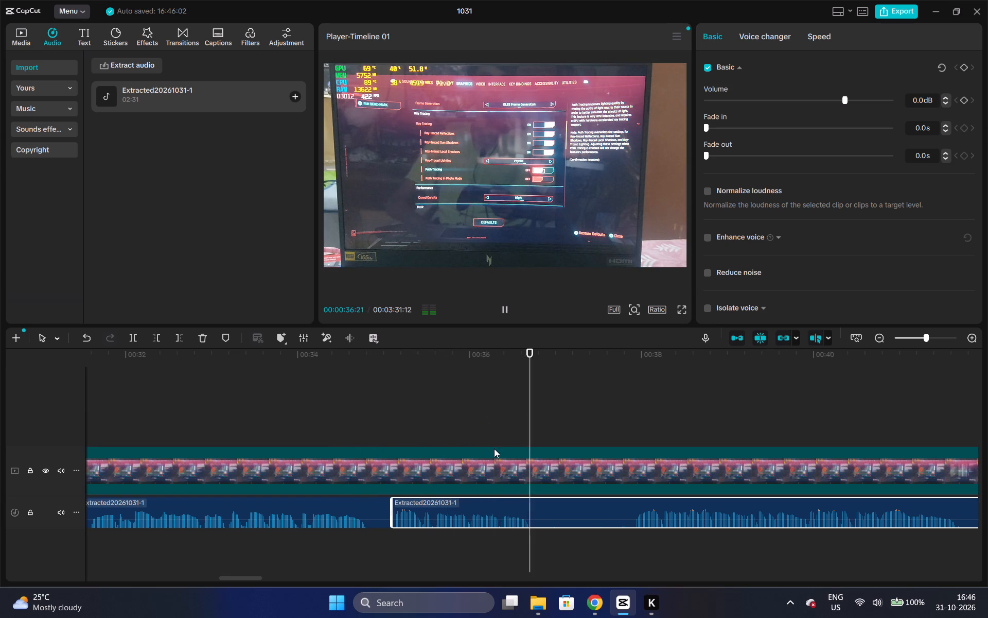
pyautogui.press('space')
pyautogui.hotkey('ctrl', 'b')
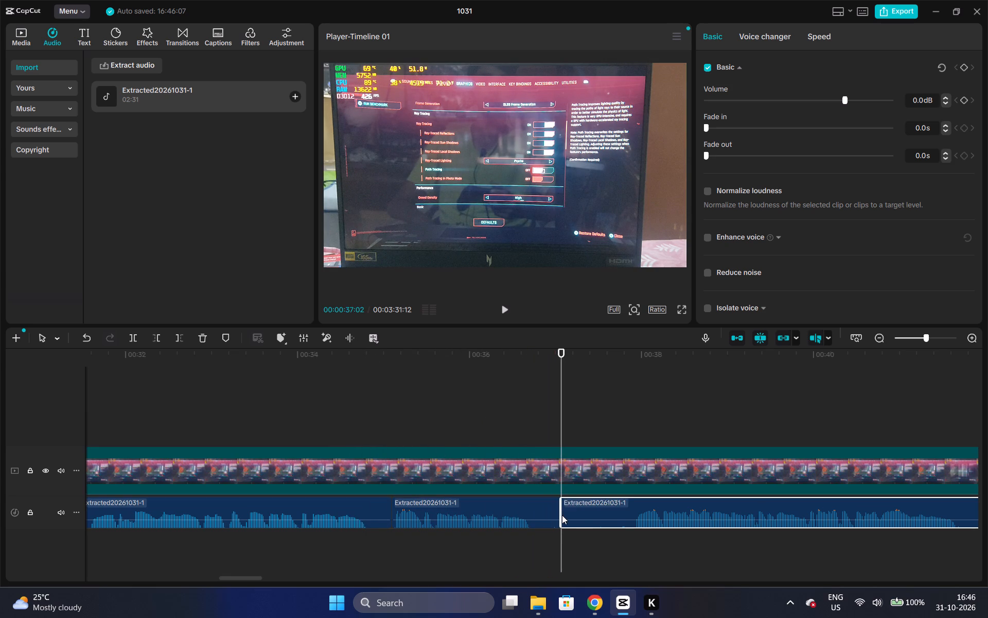
pyautogui.hotkey('ctrl', 'b')
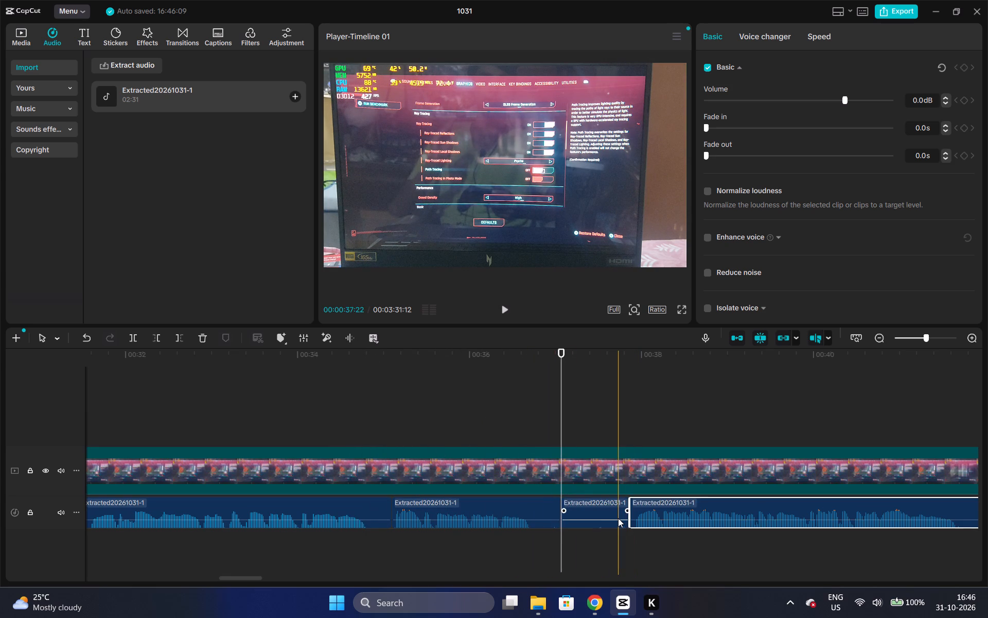
pyautogui.click(618, 518)
pyautogui.hotkey('ctrl', 'x')
pyautogui.moveTo(658, 503); pyautogui.dragTo(595, 504)
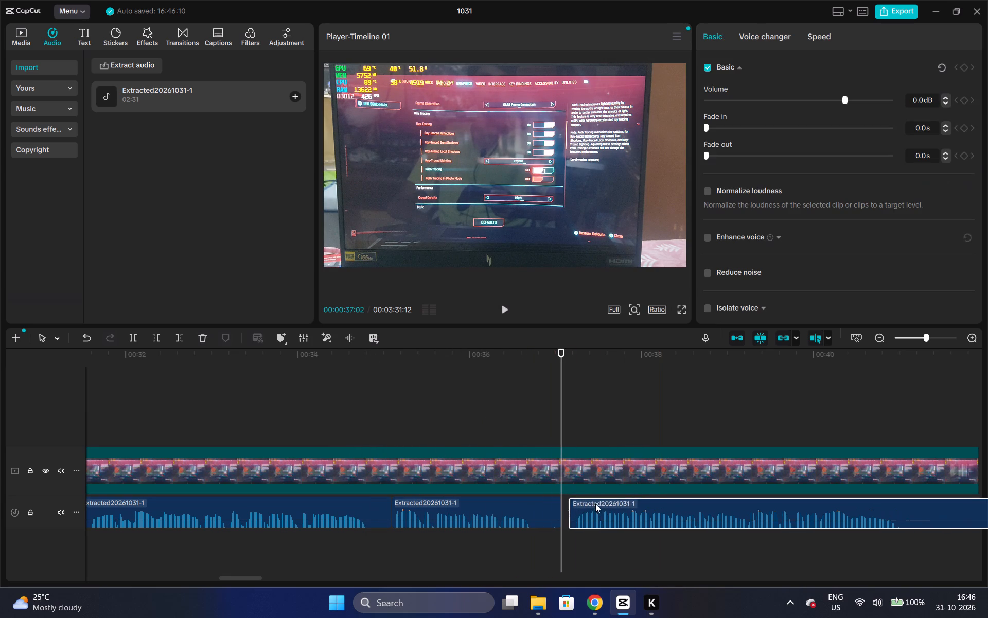
pyautogui.moveTo(595, 504); pyautogui.dragTo(591, 503)
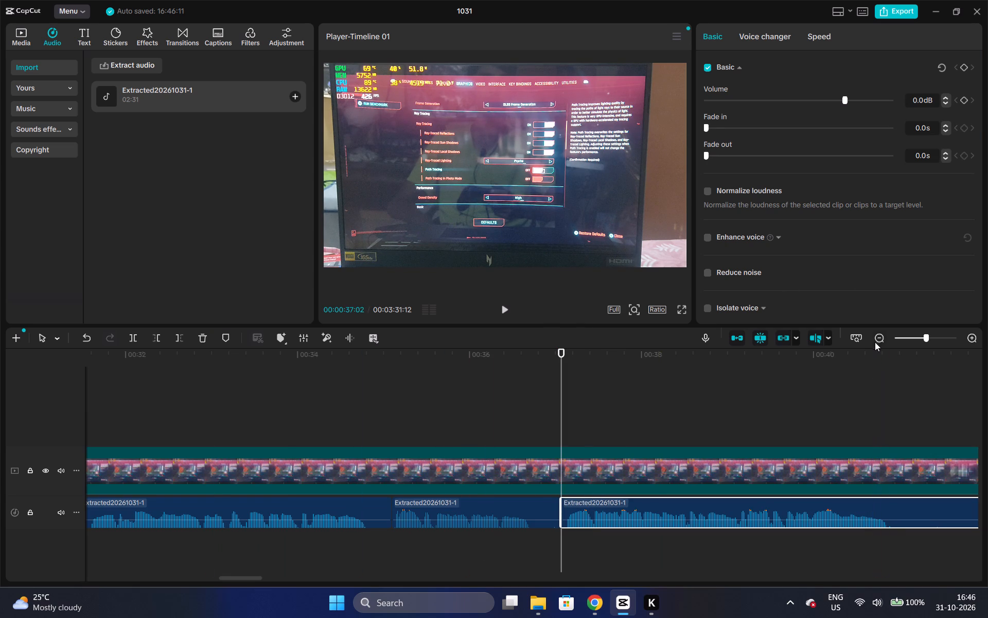
# Play on from 00:00:37:02, cut the silent stretch from 00:00:41:08 to about 00:00:49 out of the last audio clip, and close the gap.
pyautogui.tripleClick(875, 341)
pyautogui.press('space')
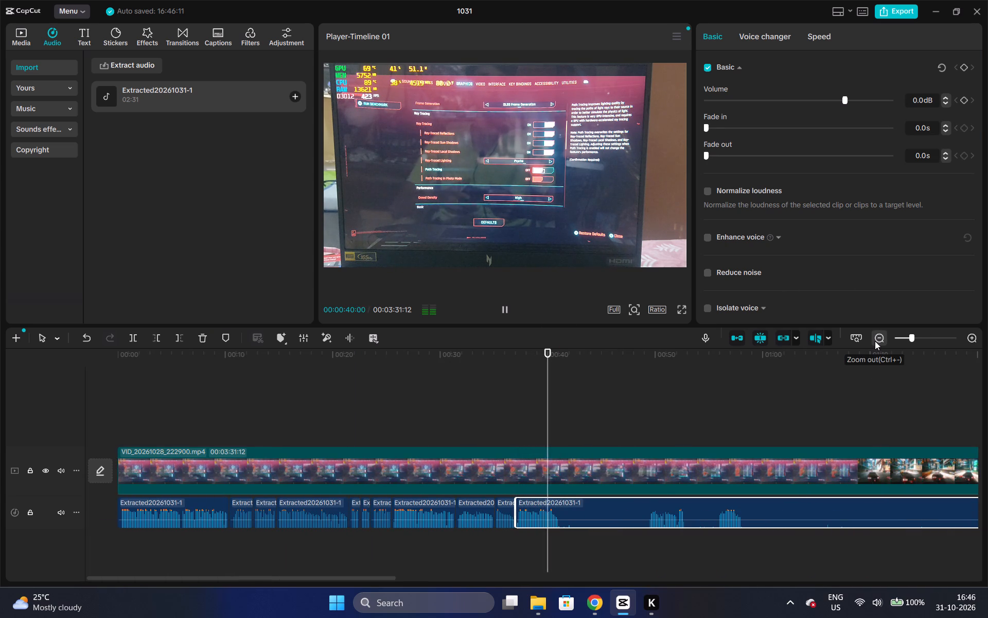
pyautogui.press('space')
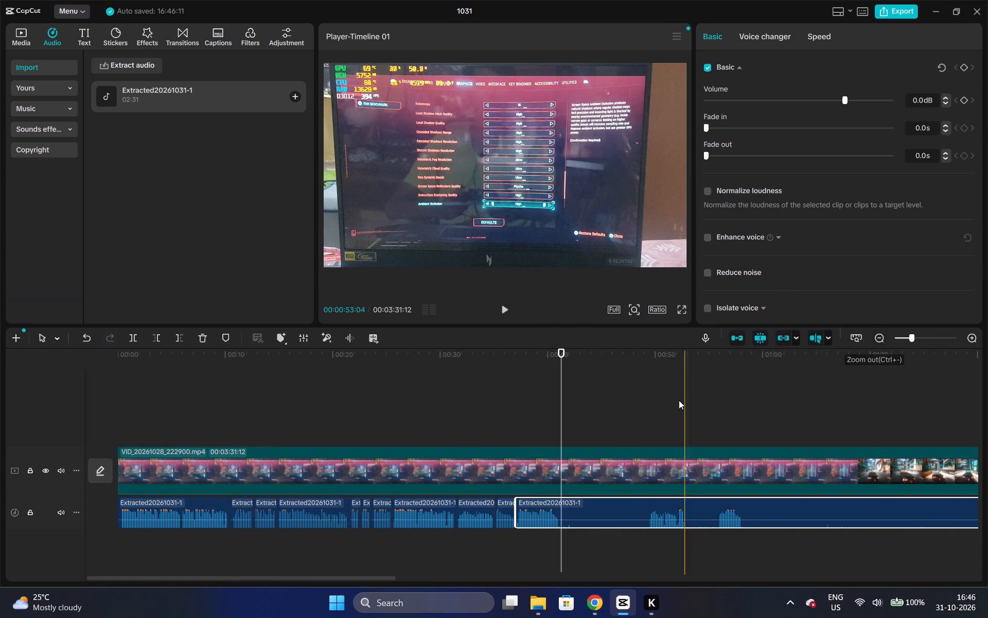
pyautogui.click(563, 511)
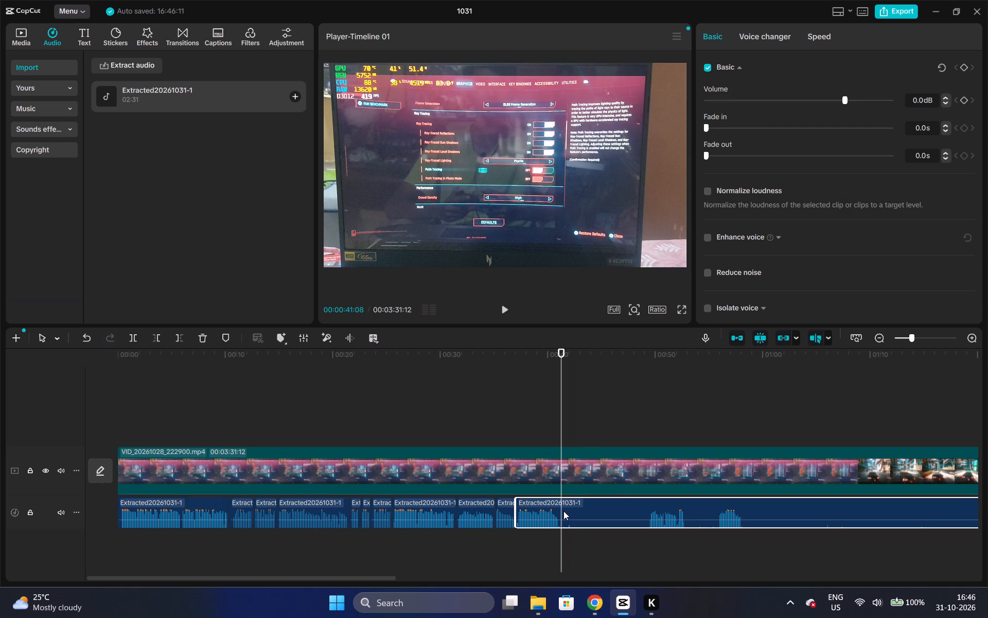
pyautogui.hotkey('ctrl', 'b')
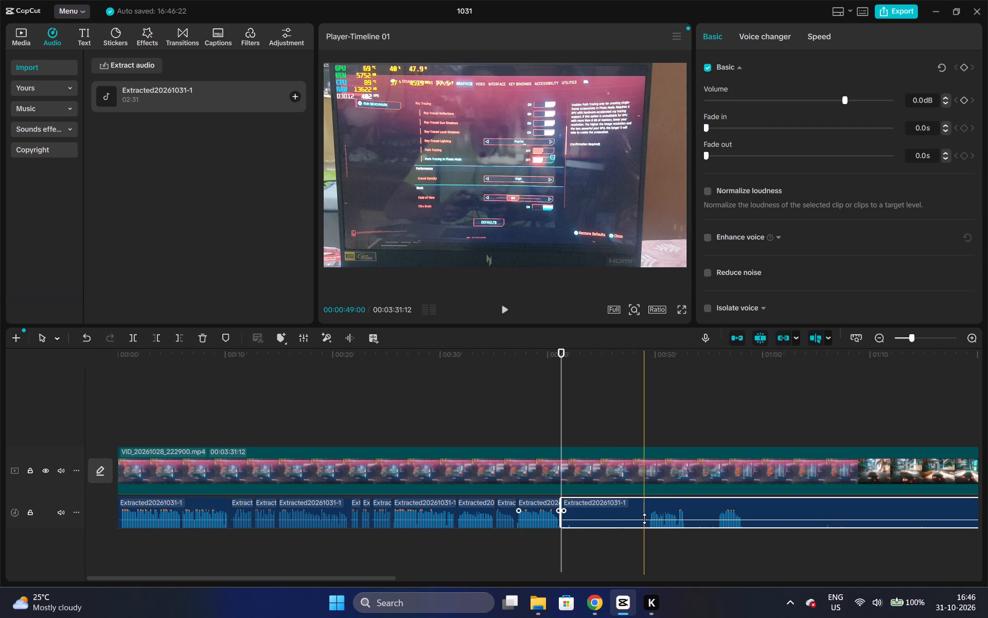
pyautogui.hotkey('ctrl', 'b')
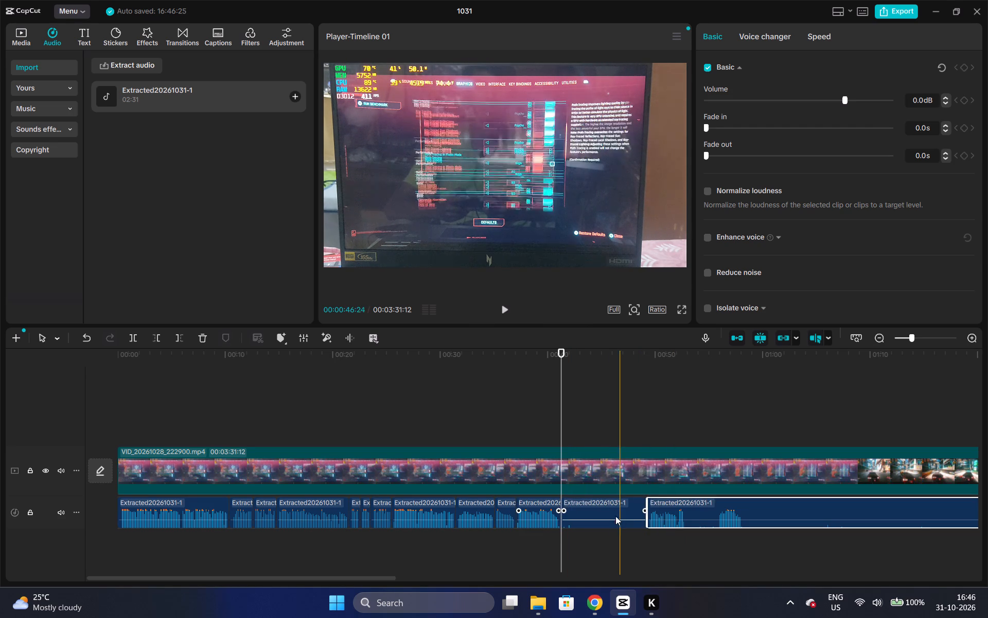
pyautogui.click(613, 514)
pyautogui.hotkey('ctrl', 'x')
pyautogui.moveTo(676, 510); pyautogui.dragTo(587, 506)
# Play on from 00:00:41:08, cut the stretch from 00:00:45:00 to about 00:00:47:12 out of the last audio clip, and close the gap.
pyautogui.press('space')
pyautogui.click(568, 372)
pyautogui.click(559, 356)
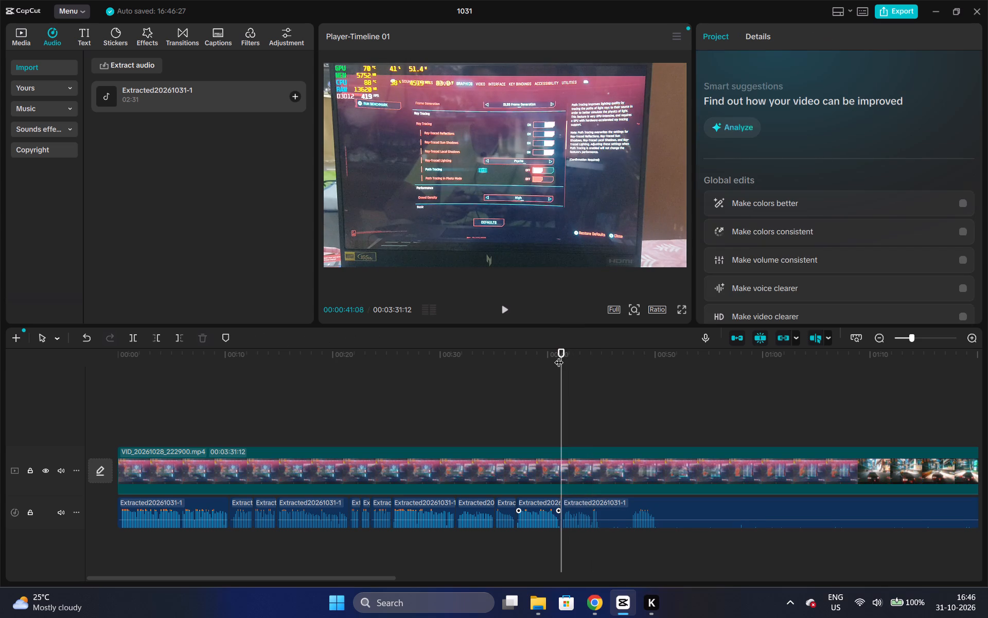
pyautogui.press('space')
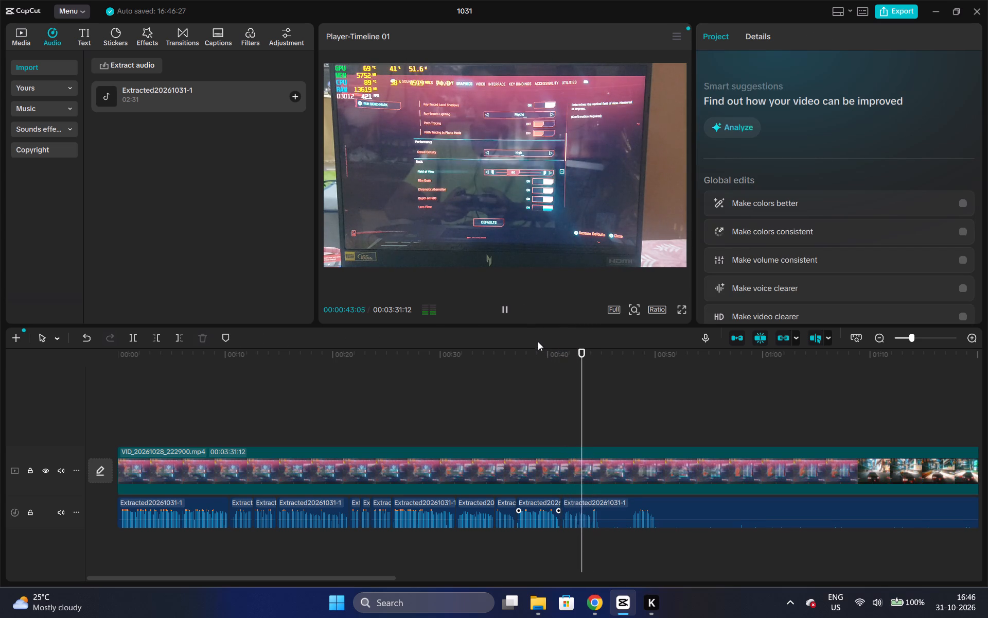
pyautogui.press('space')
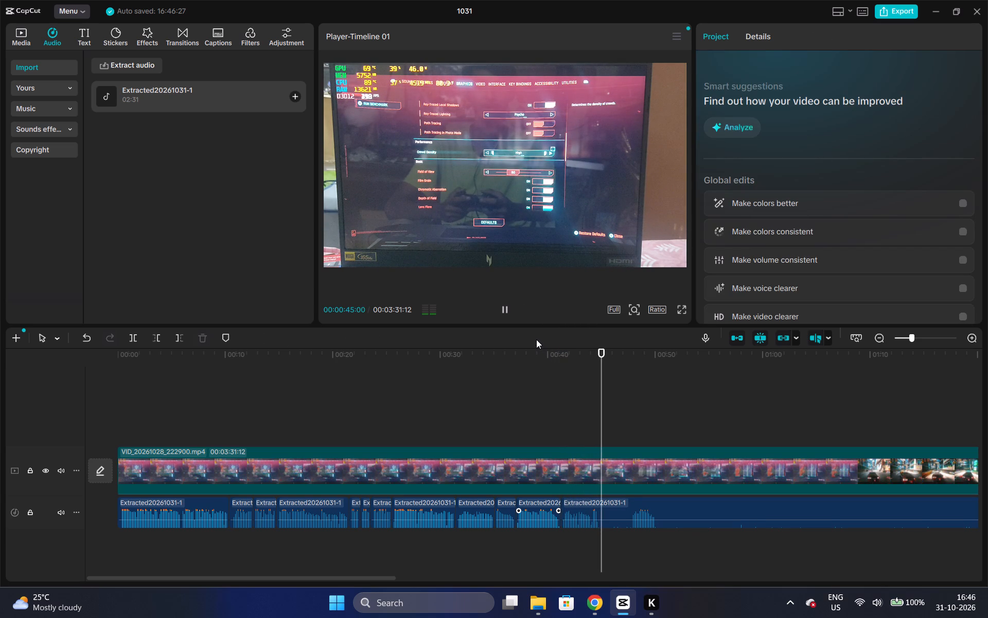
pyautogui.click(600, 507)
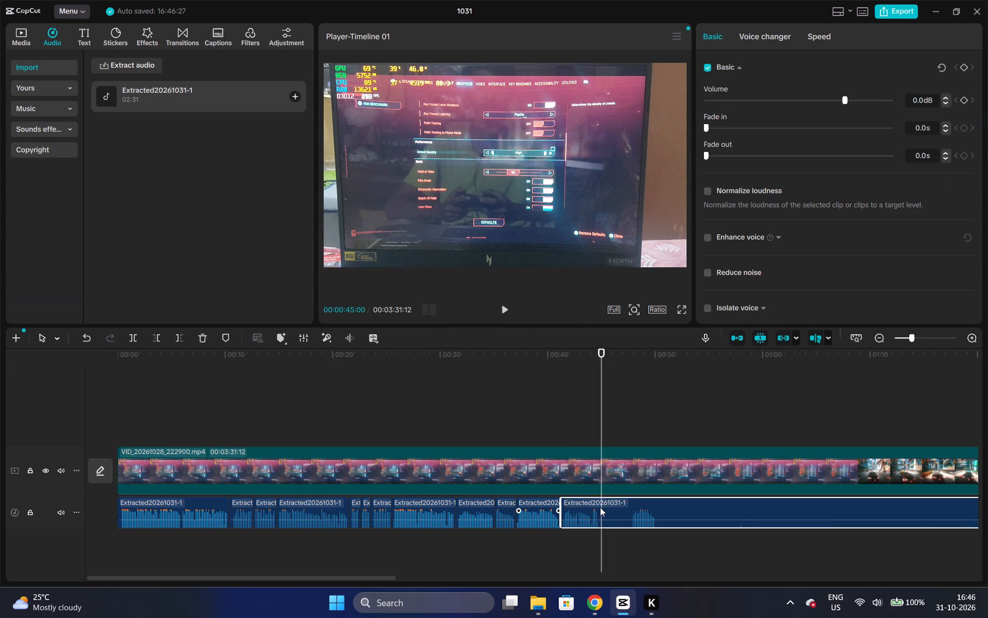
pyautogui.hotkey('ctrl', 'b')
pyautogui.press('space')
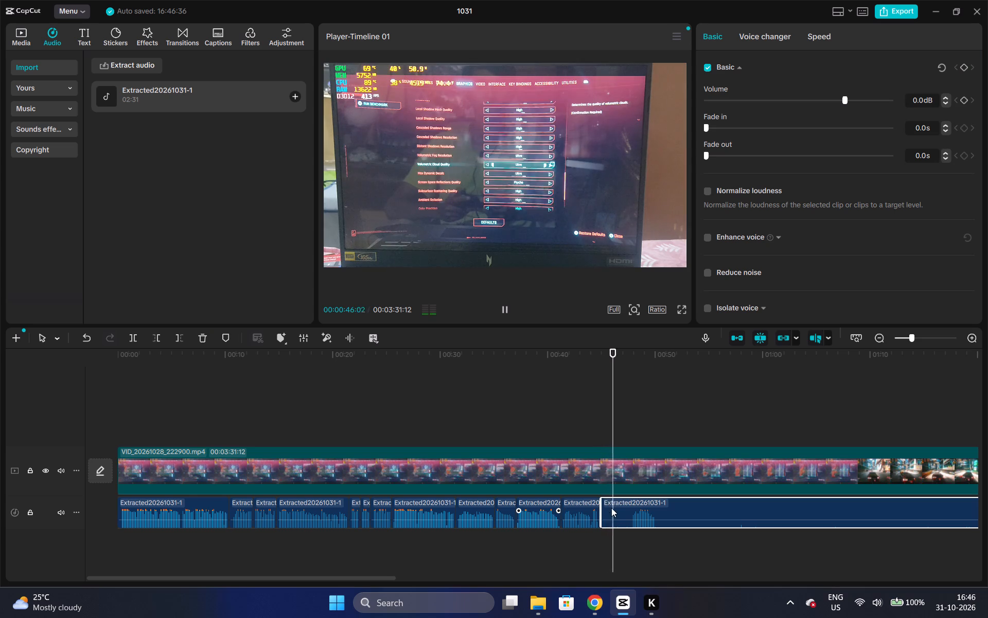
pyautogui.press('space')
pyautogui.hotkey('ctrl', 'b')
pyautogui.click(619, 514)
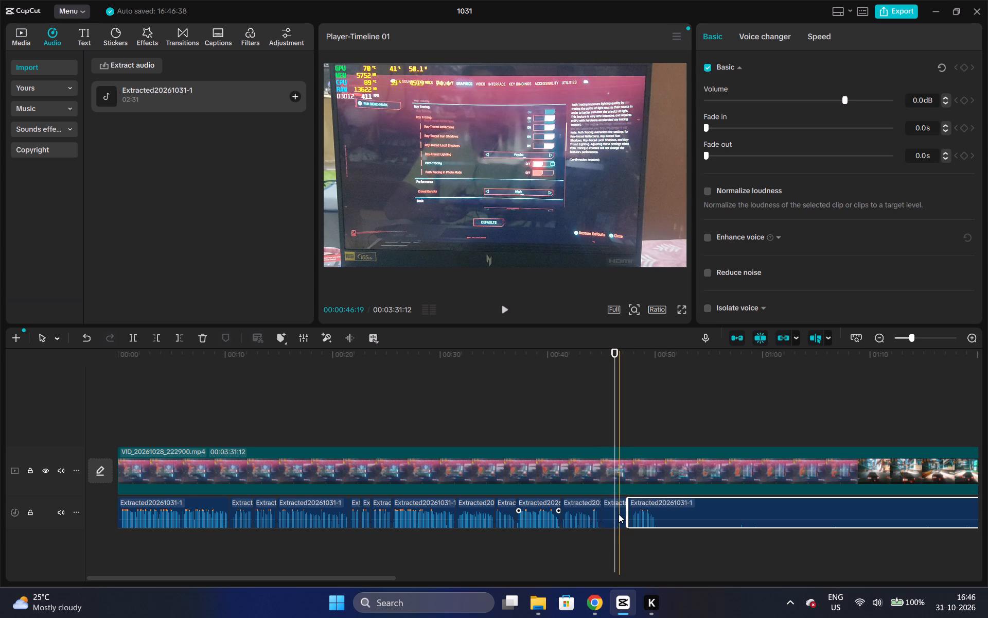
pyautogui.hotkey('ctrl', 'x')
pyautogui.moveTo(638, 514); pyautogui.dragTo(613, 513)
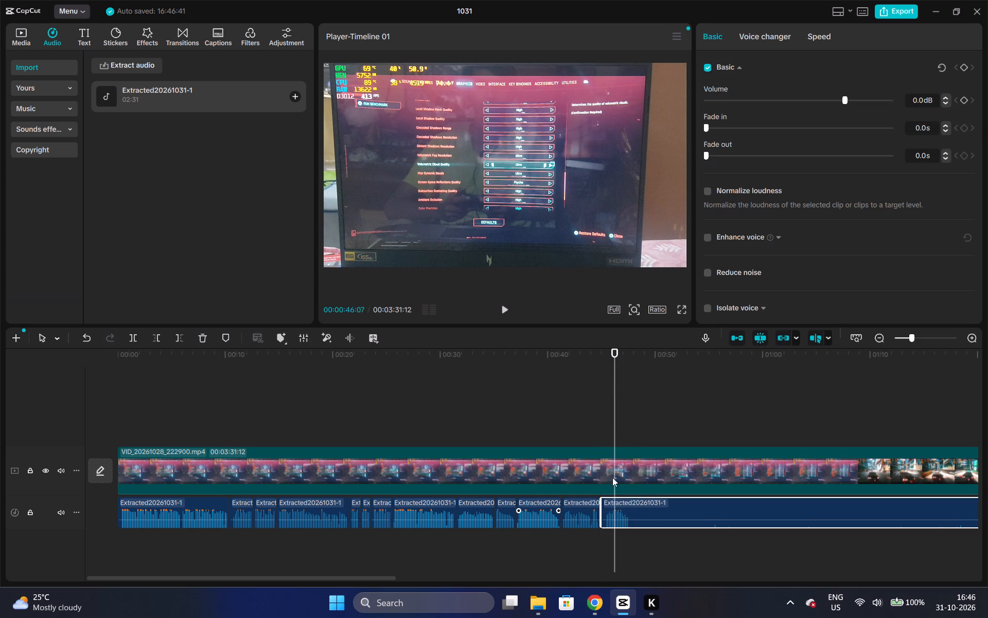
# Replay the joined narration and split the last audio clip at about 00:01:22:12 and at 00:00:47:23.
pyautogui.click(608, 374)
pyautogui.press('space')
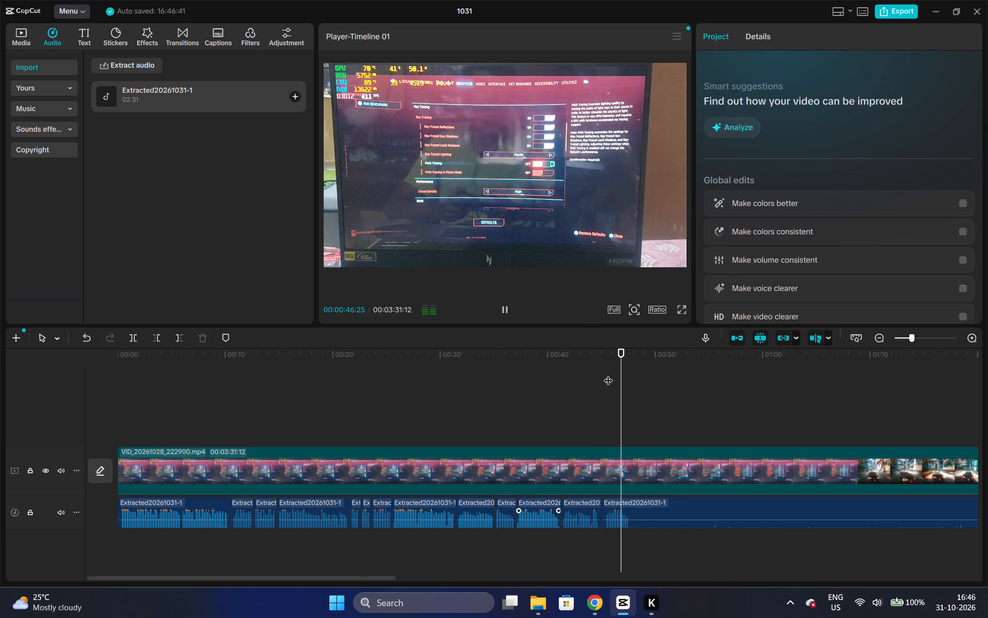
pyautogui.press('space')
pyautogui.click(603, 359)
pyautogui.press('space')
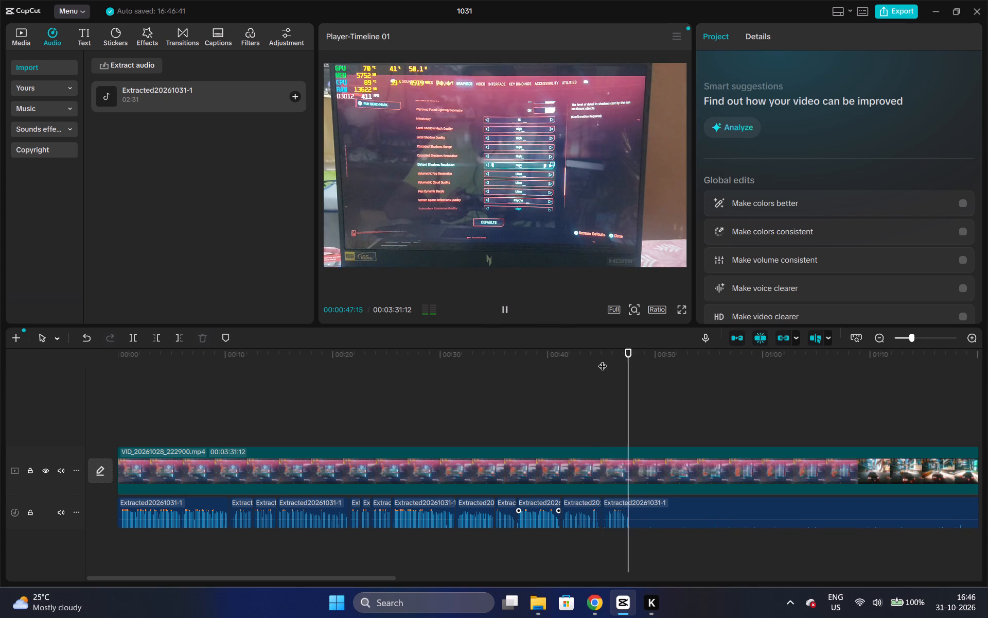
pyautogui.press('space')
pyautogui.click(628, 515)
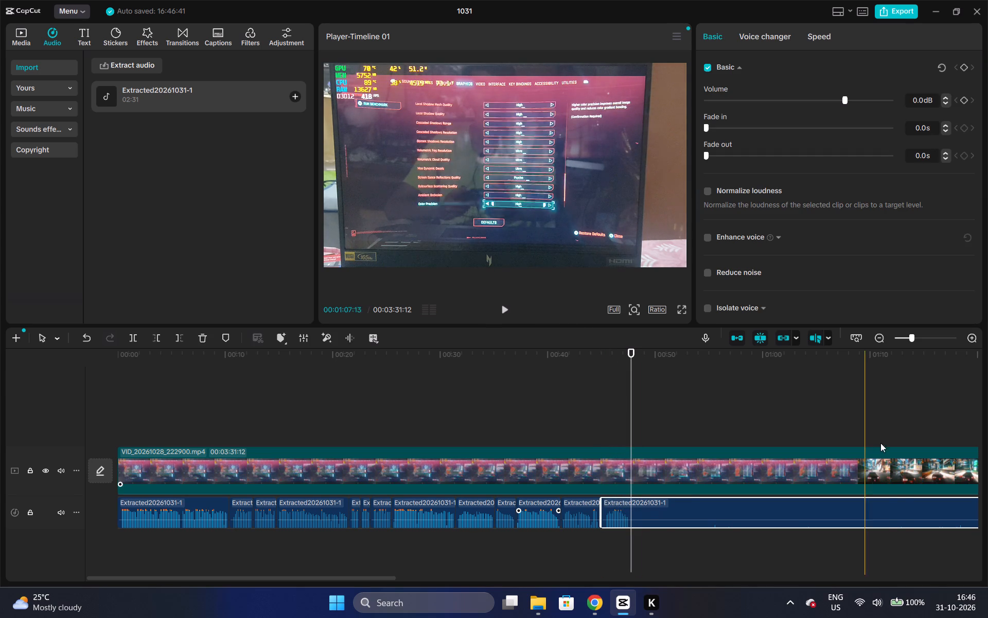
pyautogui.tripleClick(883, 340)
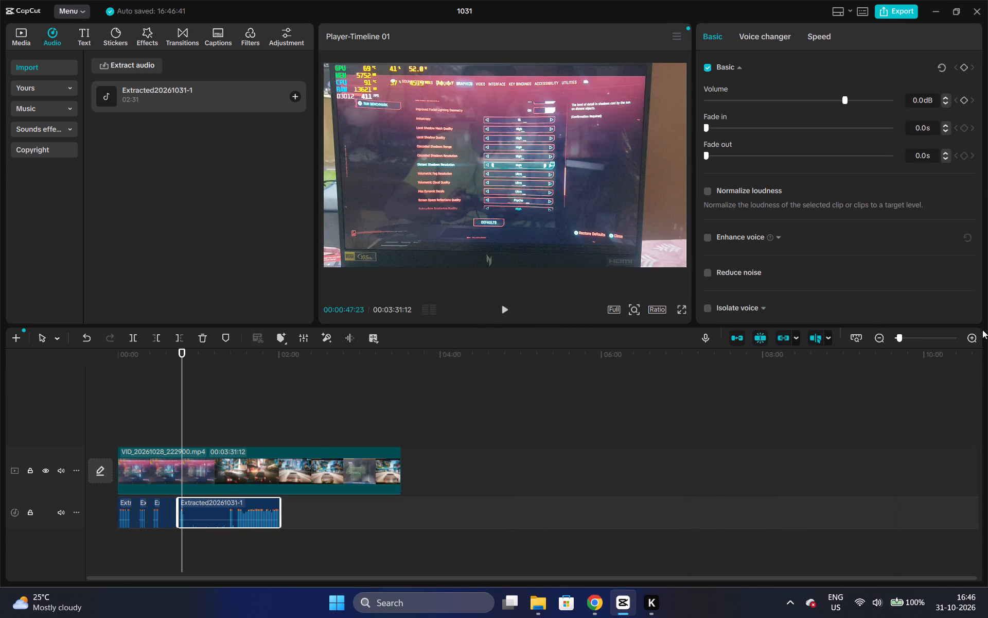
pyautogui.doubleClick(973, 335)
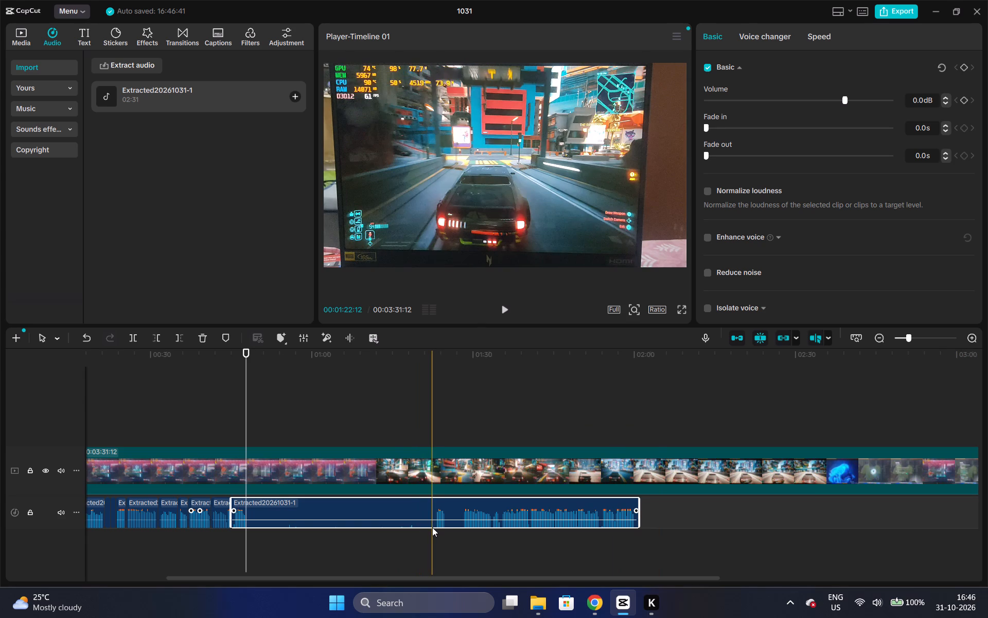
pyautogui.hotkey('ctrl', 'b')
pyautogui.click(415, 520)
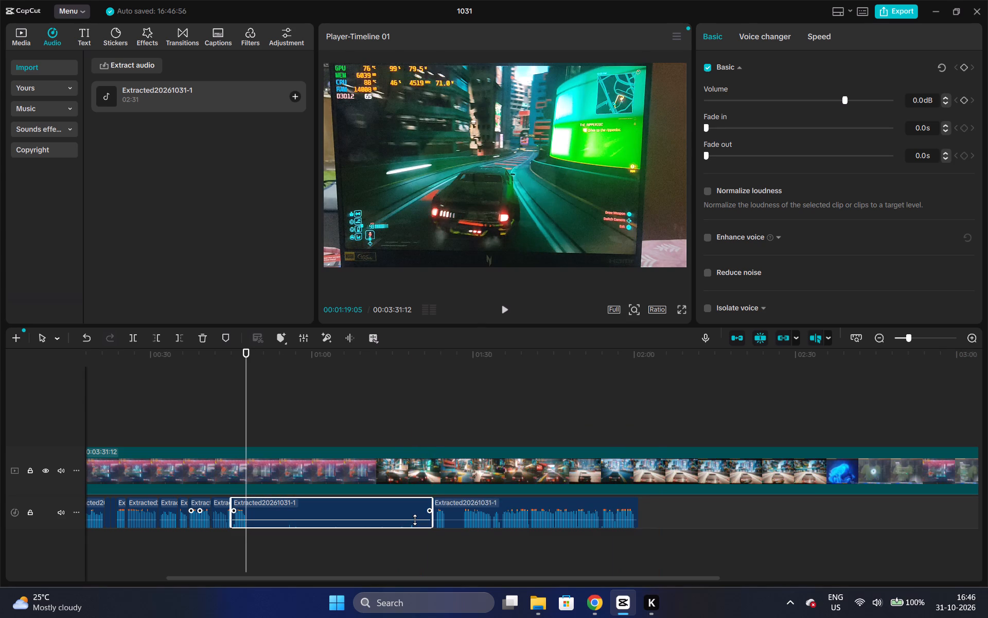
pyautogui.hotkey('ctrl', 'b')
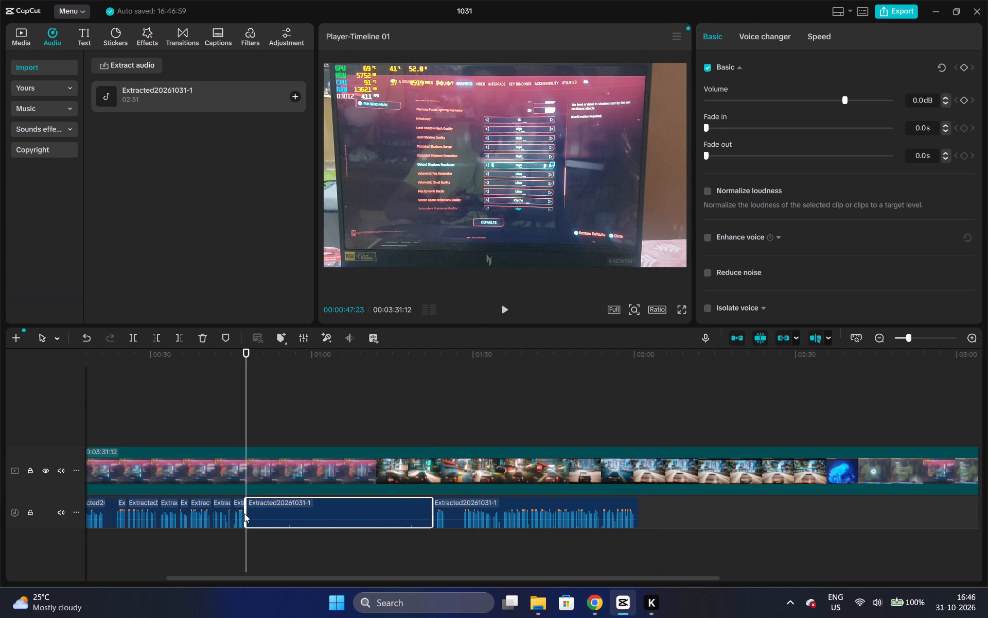
# Play up to the 00:00:47:23 split, cut out the long silent middle segment, and move the following audio clip back to the split point.
pyautogui.click(235, 359)
pyautogui.press('space')
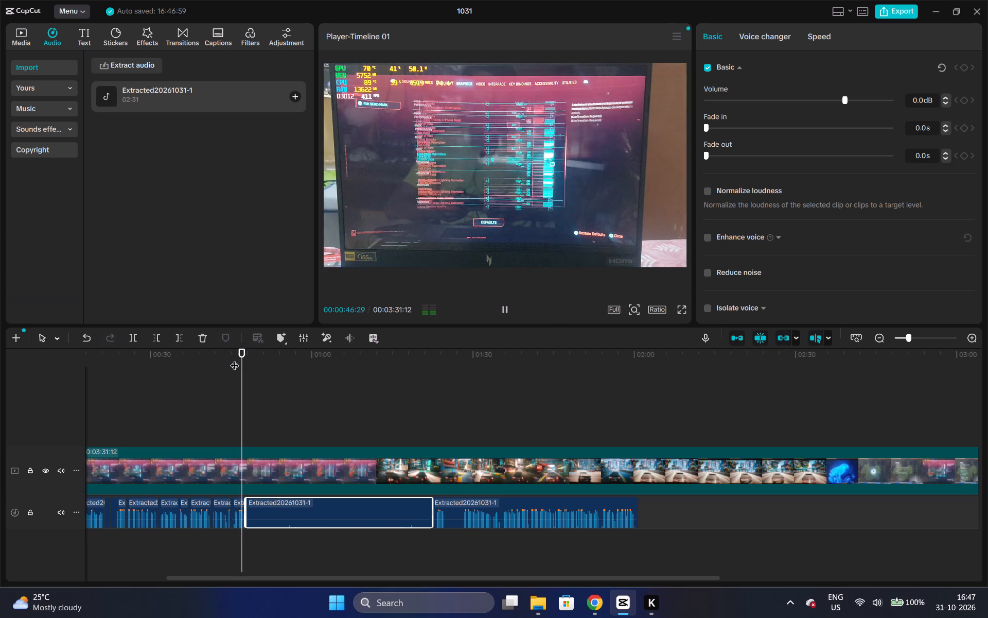
pyautogui.press('space')
pyautogui.hotkey('ctrl', 'x')
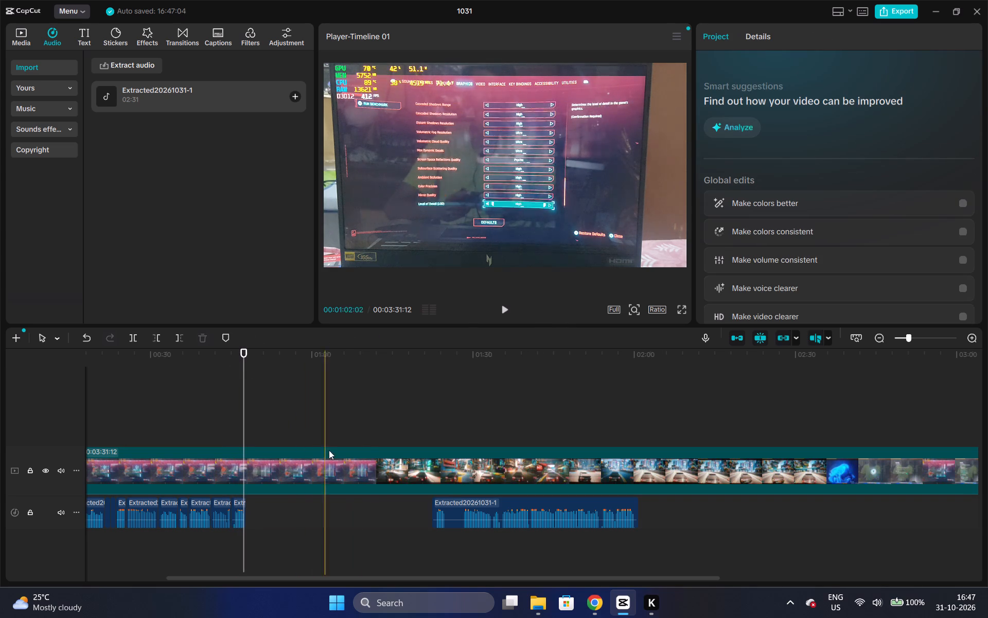
pyautogui.moveTo(466, 507); pyautogui.dragTo(289, 504)
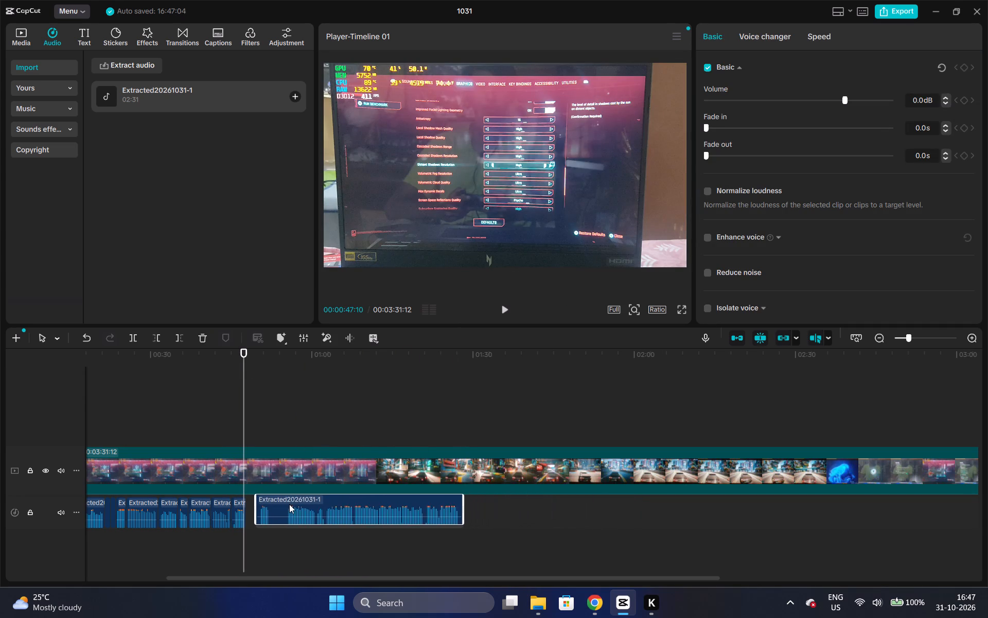
pyautogui.moveTo(289, 504); pyautogui.dragTo(276, 507)
pyautogui.moveTo(280, 526); pyautogui.dragTo(286, 490)
# Play the joined narration and trim the last audio clip's opening away up to about 00:00:53:09.
pyautogui.press('space')
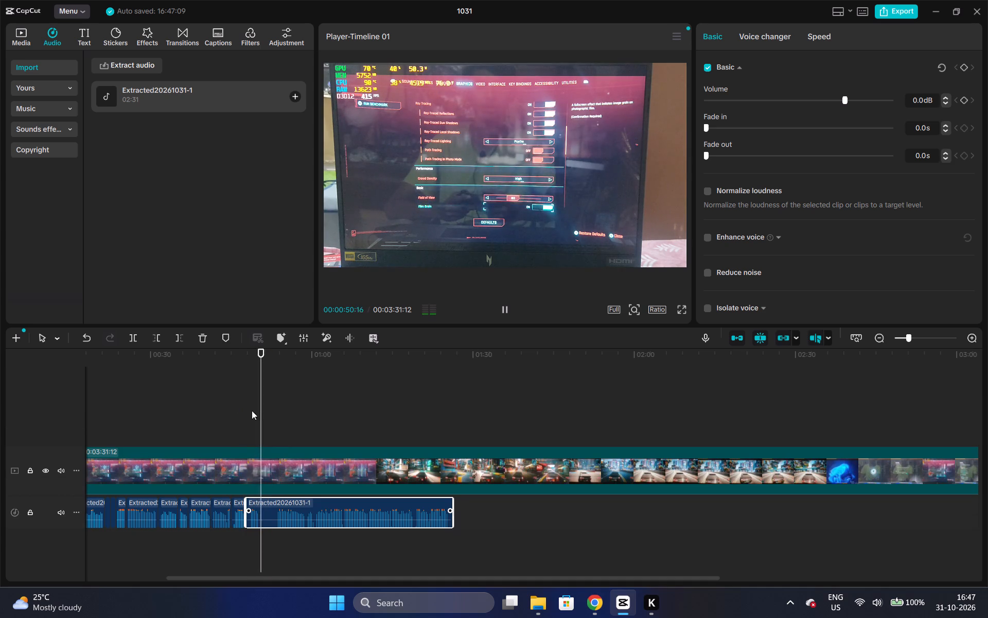
pyautogui.click(248, 358)
pyautogui.press('space')
pyautogui.press('space')
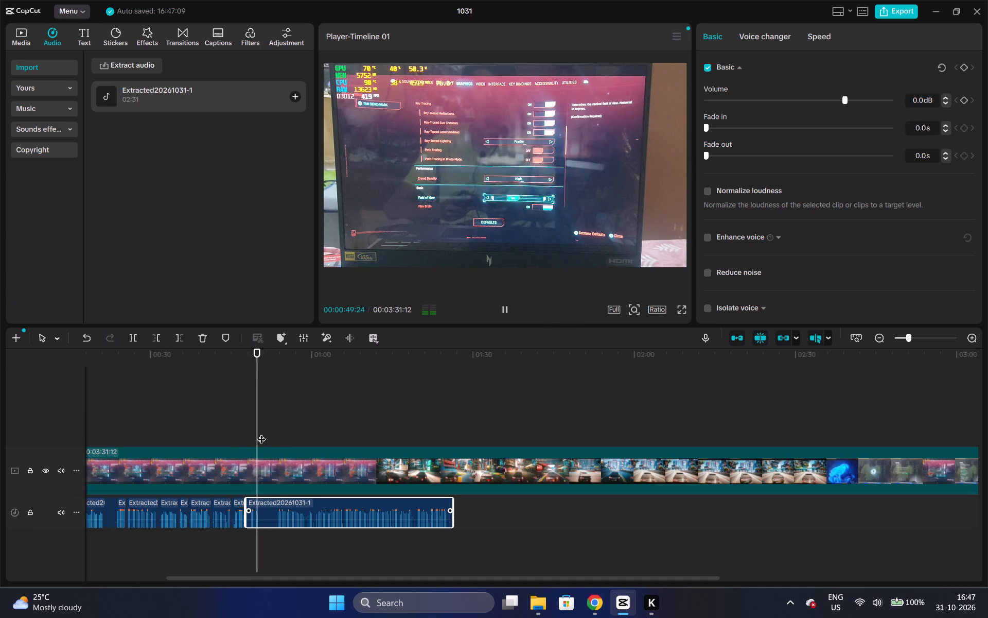
pyautogui.press('space')
pyautogui.doubleClick(977, 338)
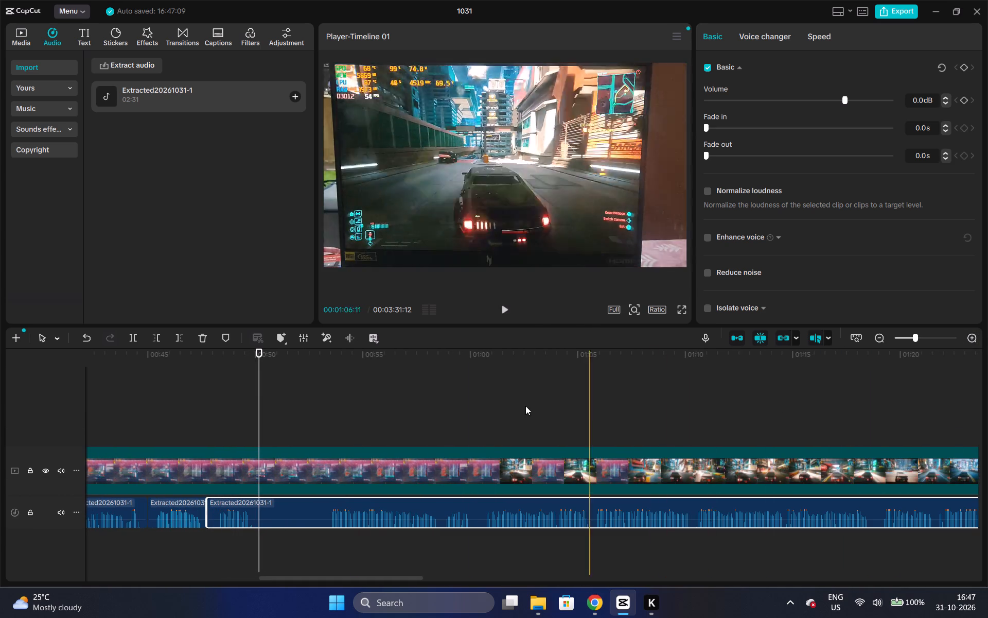
pyautogui.press('q')
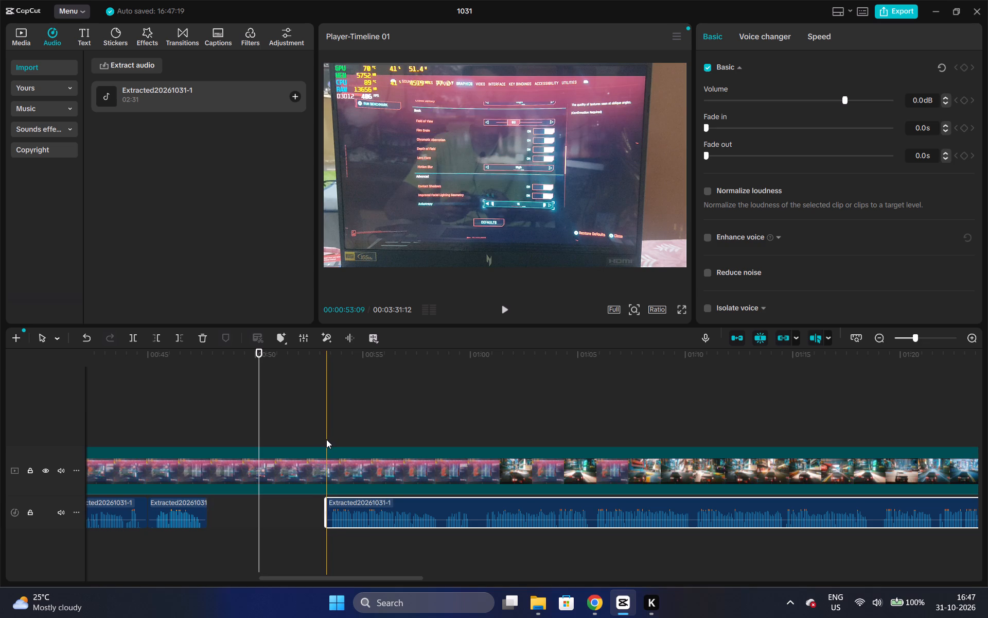
# Play on from about 00:00:53:09, cut the passage from 00:00:58:19 to about 00:01:00:15 out of the last audio clip, and close the gap.
pyautogui.click(313, 363)
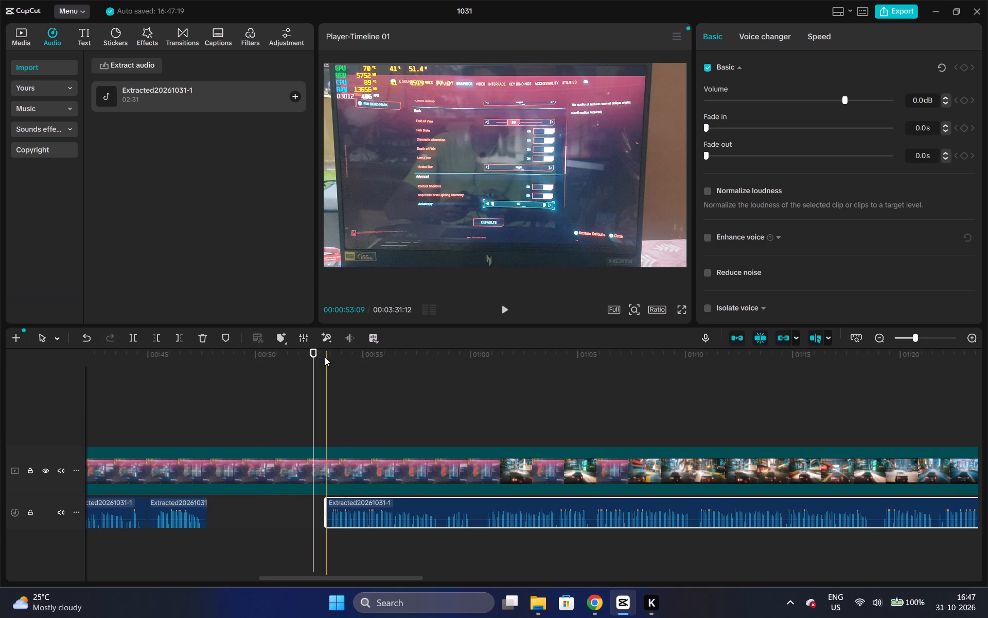
pyautogui.click(325, 357)
pyautogui.press('space')
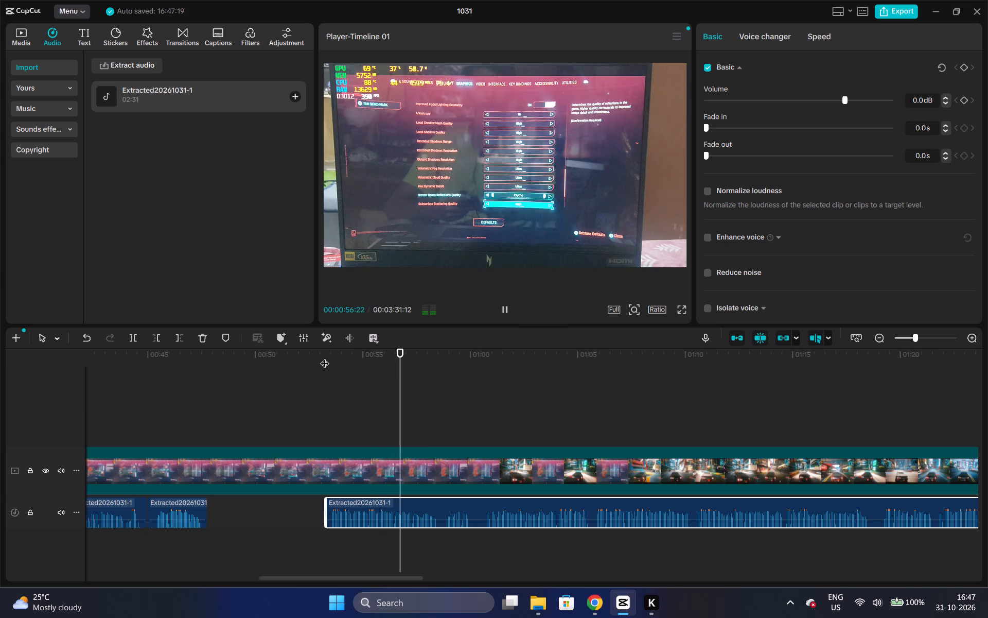
pyautogui.press('space')
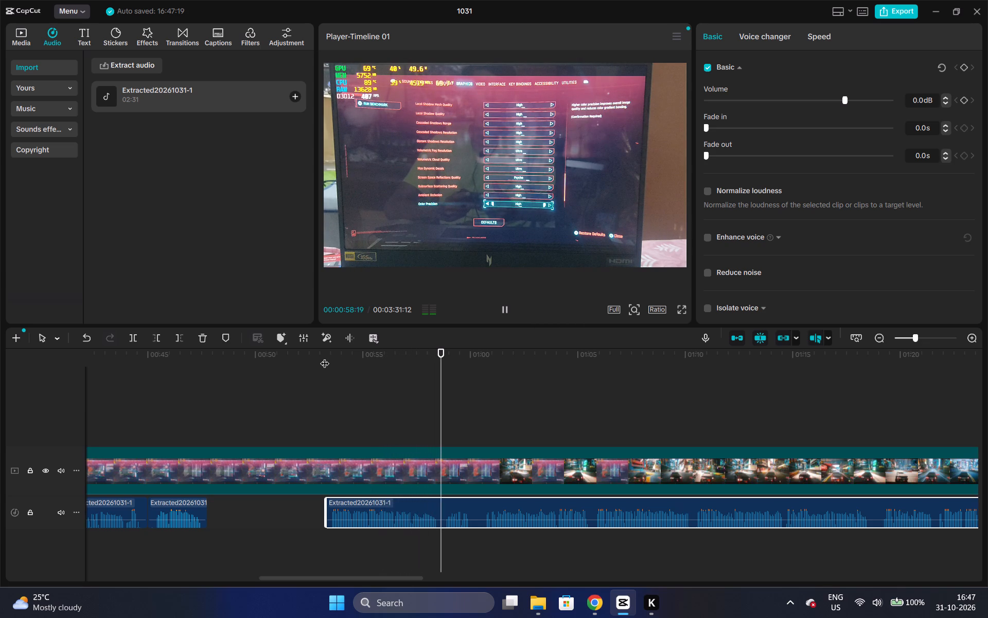
pyautogui.press('space')
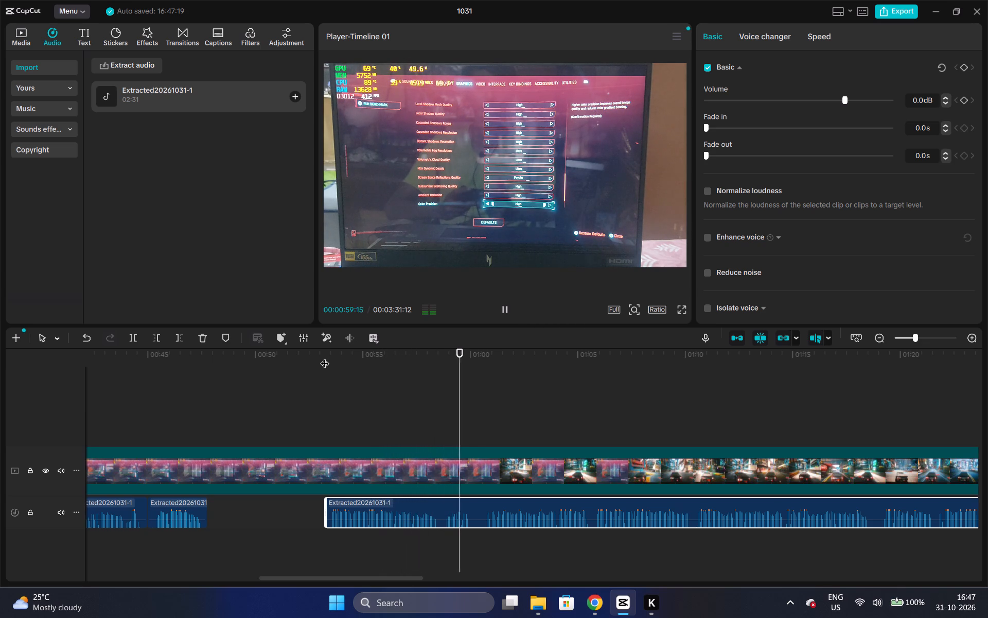
pyautogui.press('space')
pyautogui.press('space')
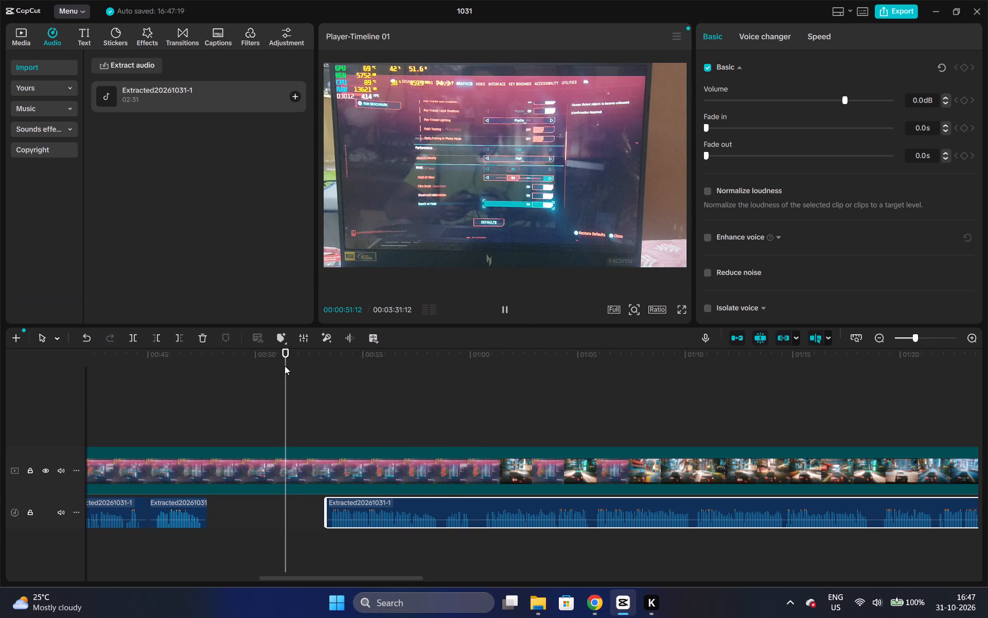
pyautogui.click(448, 354)
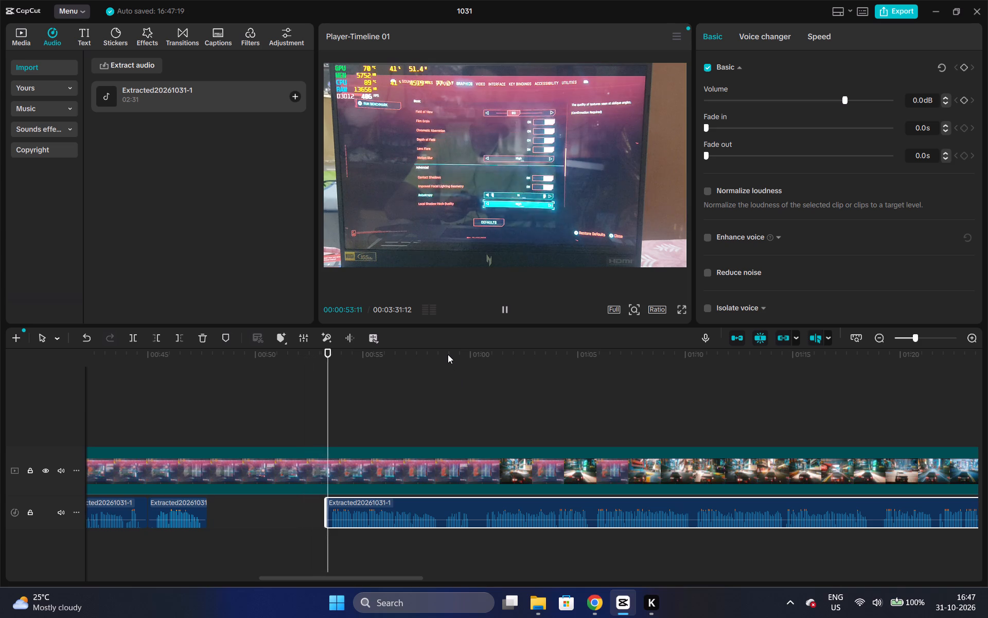
pyautogui.press('space')
pyautogui.press('space')
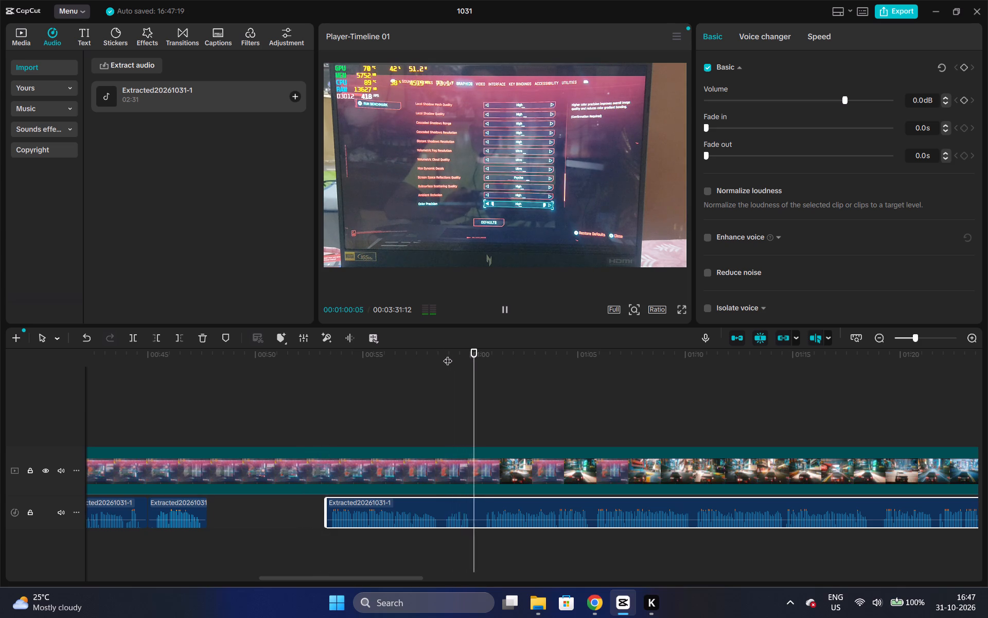
pyautogui.press('space')
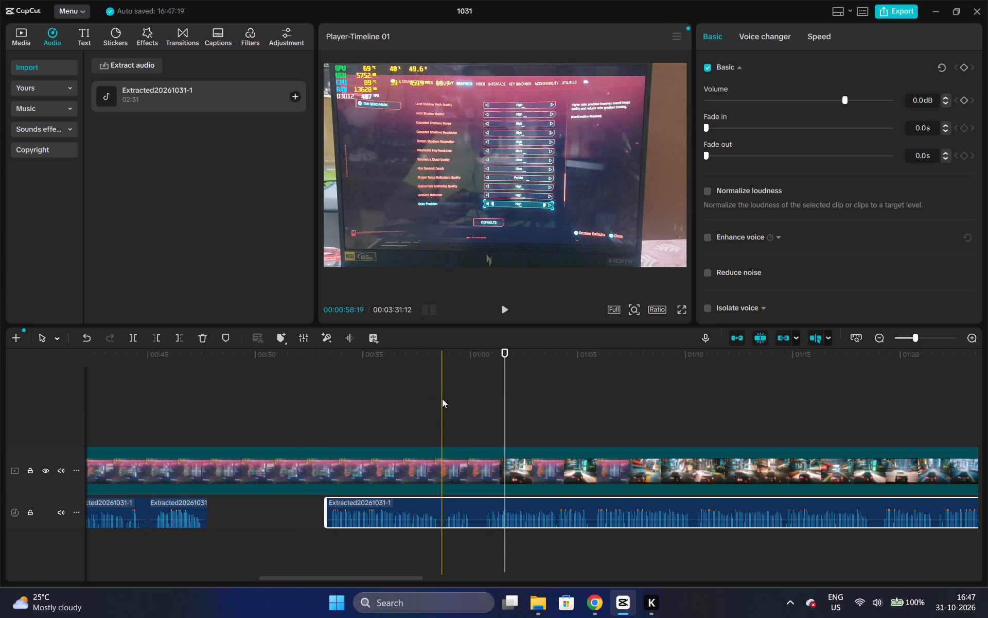
pyautogui.click(441, 516)
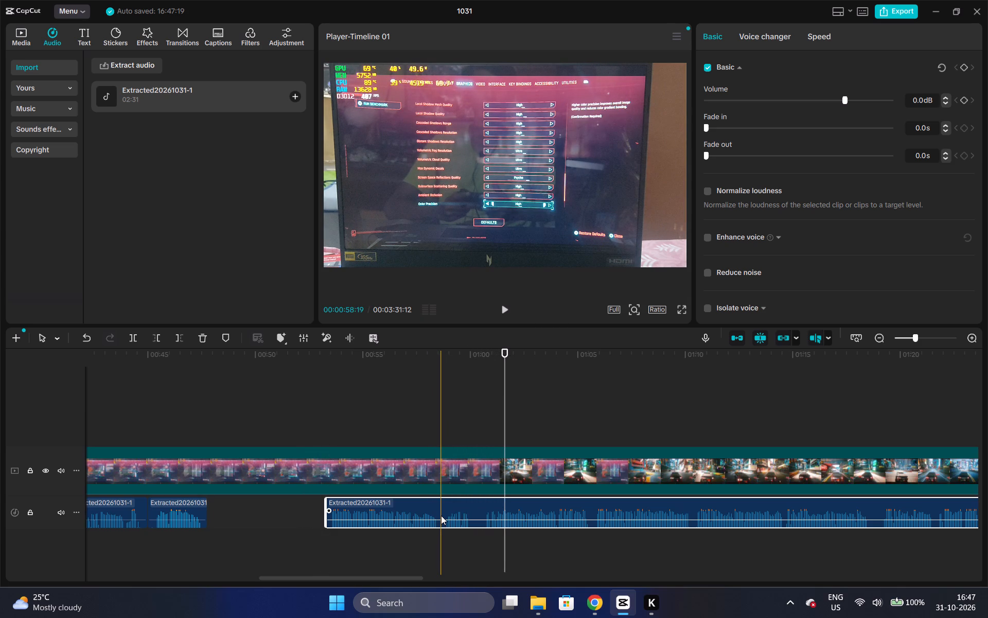
pyautogui.hotkey('ctrl', 'b')
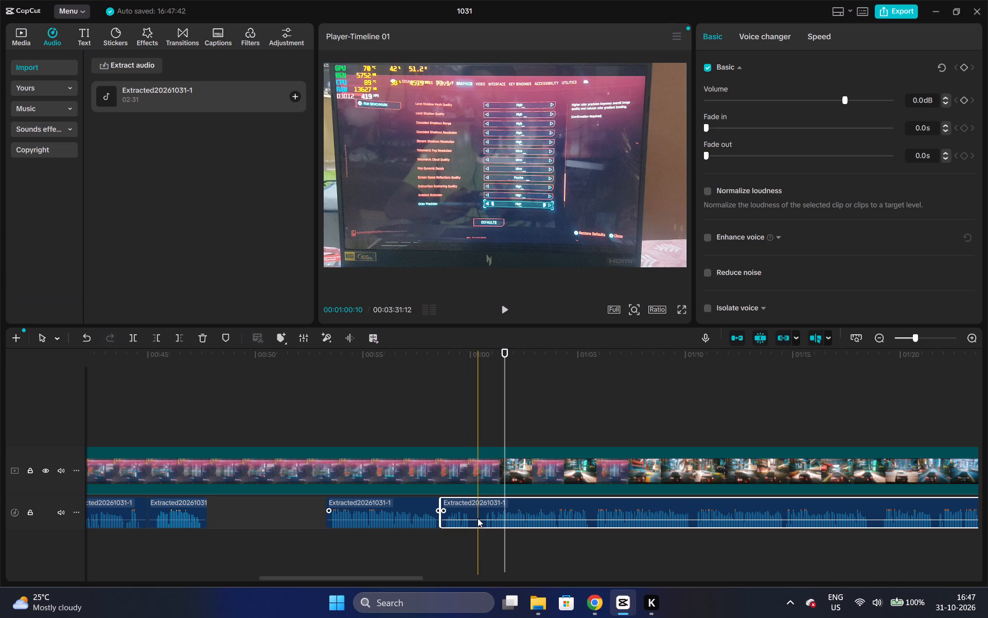
pyautogui.hotkey('ctrl', 'b')
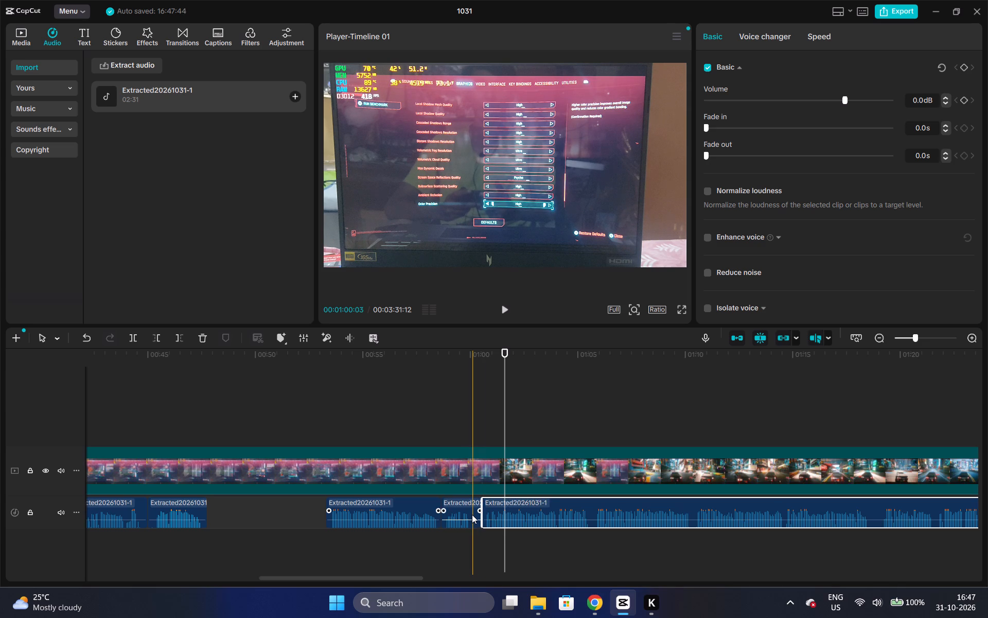
pyautogui.click(472, 514)
pyautogui.hotkey('ctrl', 'x')
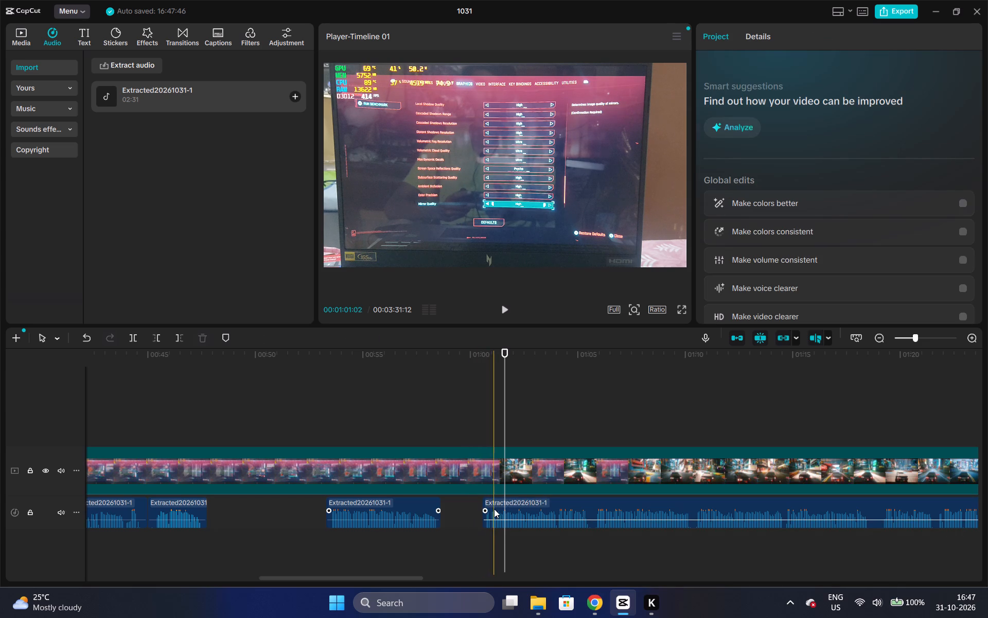
pyautogui.moveTo(494, 509); pyautogui.dragTo(455, 507)
# Play the joined narration, cut the passage from 00:01:02:02 to about 00:01:03:25 out of the last audio clip, and close the gap.
pyautogui.click(440, 390)
pyautogui.press('space')
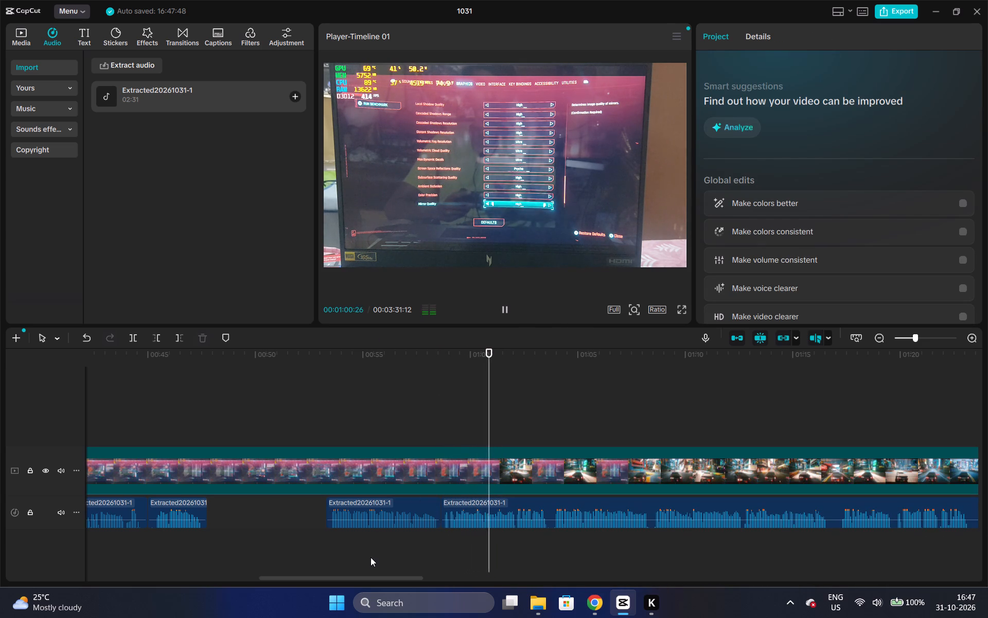
pyautogui.moveTo(370, 577); pyautogui.dragTo(411, 579)
pyautogui.press('space')
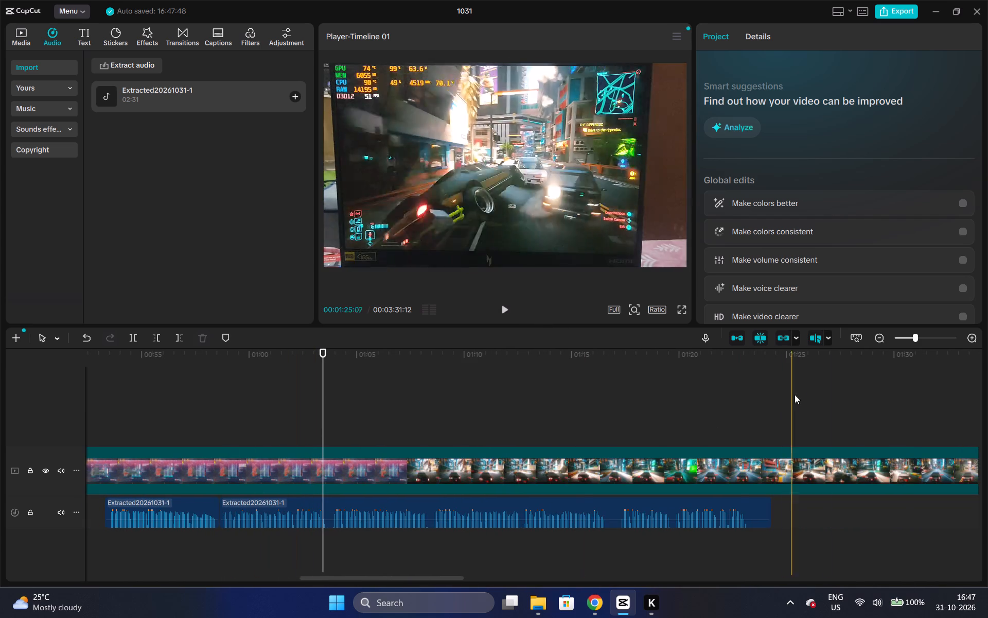
pyautogui.doubleClick(976, 334)
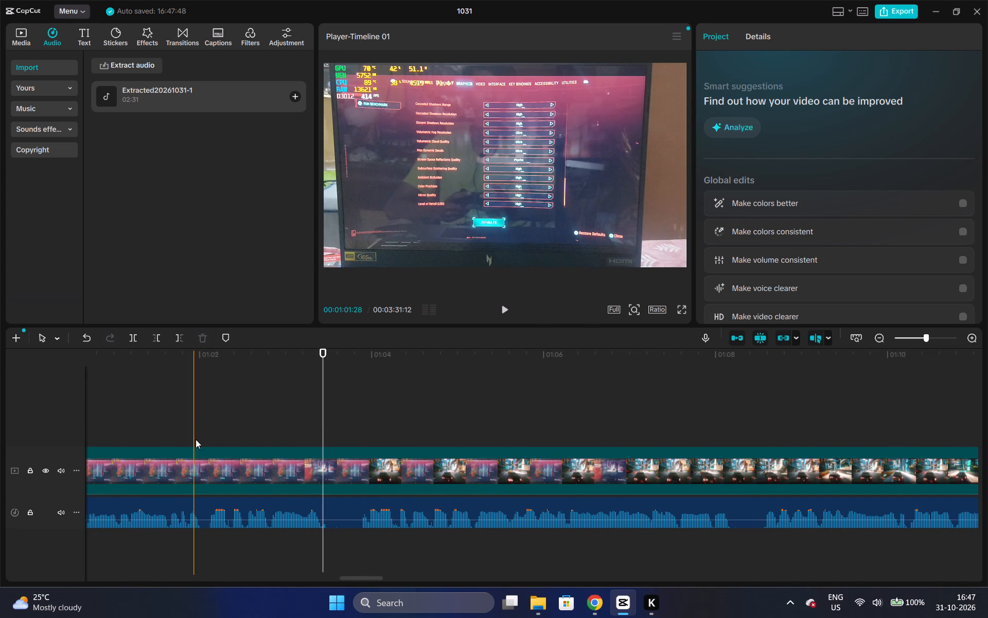
pyautogui.click(204, 517)
pyautogui.hotkey('ctrl', 'b')
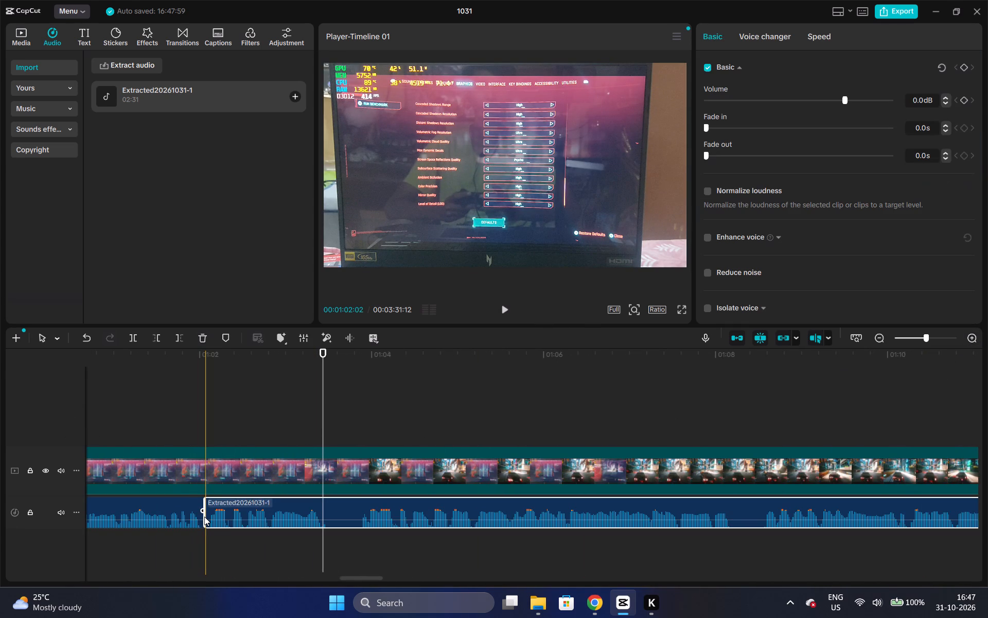
pyautogui.press('space')
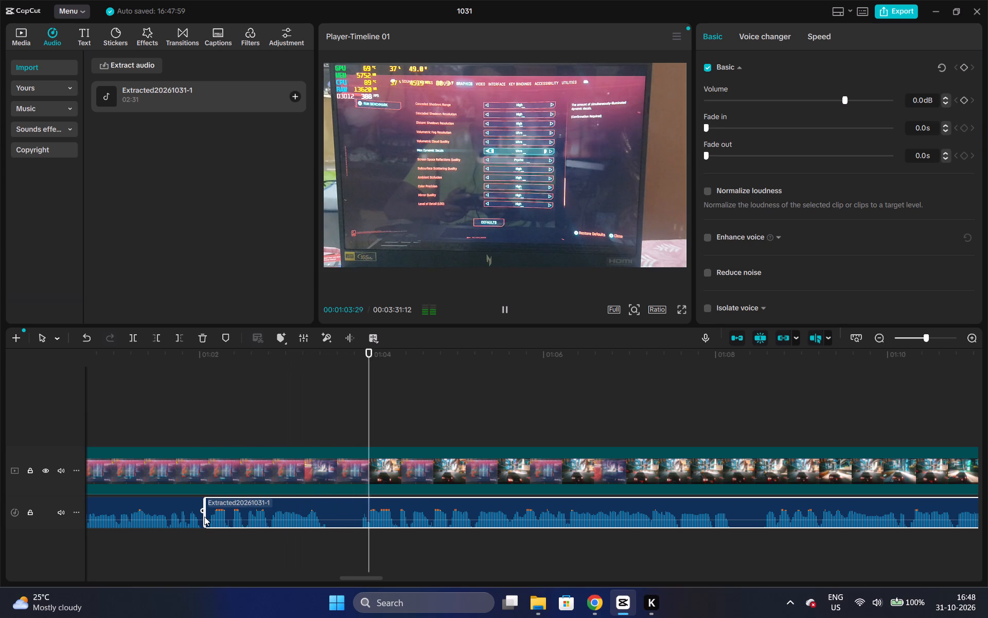
pyautogui.press('space')
pyautogui.hotkey('ctrl', 'b')
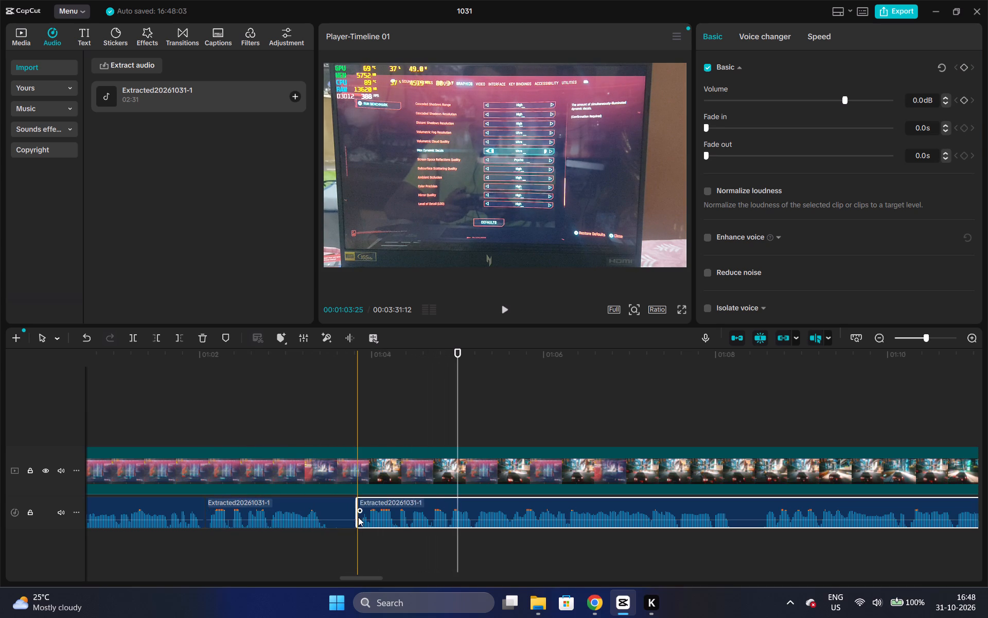
pyautogui.click(317, 512)
pyautogui.hotkey('ctrl', 'x')
pyautogui.moveTo(385, 511); pyautogui.dragTo(278, 500)
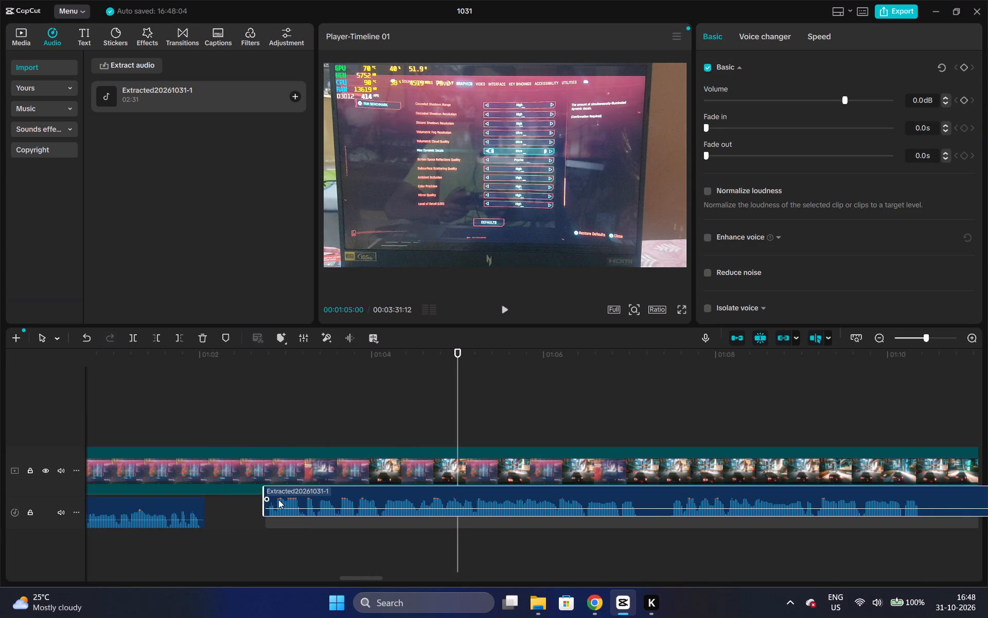
pyautogui.moveTo(278, 500); pyautogui.dragTo(236, 506)
# Play on from about 00:01:02, cut the short silence from 00:01:06:13 to about 00:01:06:23 out of the last audio clip, and close the gap.
pyautogui.click(213, 378)
pyautogui.press('space')
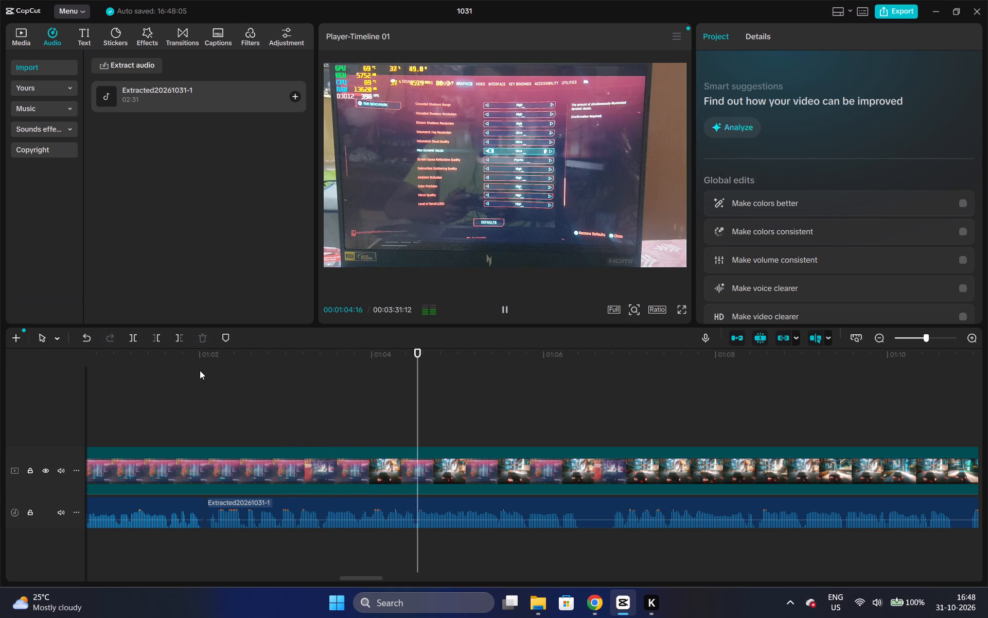
pyautogui.press('space')
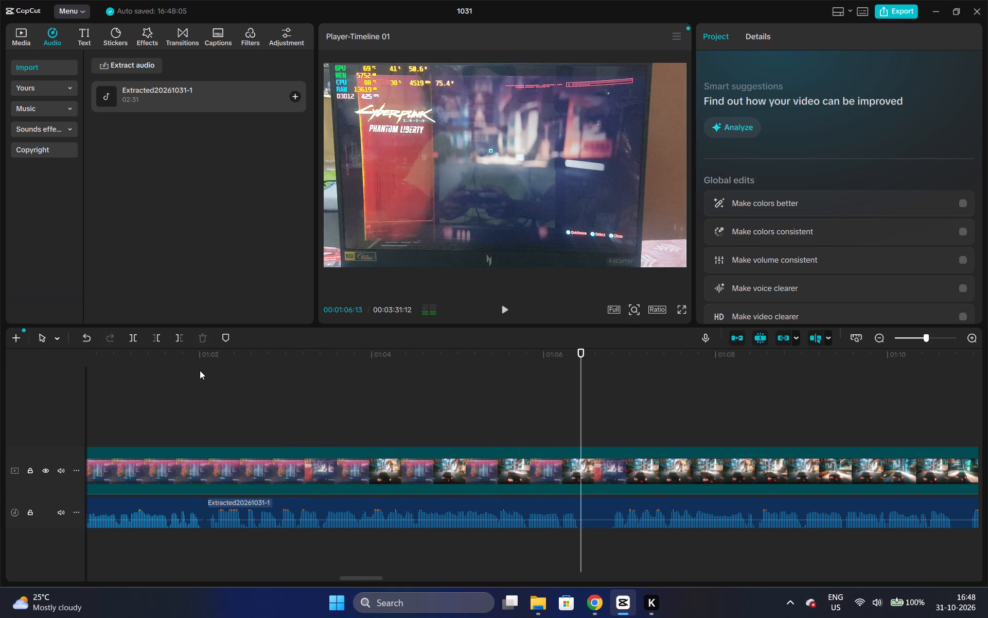
pyautogui.click(583, 516)
pyautogui.hotkey('ctrl', 'b')
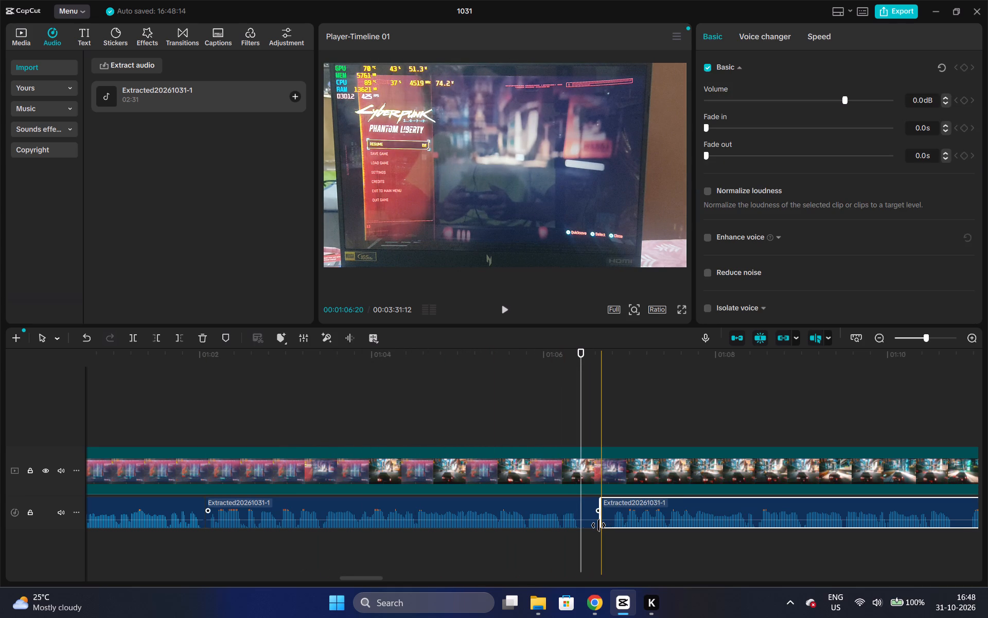
pyautogui.hotkey('ctrl', 'z')
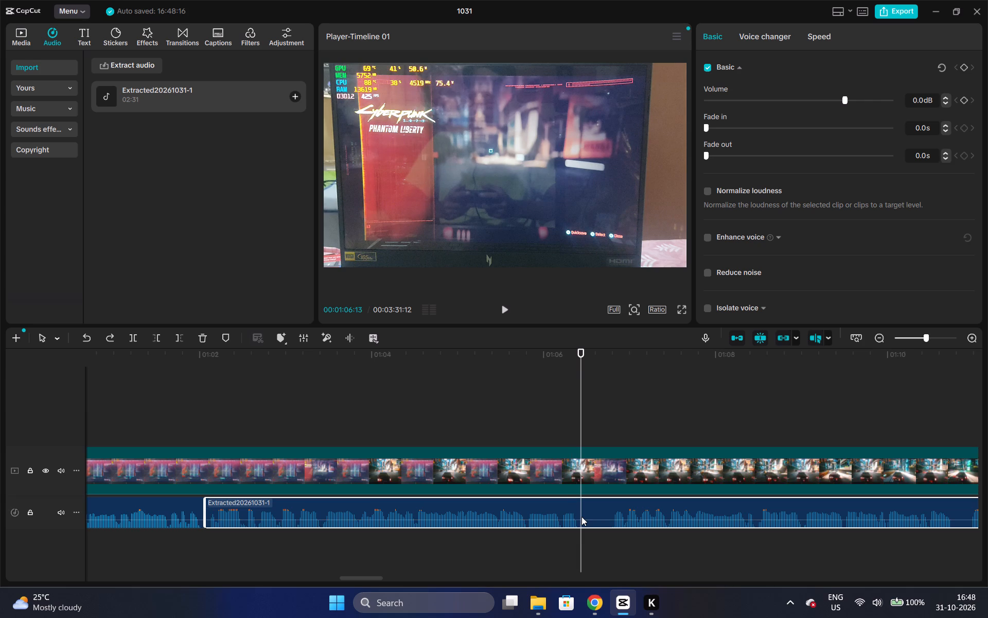
pyautogui.hotkey('ctrl', 'b')
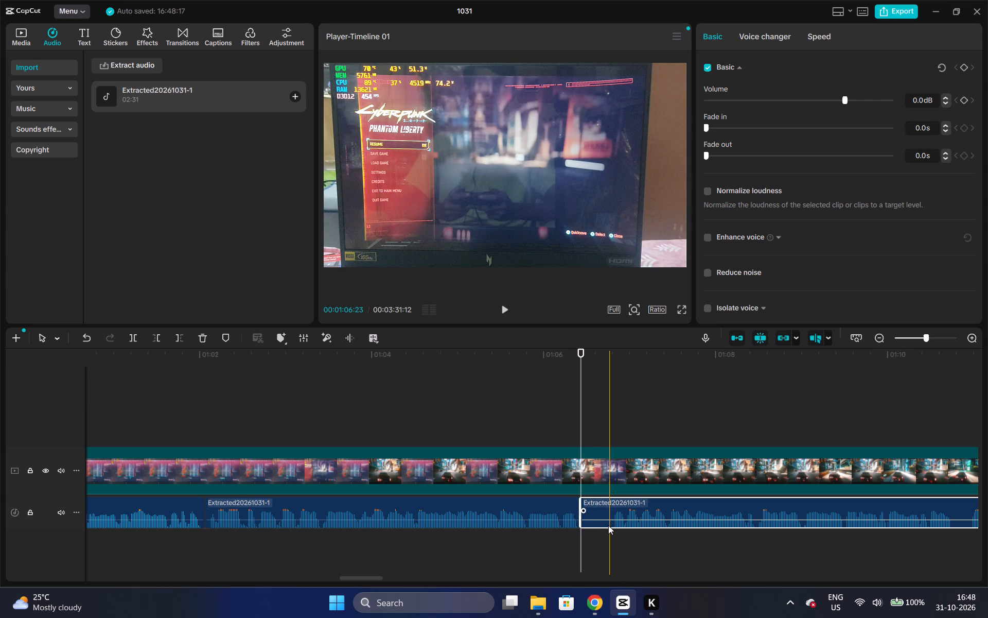
pyautogui.hotkey('ctrl', 'b')
pyautogui.click(590, 515)
pyautogui.hotkey('ctrl', 'x')
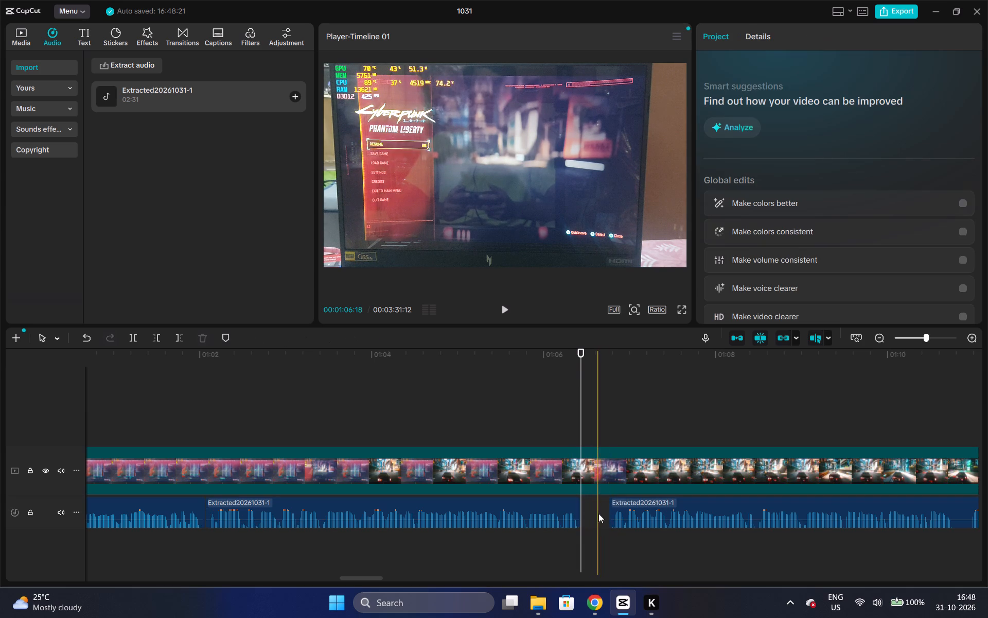
pyautogui.moveTo(654, 511); pyautogui.dragTo(622, 509)
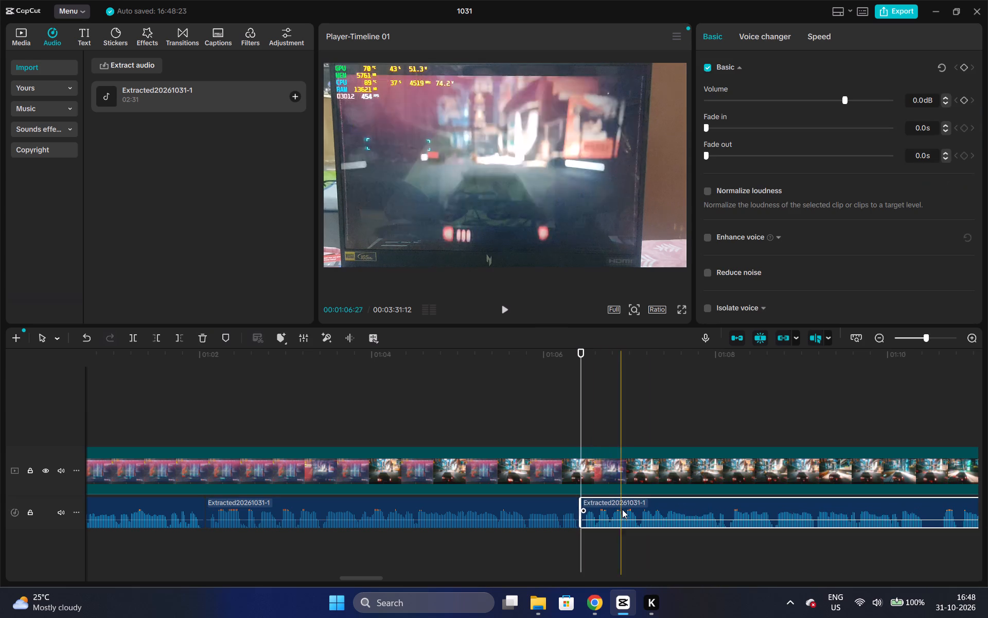
# Play the narration on from the newest join and split the last audio clip in the pause at 00:01:10:17.
pyautogui.click(349, 581)
pyautogui.moveTo(350, 575); pyautogui.dragTo(351, 575)
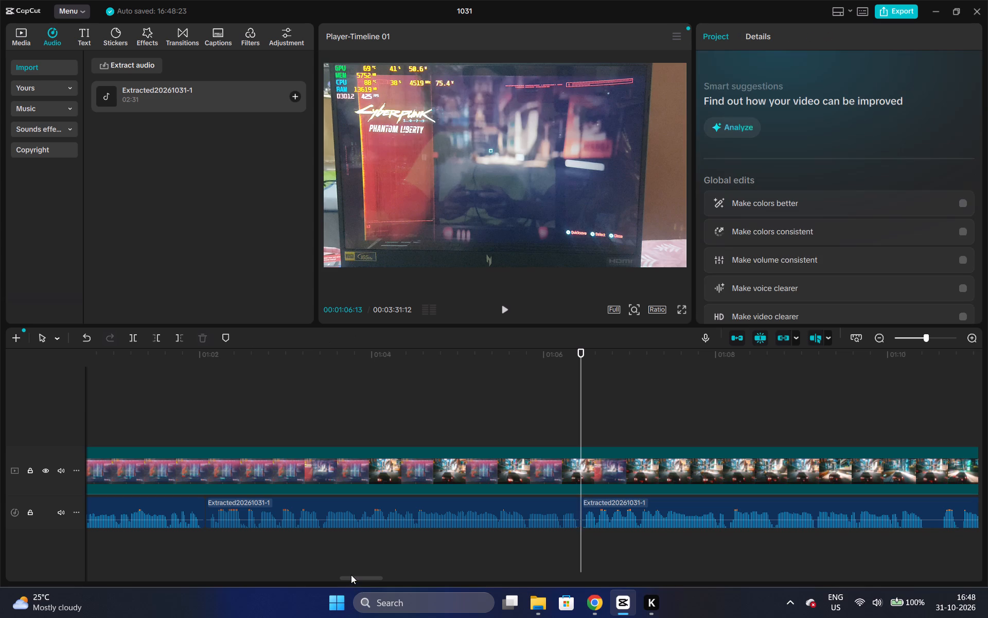
pyautogui.moveTo(351, 575); pyautogui.dragTo(355, 576)
pyautogui.moveTo(355, 579); pyautogui.dragTo(366, 580)
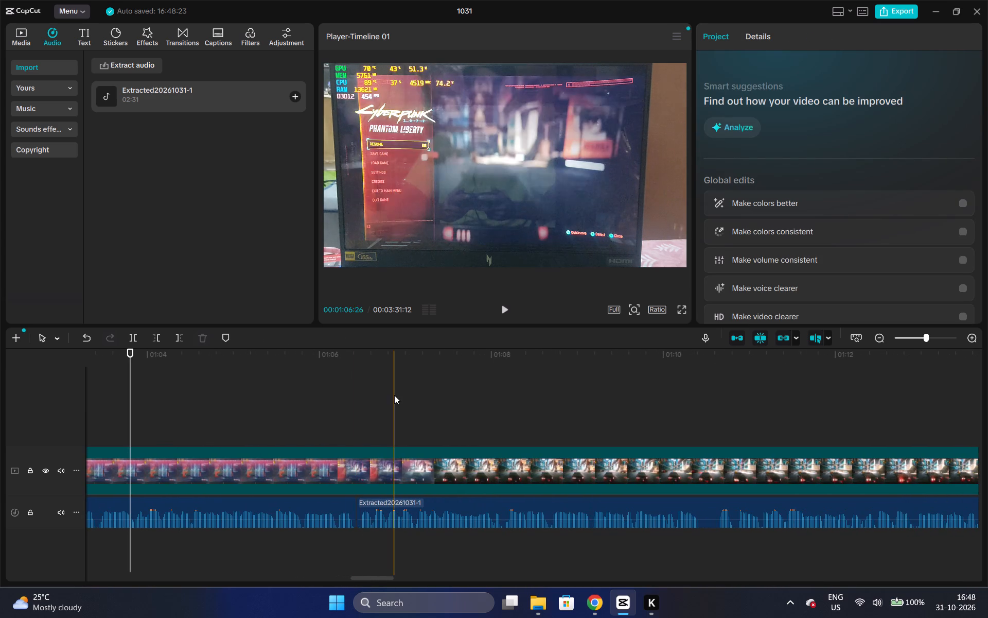
pyautogui.click(349, 375)
pyautogui.press('space')
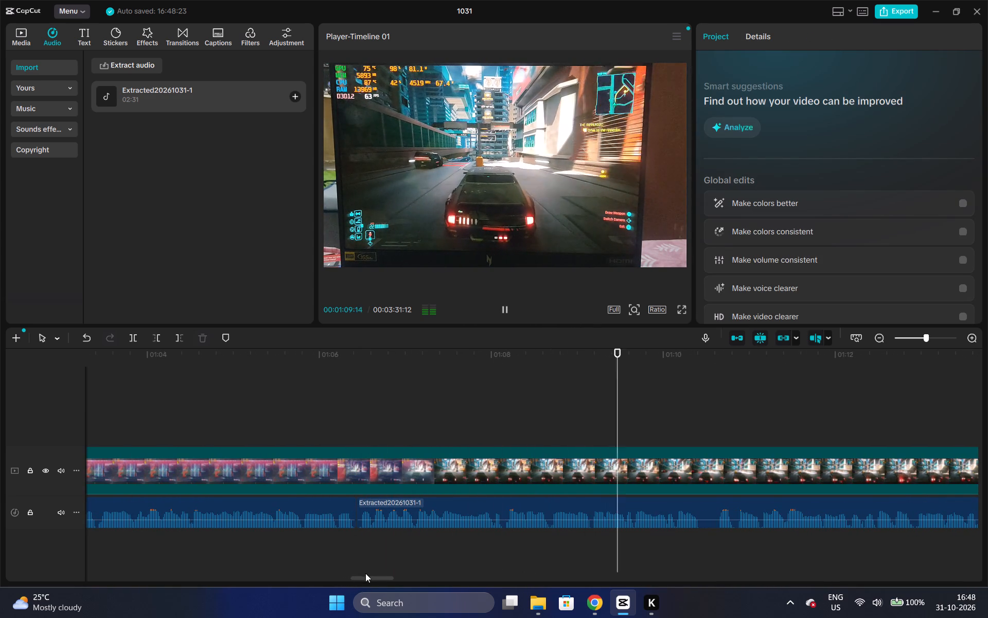
pyautogui.moveTo(382, 580); pyautogui.dragTo(407, 580)
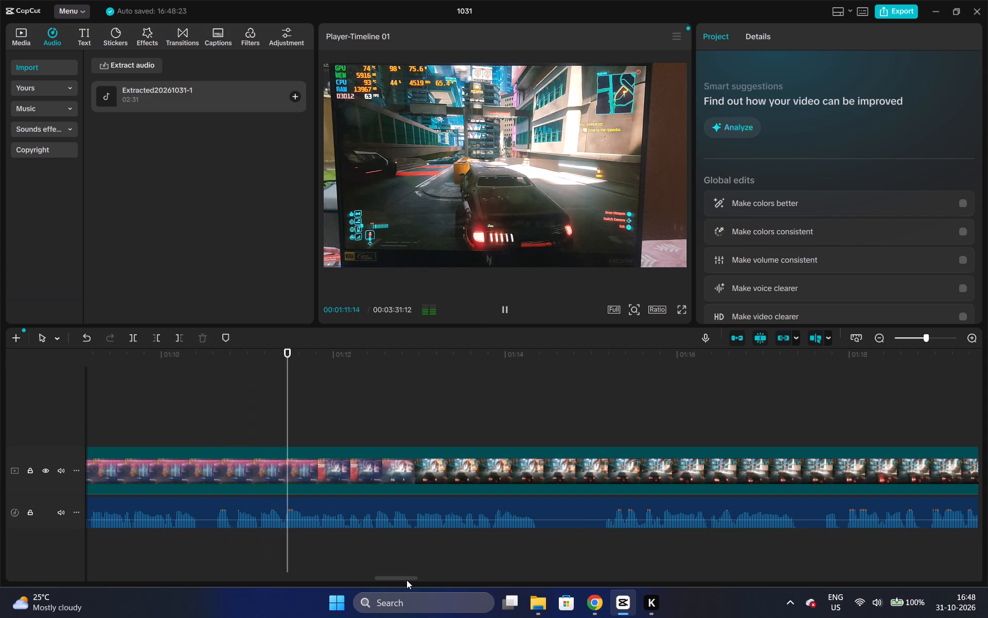
pyautogui.moveTo(407, 580); pyautogui.dragTo(419, 580)
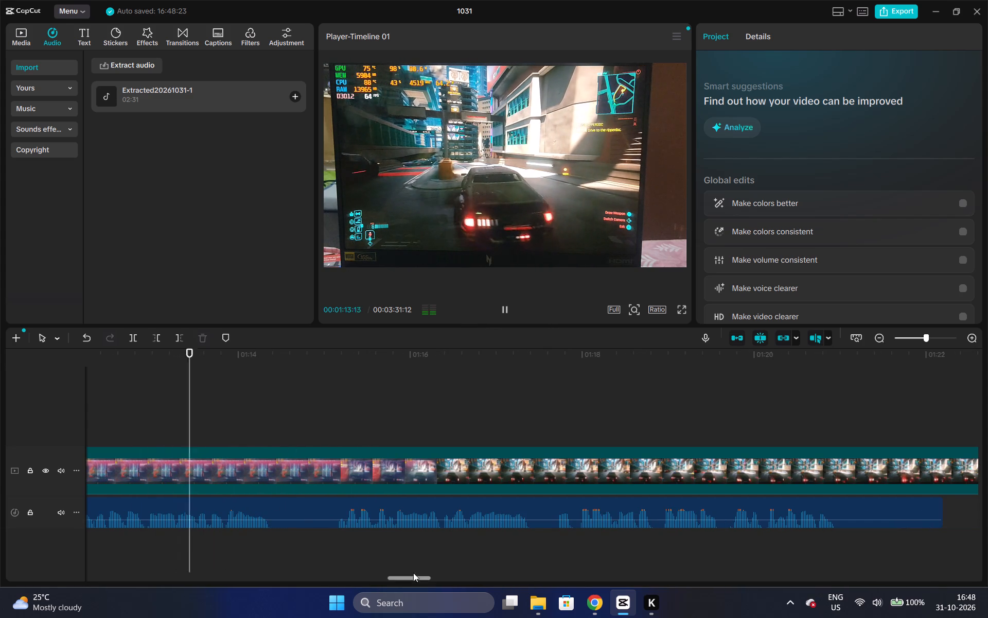
pyautogui.press('space')
pyautogui.moveTo(411, 575); pyautogui.dragTo(393, 579)
pyautogui.click(333, 374)
pyautogui.press('space')
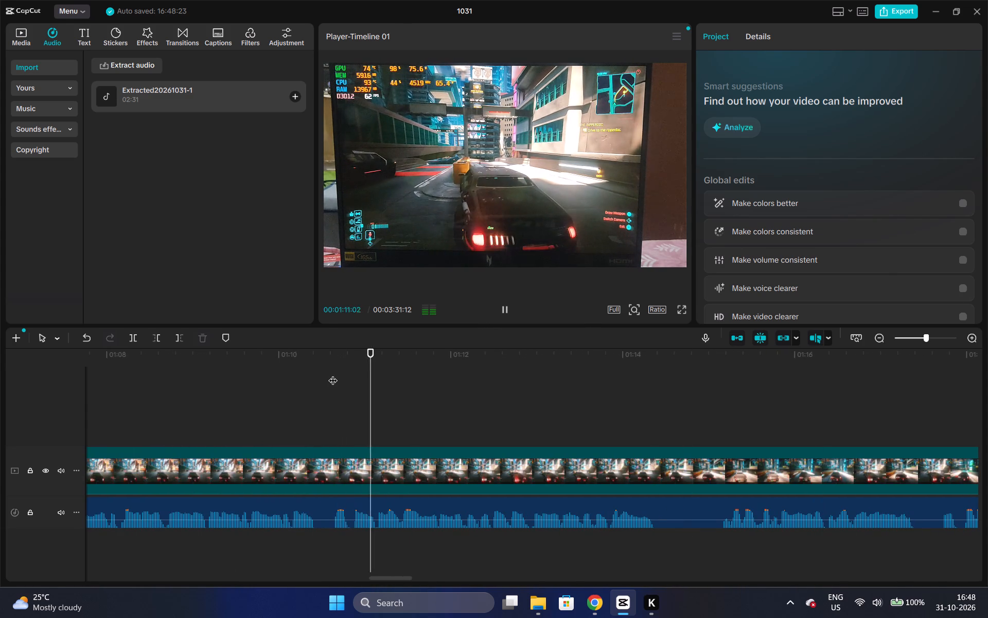
pyautogui.press('space')
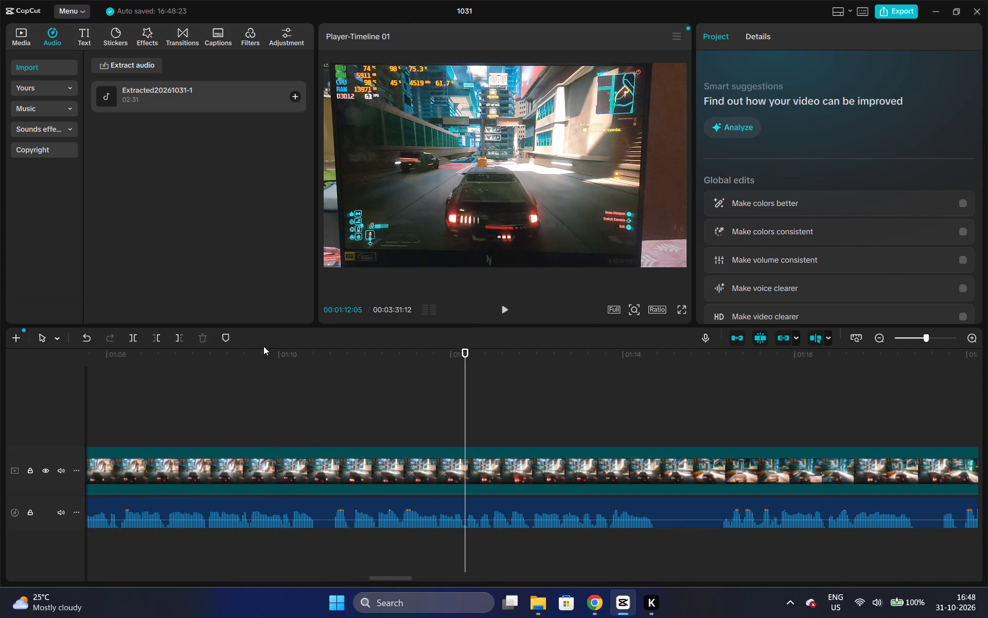
pyautogui.click(249, 359)
pyautogui.press('space')
pyautogui.press('space')
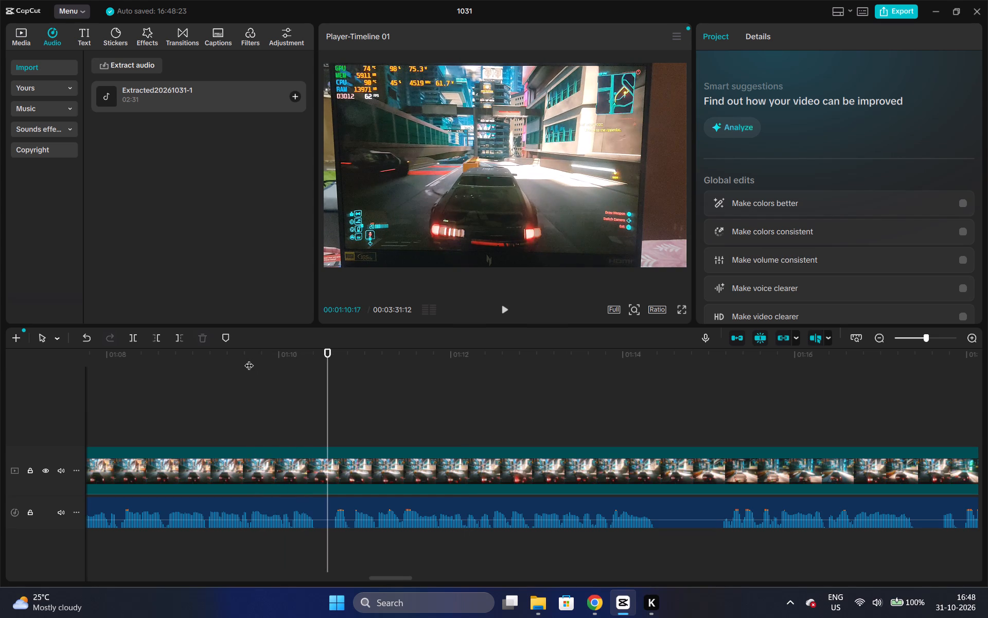
pyautogui.click(327, 516)
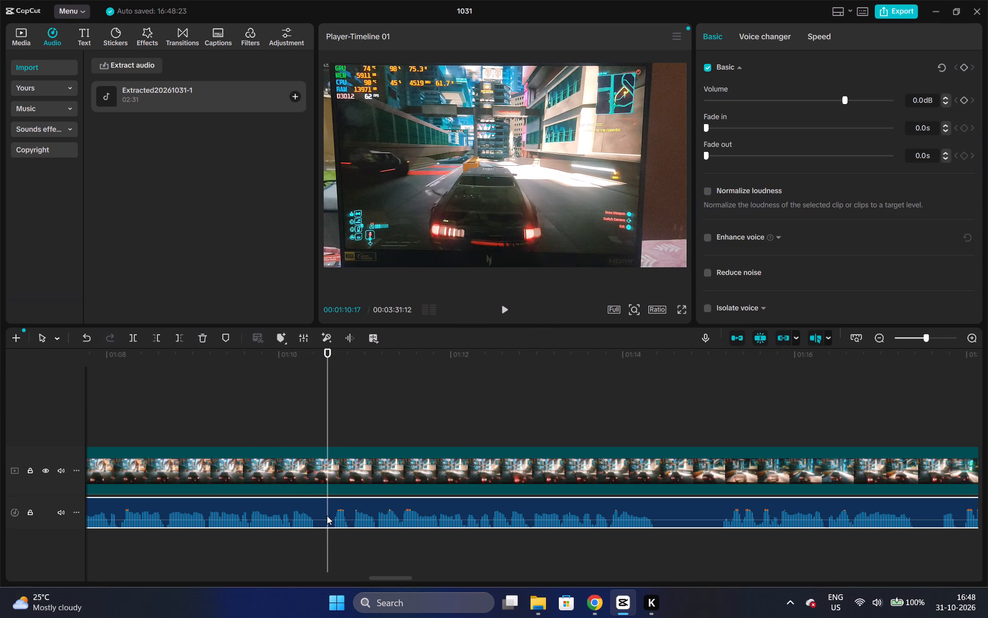
pyautogui.hotkey('ctrl', 'b')
# Listen on from the 00:01:10:17 split and replay the narration between about 00:01:13 and 00:01:14 to look for the next cut point.
pyautogui.press('space')
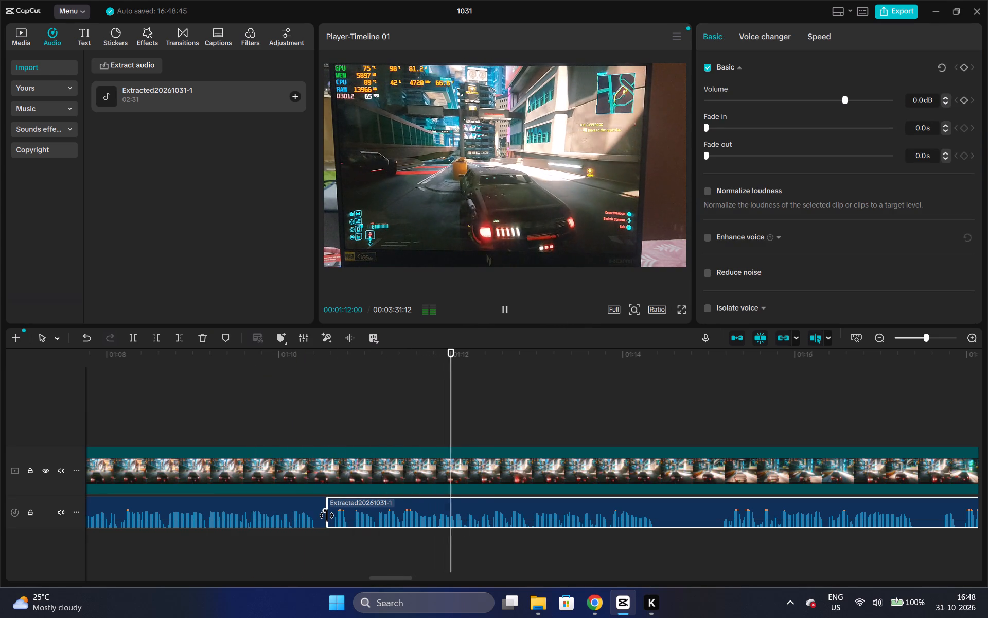
pyautogui.press('space')
pyautogui.press('space')
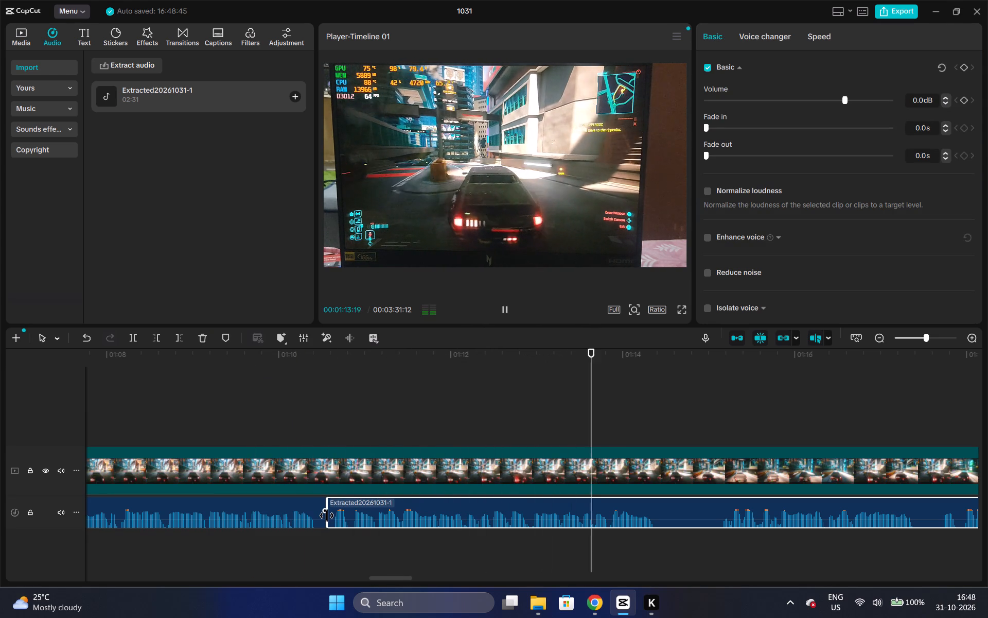
pyautogui.press('space')
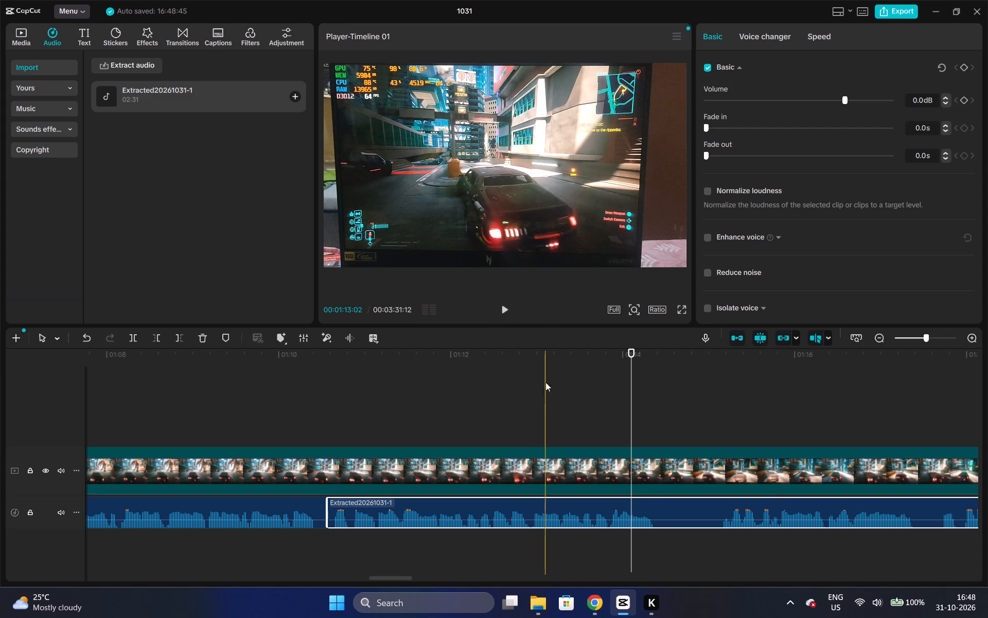
pyautogui.click(546, 375)
pyautogui.press('space')
pyautogui.press('space')
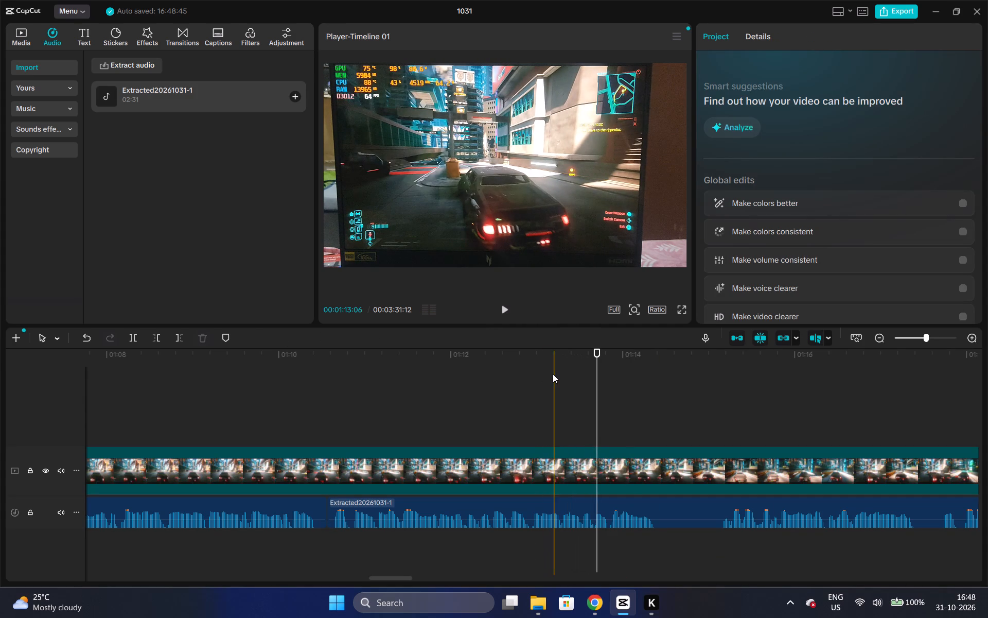
pyautogui.click(553, 374)
pyautogui.press('space')
pyautogui.press('space')
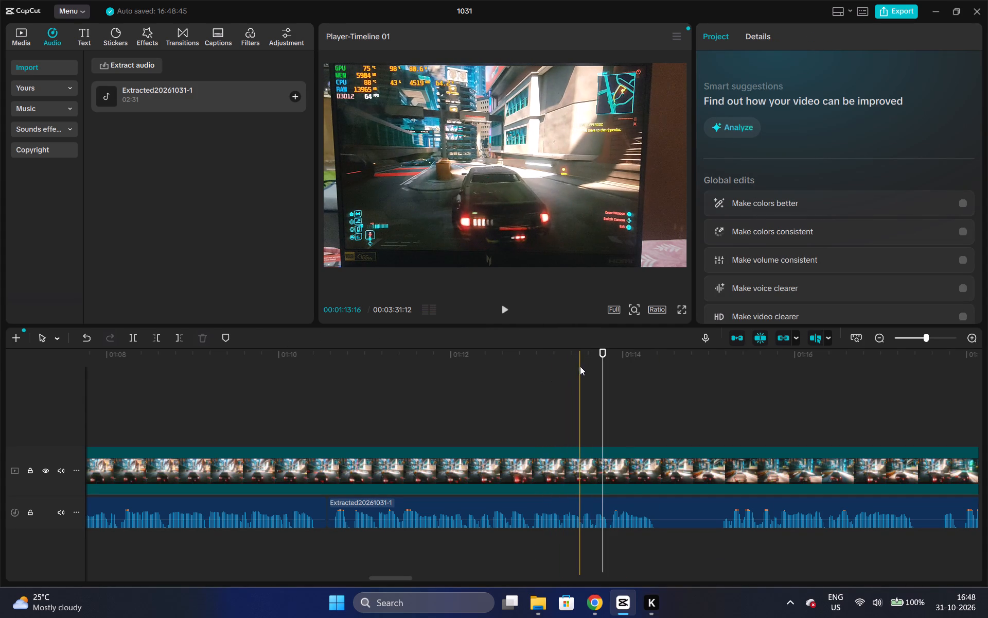
pyautogui.click(580, 361)
pyautogui.press('space')
pyautogui.press('space')
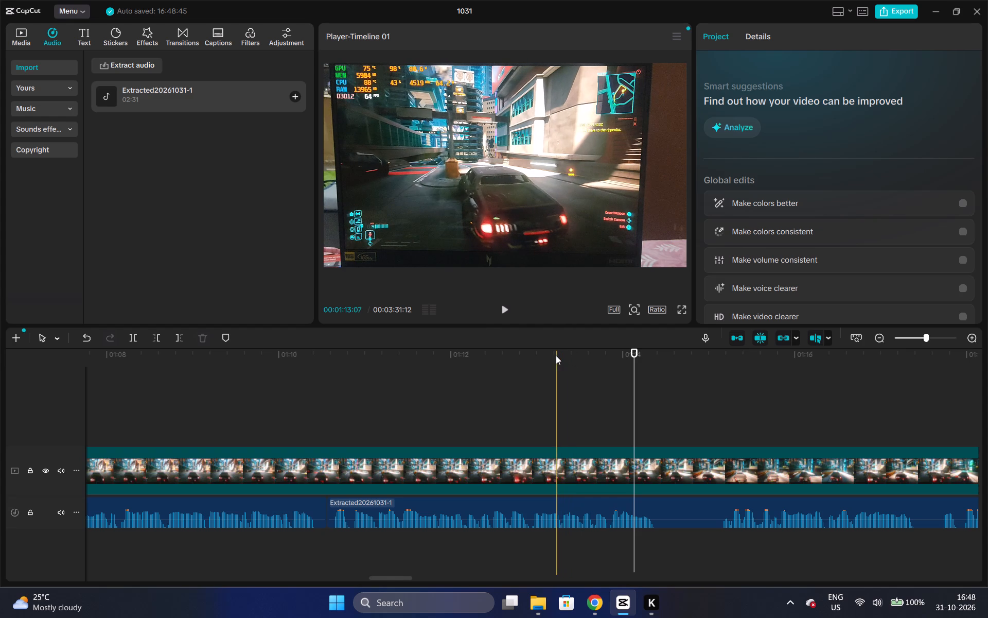
pyautogui.click(559, 357)
pyautogui.press('space')
pyautogui.press('space')
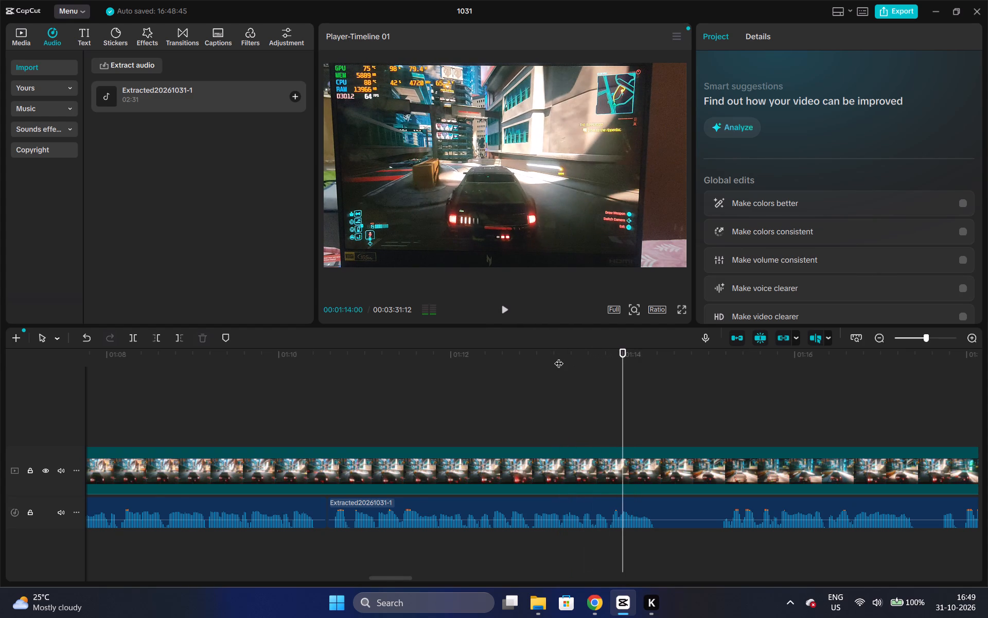
# Replay the narration around the 00:01:10:17 split and again from about 00:01:13 to look for the next cut point.
pyautogui.click(255, 374)
pyautogui.press('space')
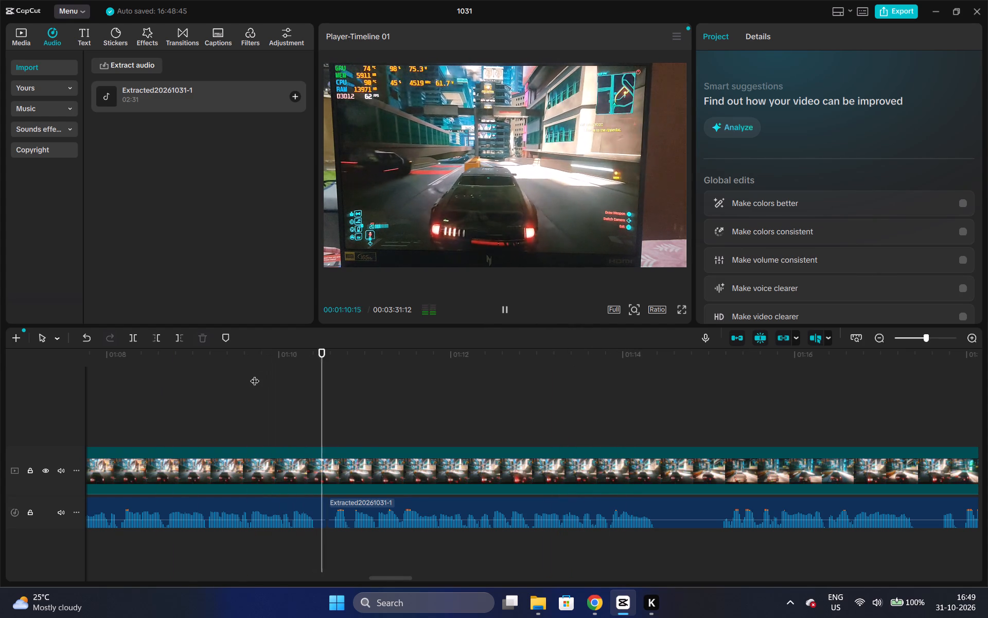
pyautogui.press('space')
pyautogui.click(210, 368)
pyautogui.press('space')
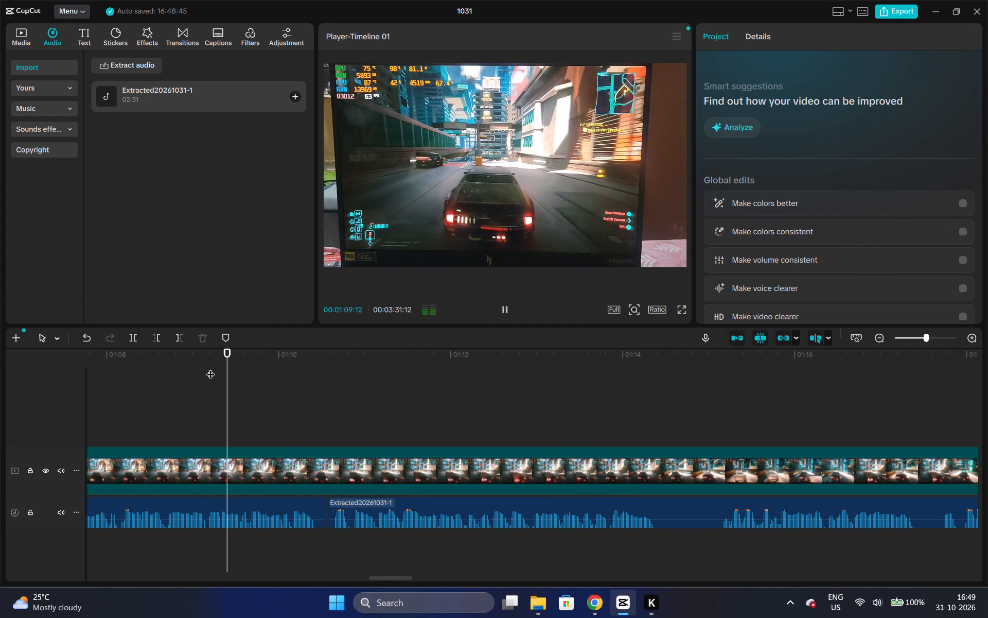
pyautogui.press('space')
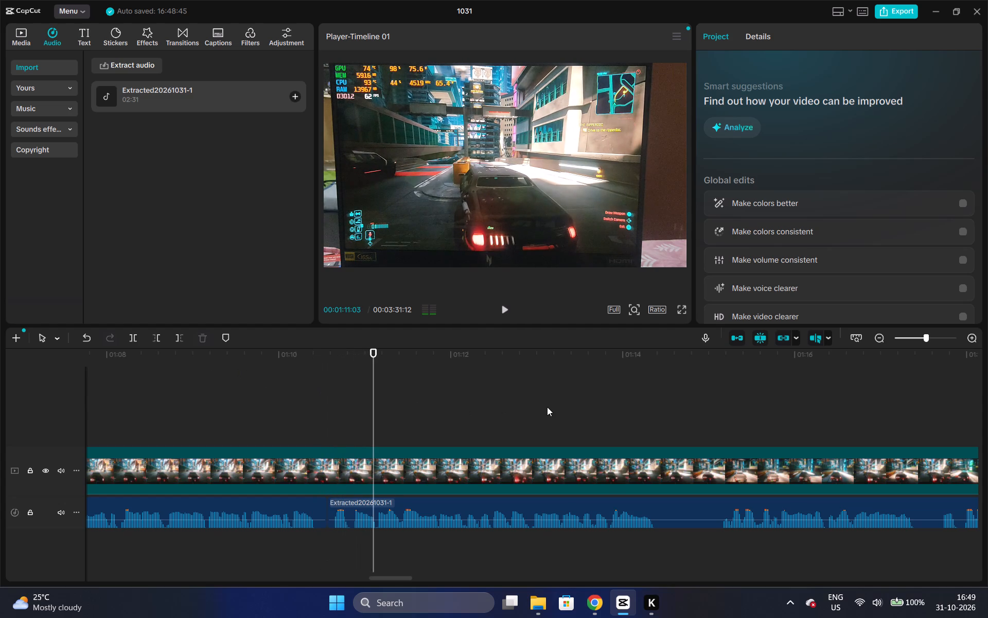
pyautogui.press('space')
pyautogui.click(542, 364)
pyautogui.press('space')
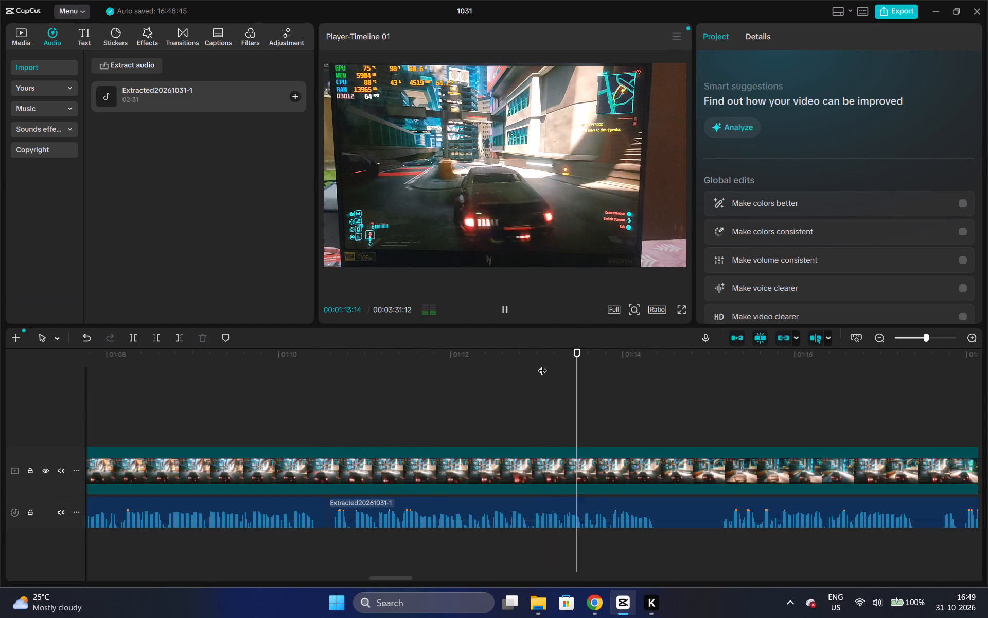
pyautogui.press('space')
pyautogui.click(581, 372)
pyautogui.press('space')
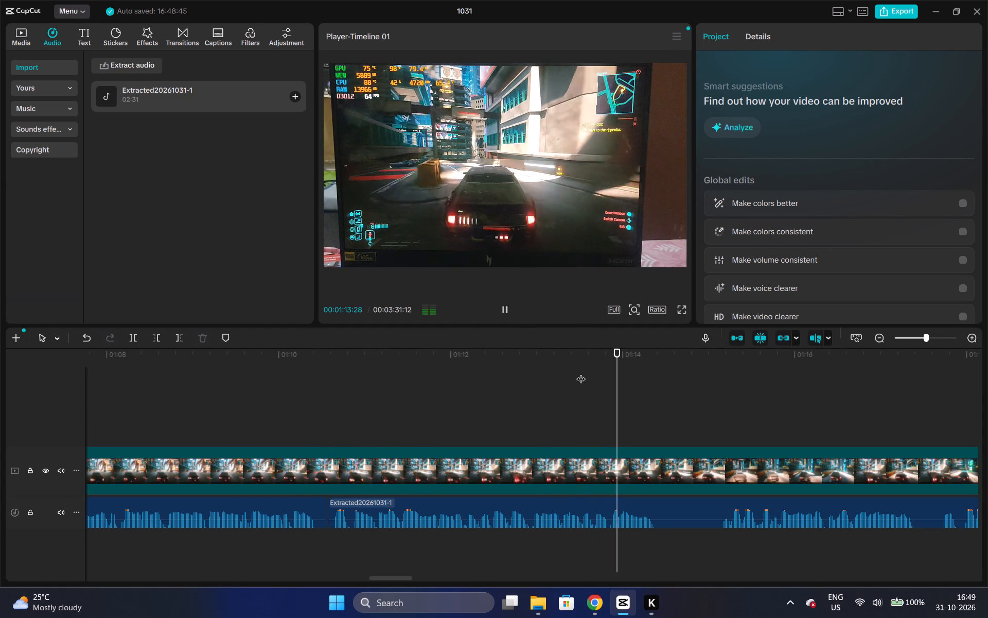
pyautogui.press('space')
# Check both cut points by ear, cut the passage from 00:01:10:17 to 00:01:13:12 out of the last audio clip, and close the gap.
pyautogui.click(267, 352)
pyautogui.press('space')
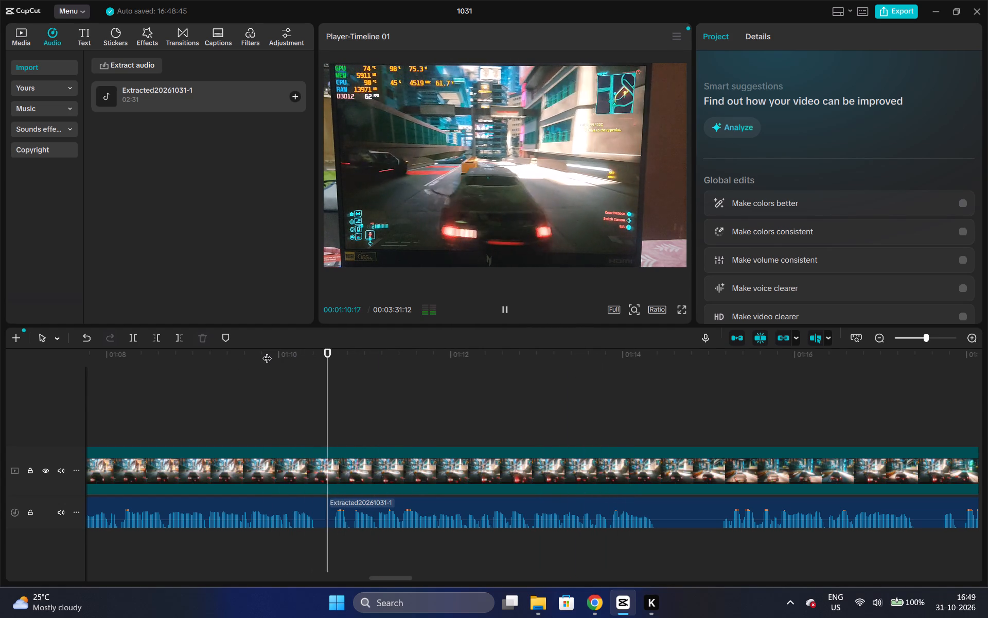
pyautogui.press('space')
pyautogui.click(571, 369)
pyautogui.press('space')
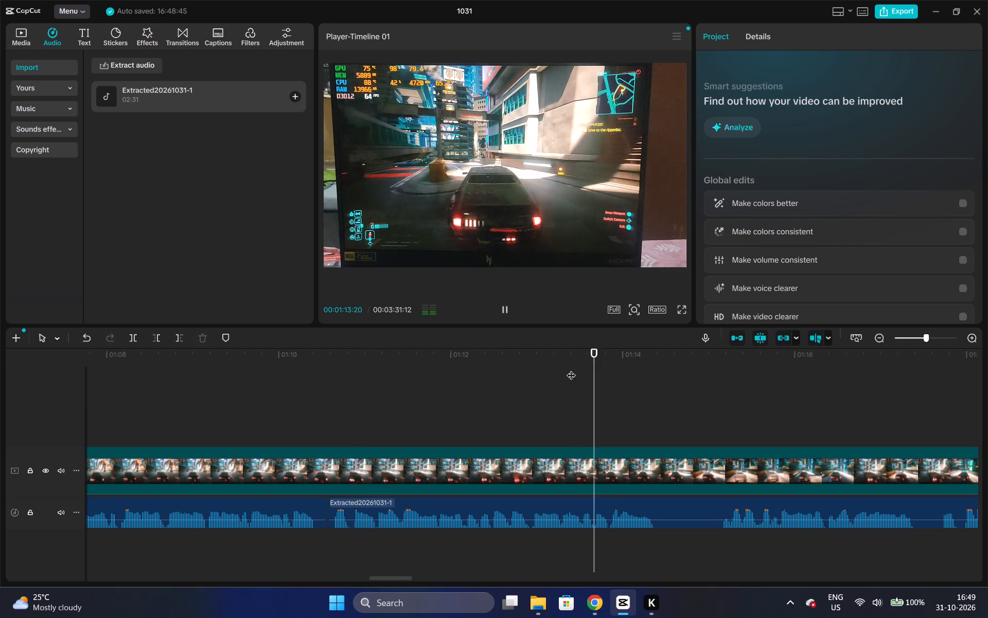
pyautogui.press('space')
pyautogui.click(571, 369)
pyautogui.press('space')
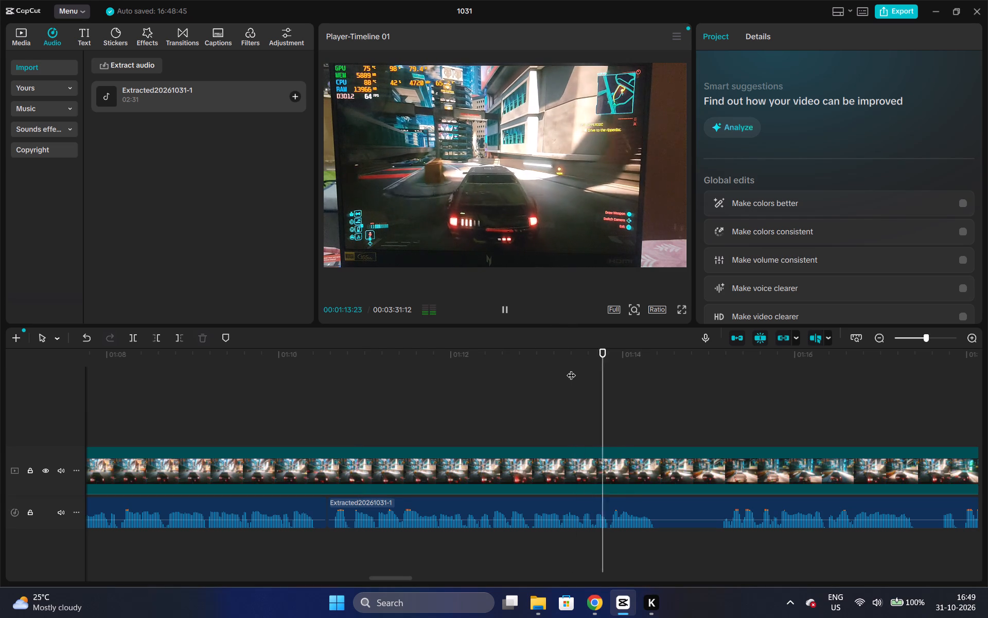
pyautogui.press('space')
pyautogui.click(571, 369)
pyautogui.click(570, 514)
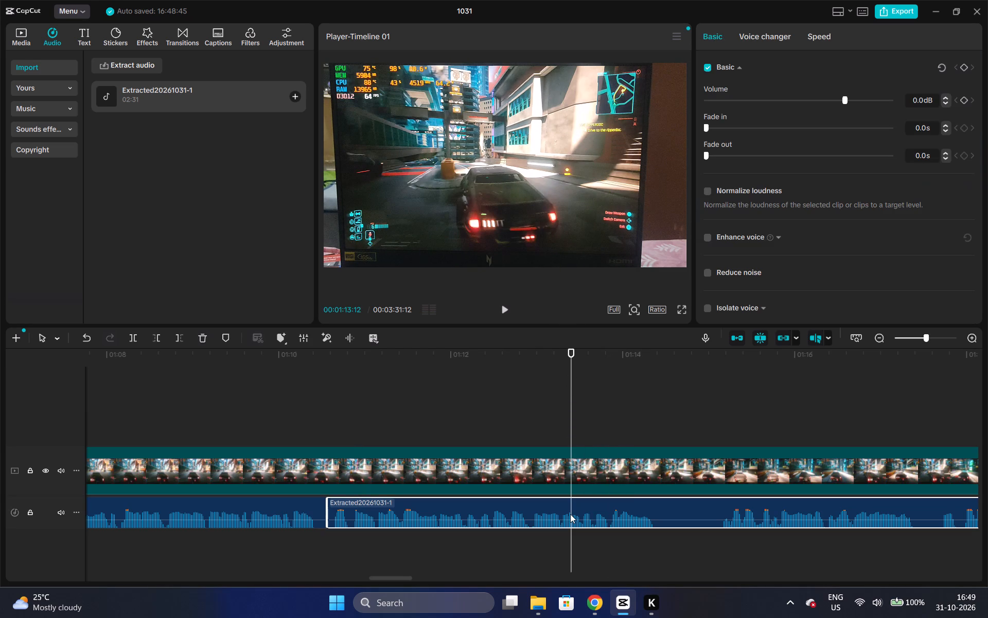
pyautogui.hotkey('ctrl', 'b')
pyautogui.click(516, 507)
pyautogui.hotkey('ctrl', 'x')
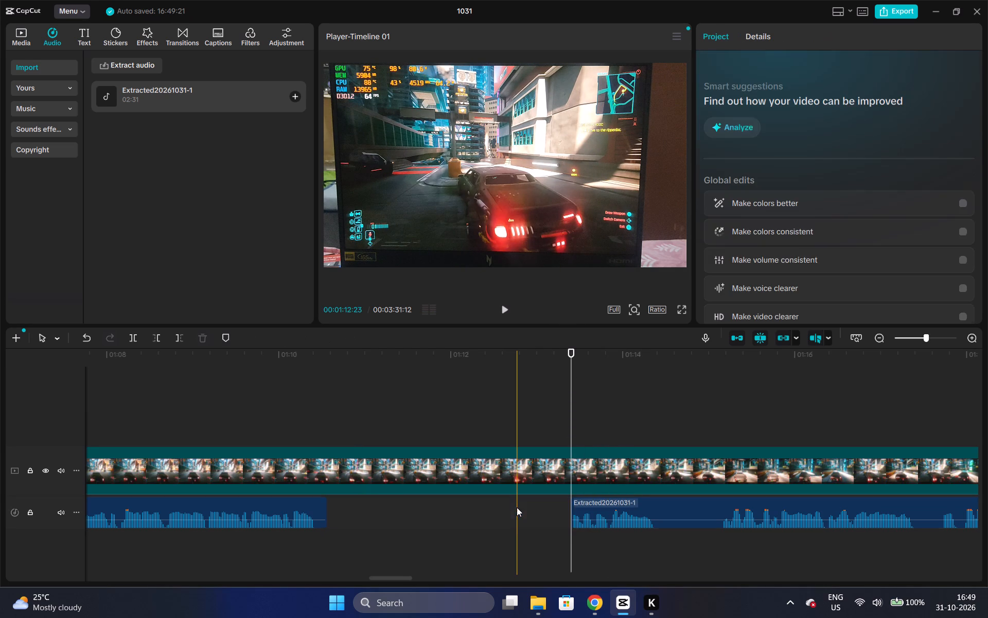
pyautogui.moveTo(616, 507); pyautogui.dragTo(372, 506)
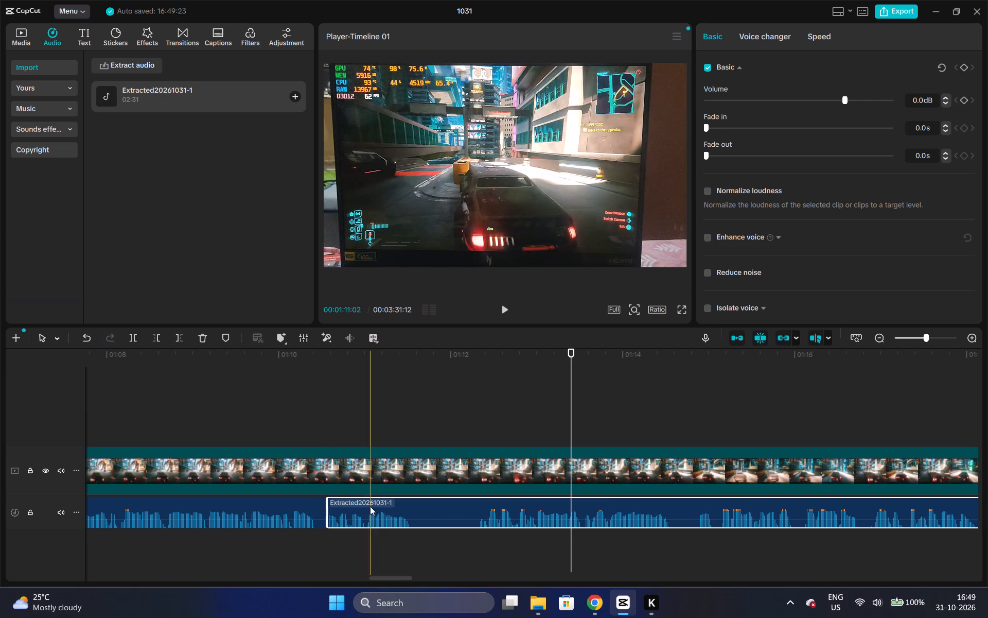
# Trim the end of the audio clip before the newest join back to about 00:01:10:13 and close the gap.
pyautogui.click(316, 508)
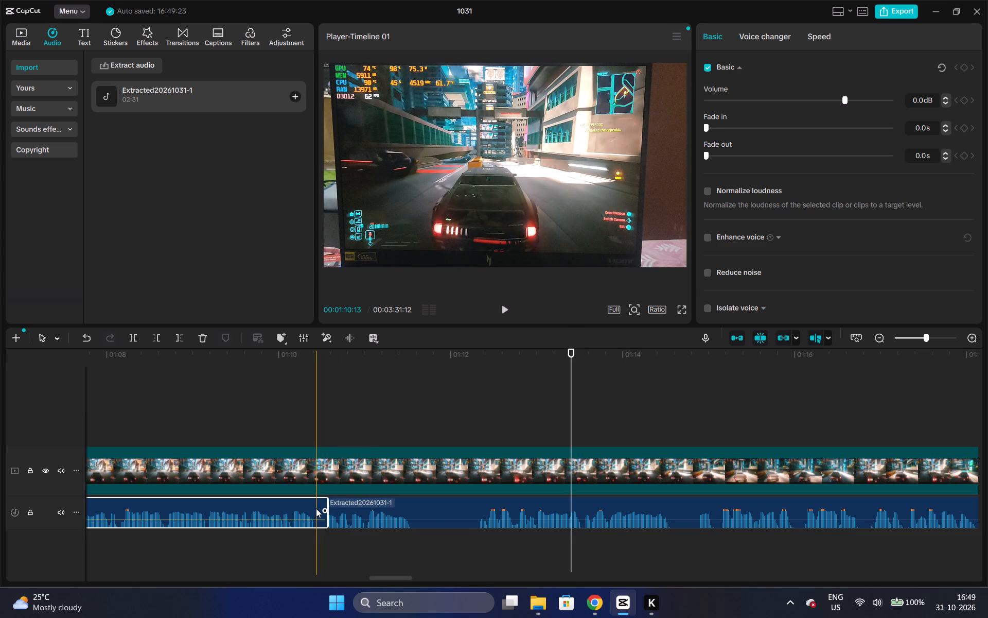
pyautogui.write('ww')
pyautogui.moveTo(351, 508); pyautogui.dragTo(344, 508)
# Play across the join, cut the silence from 00:01:11:15 to about 00:01:12:04, and move the remaining audio back to about 00:01:11:17.
pyautogui.click(276, 374)
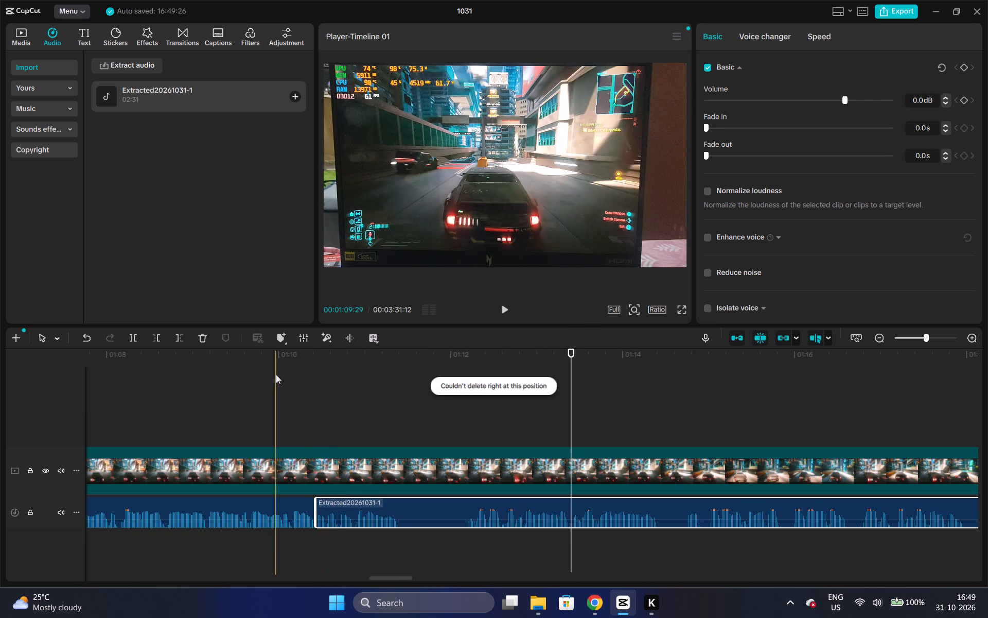
pyautogui.press('space')
pyautogui.press('space')
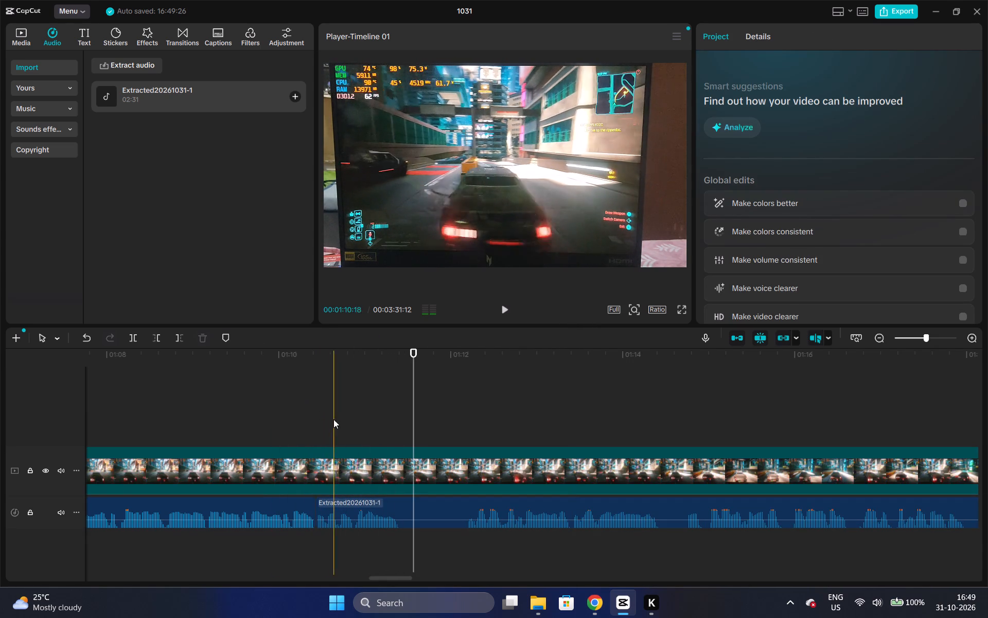
pyautogui.click(407, 515)
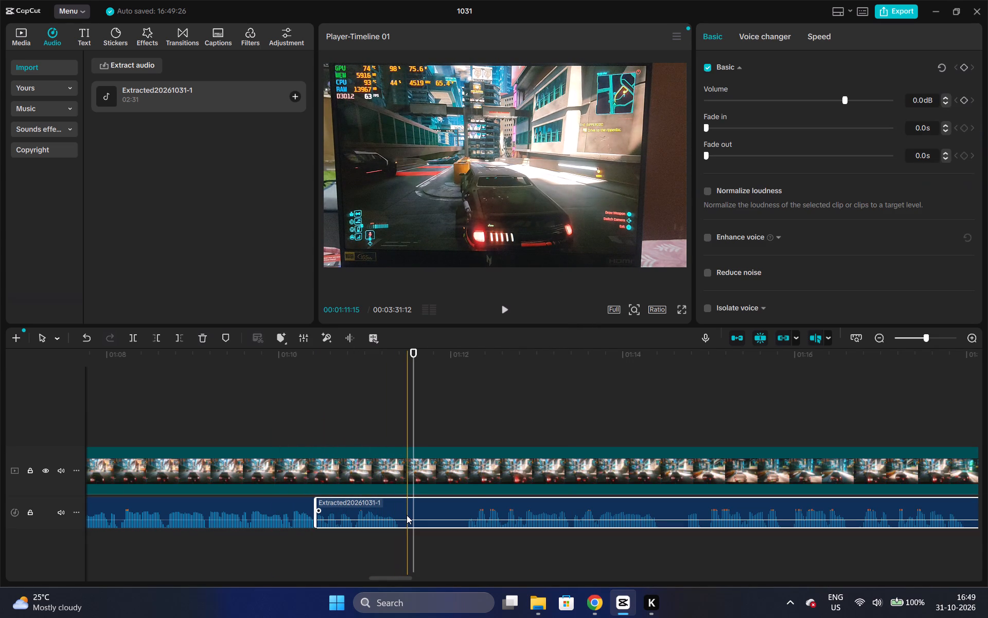
pyautogui.hotkey('ctrl', 'b')
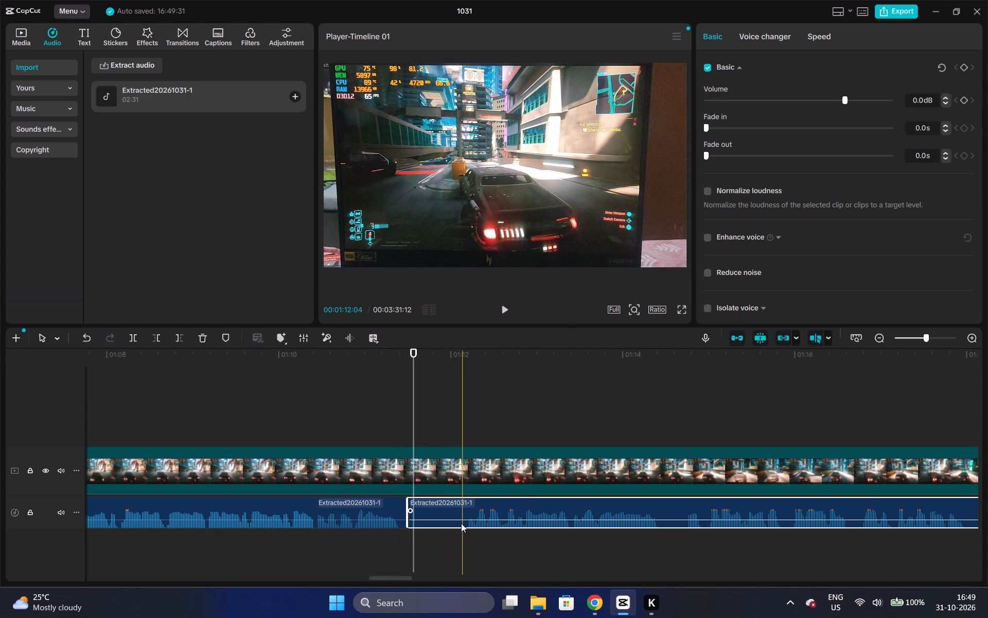
pyautogui.hotkey('ctrl', 'b')
pyautogui.click(450, 520)
pyautogui.hotkey('ctrl', 'x')
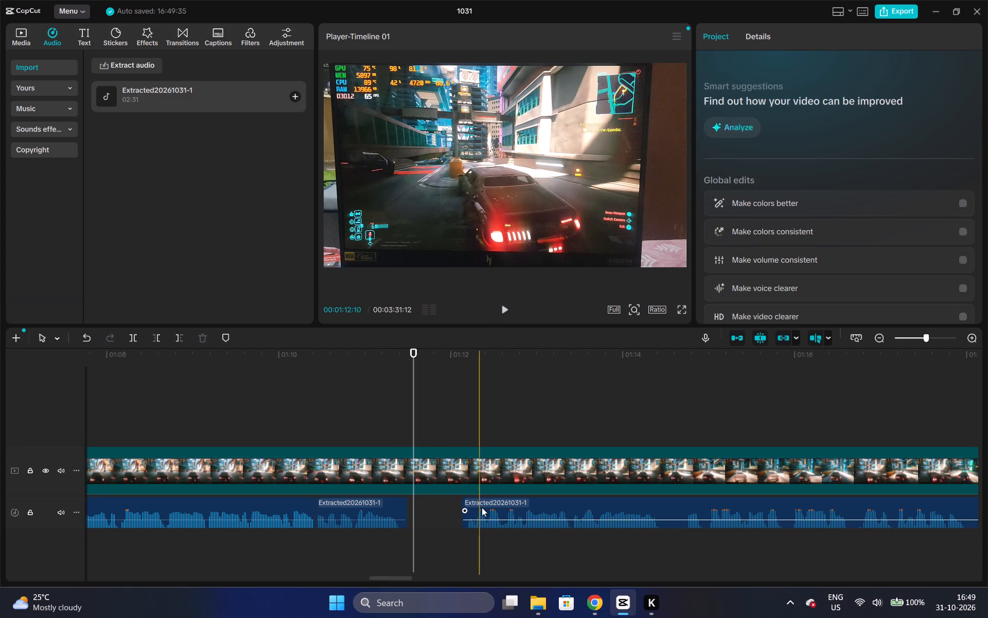
pyautogui.moveTo(482, 507); pyautogui.dragTo(431, 506)
# Play the narration from the newest cut on to about 00:01:17 to look for the next unwanted passage.
pyautogui.press('space')
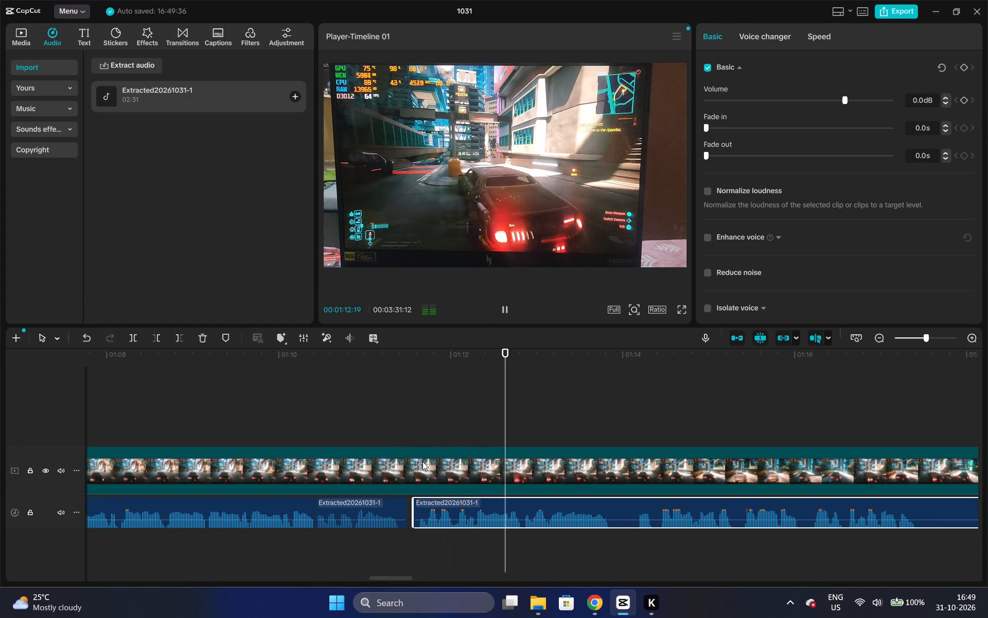
pyautogui.press('space')
pyautogui.click(400, 370)
pyautogui.press('space')
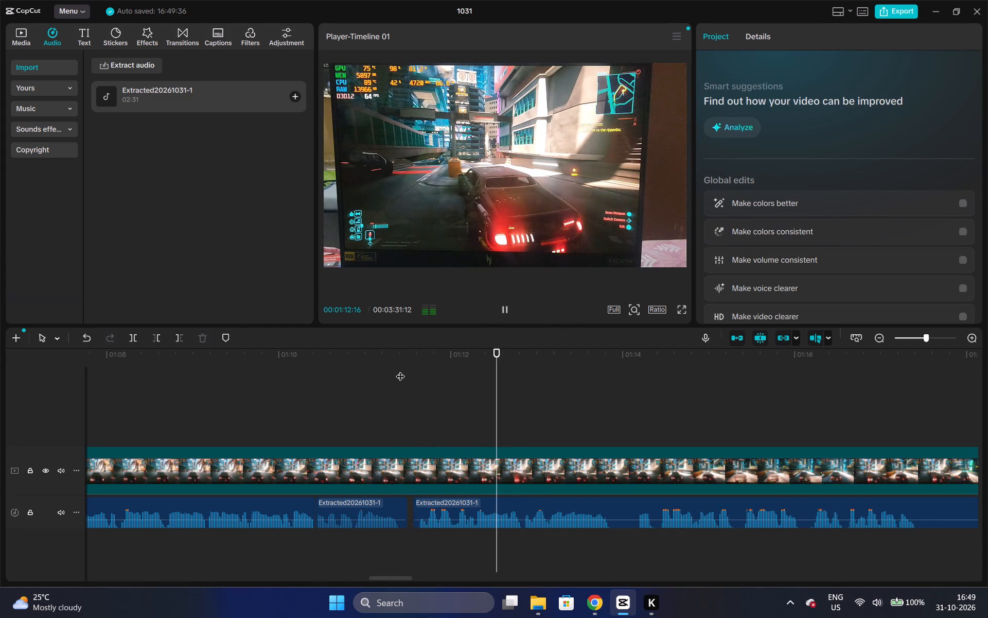
pyautogui.press('space')
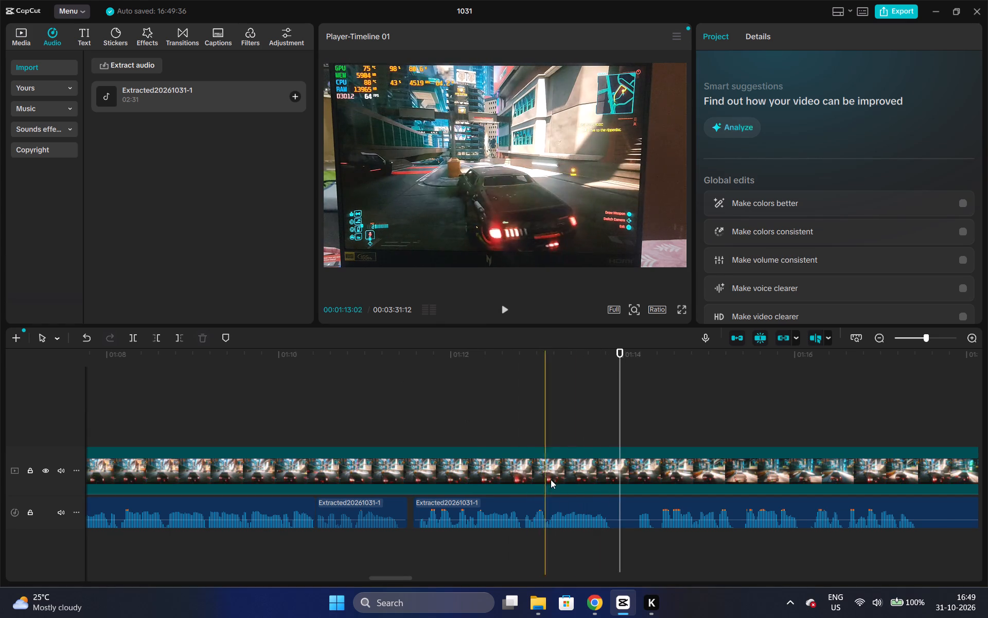
pyautogui.moveTo(400, 576); pyautogui.dragTo(405, 577)
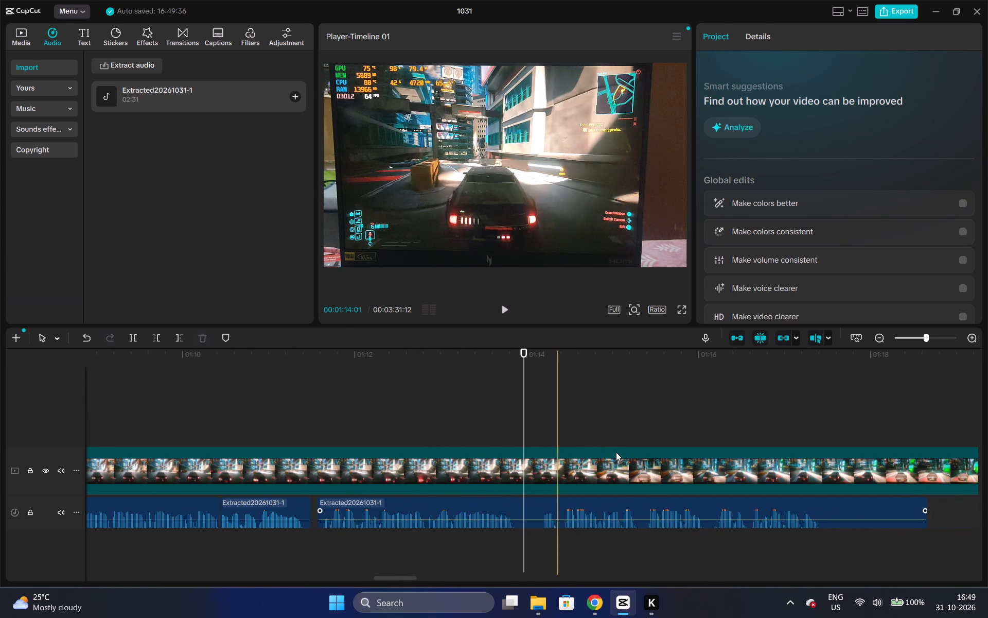
pyautogui.press('space')
pyautogui.click(327, 361)
pyautogui.press('space')
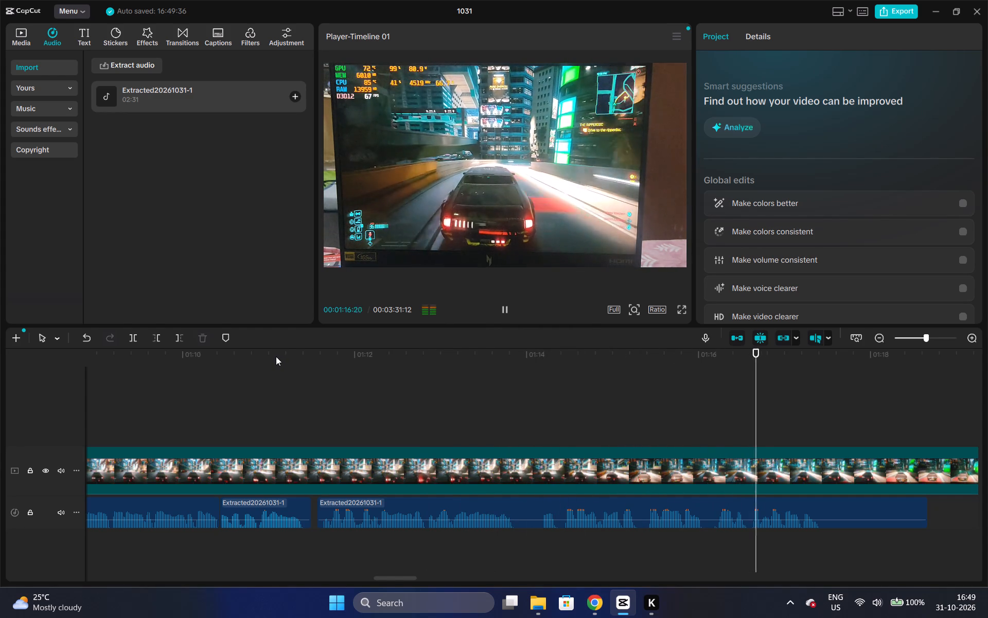
pyautogui.press('space')
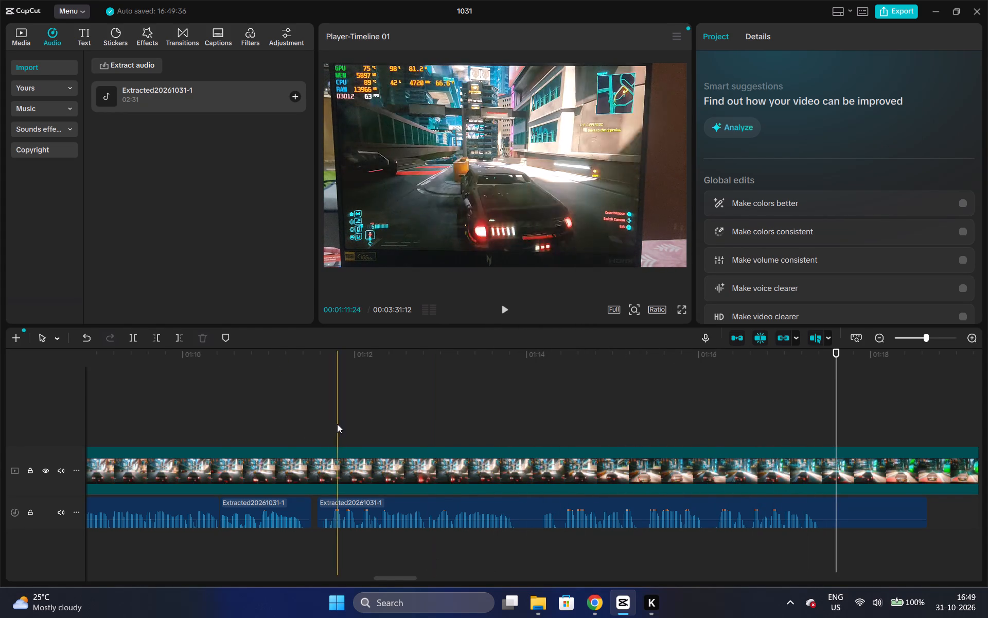
# Replay the narration up to about 00:01:14, trim the last audio clip's beginning away up to 00:01:14:04, and close the gap.
pyautogui.click(222, 389)
pyautogui.press('space')
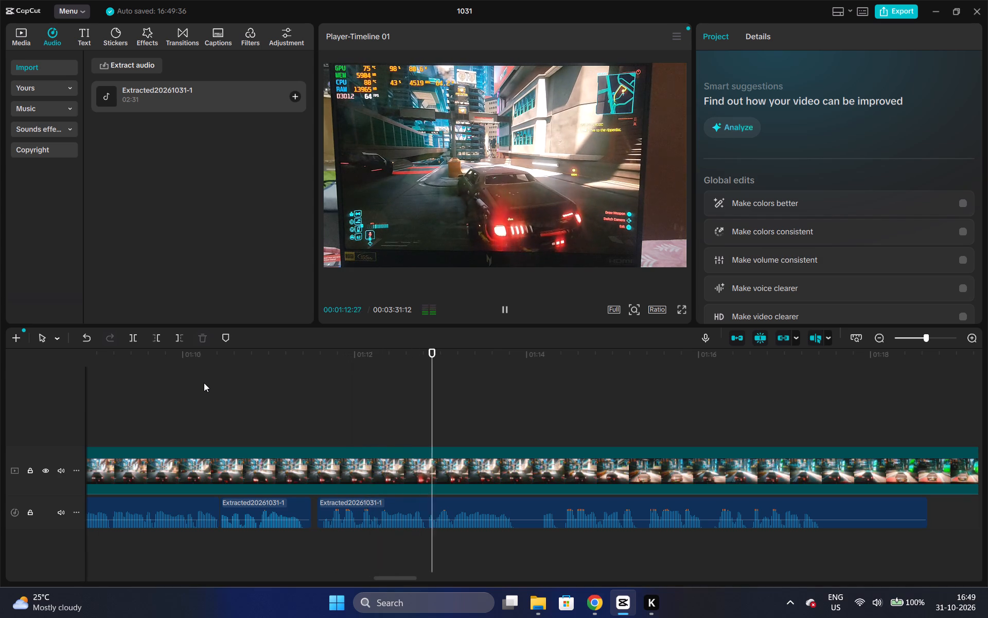
pyautogui.press('space')
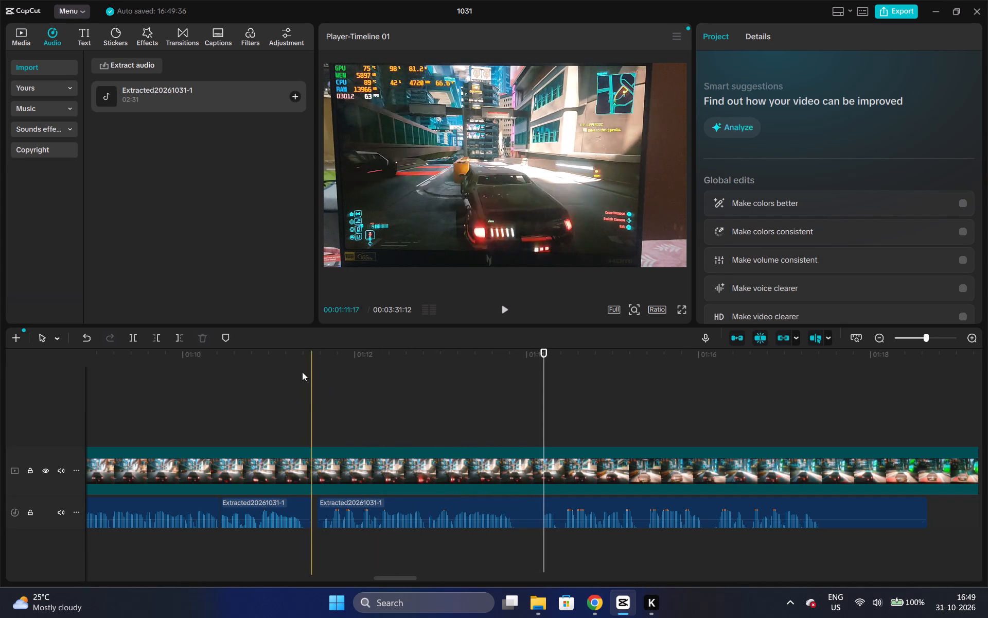
pyautogui.click(535, 527)
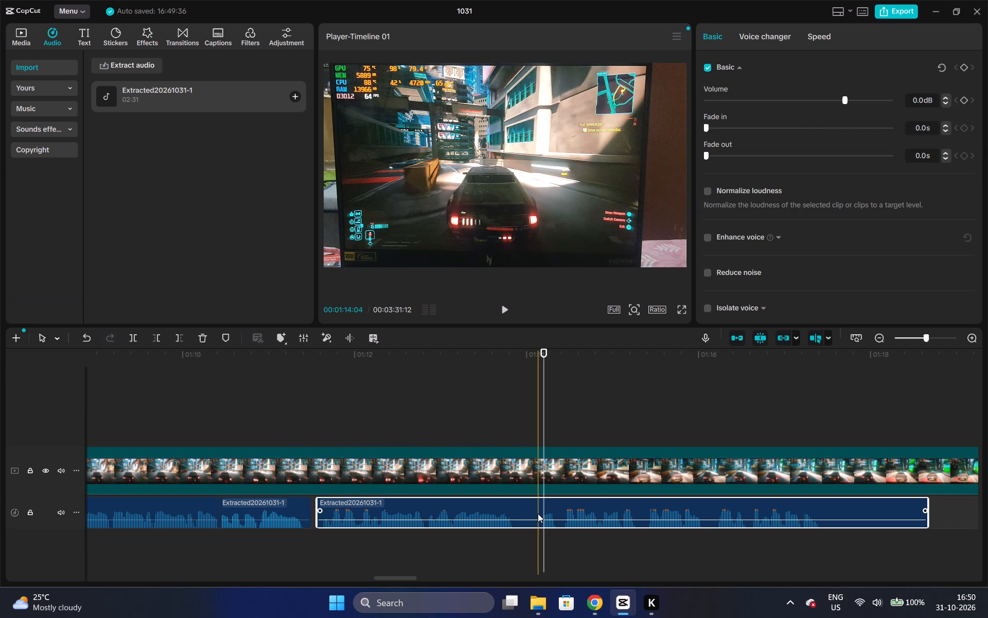
pyautogui.press('q')
pyautogui.moveTo(575, 511); pyautogui.dragTo(346, 513)
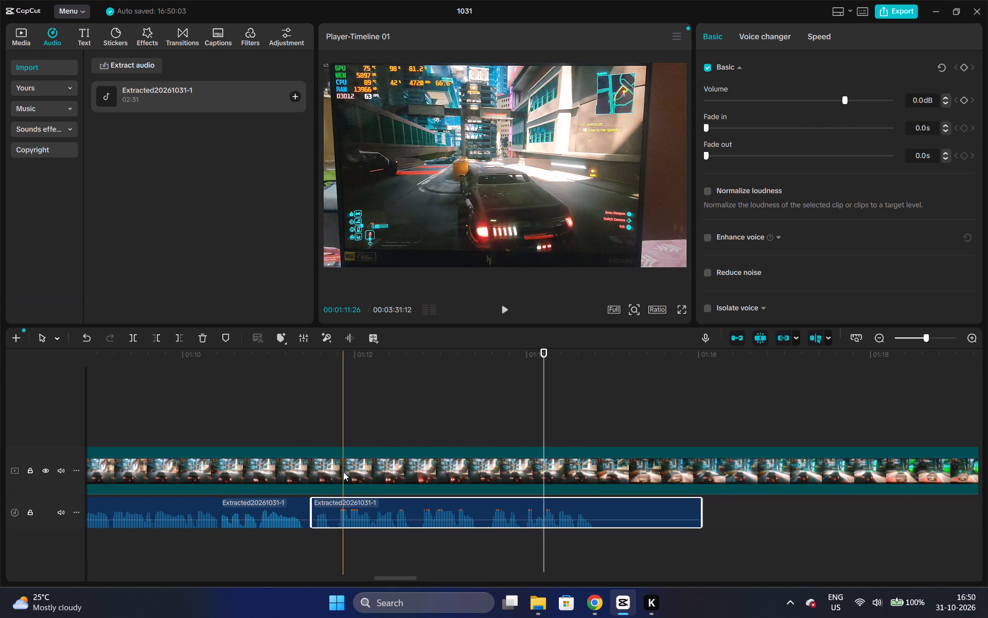
# Play the narration across the newest join and trim the last audio clip's silent end off at 00:01:14:28.
pyautogui.click(303, 358)
pyautogui.press('space')
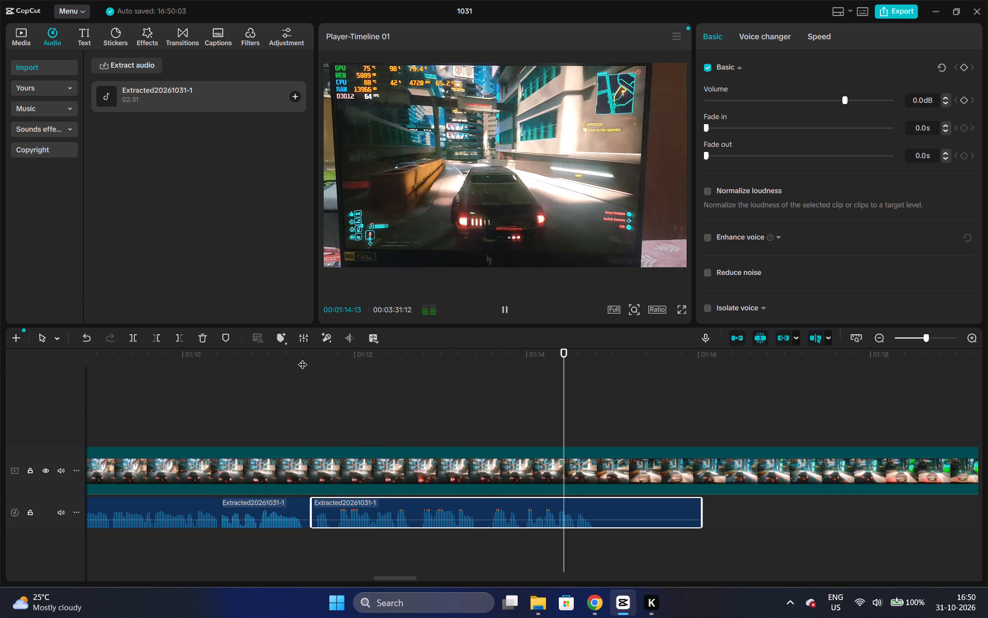
pyautogui.press('space')
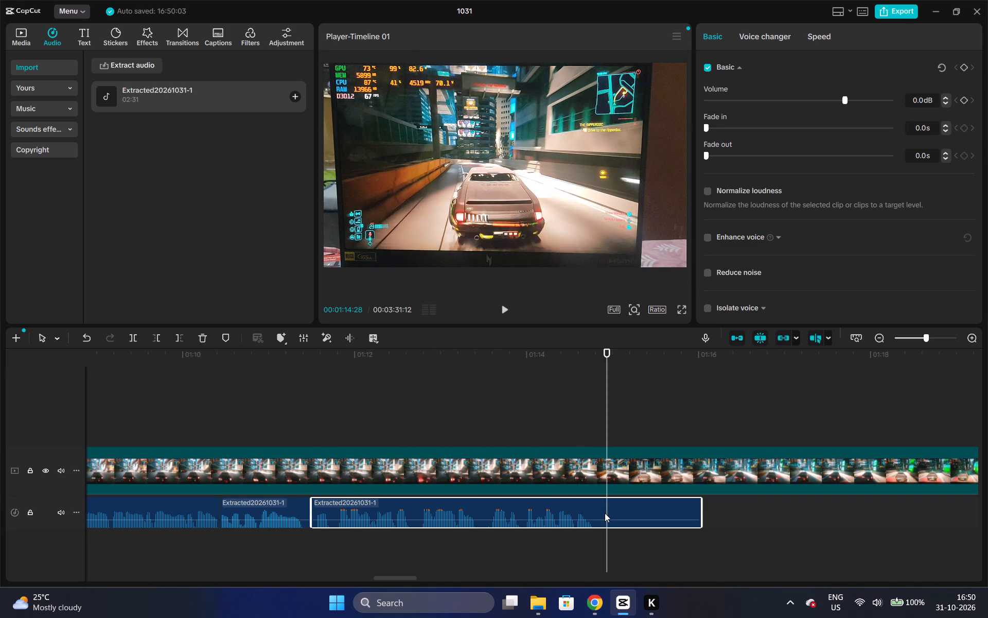
pyautogui.press('w')
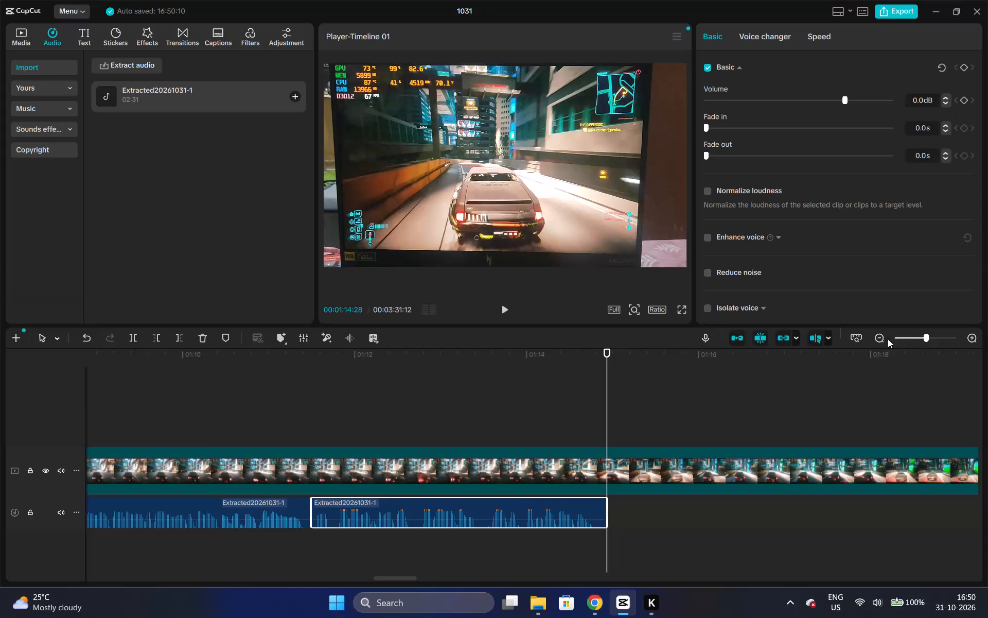
# Bring the whole timeline into view and lock the extracted audio track.
pyautogui.tripleClick(875, 336)
pyautogui.click(875, 336)
pyautogui.click(874, 336)
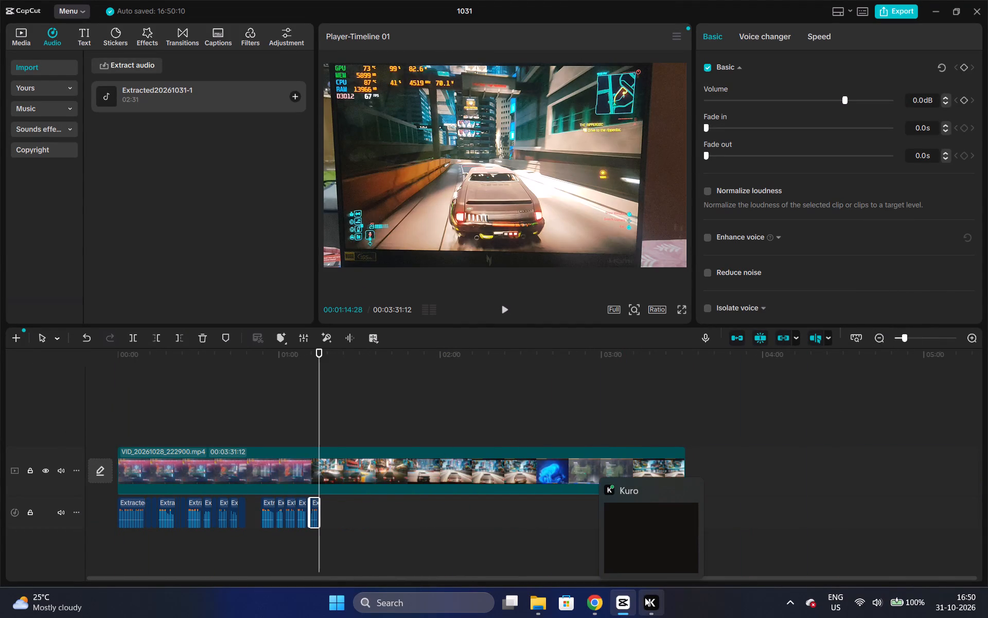
pyautogui.doubleClick(973, 341)
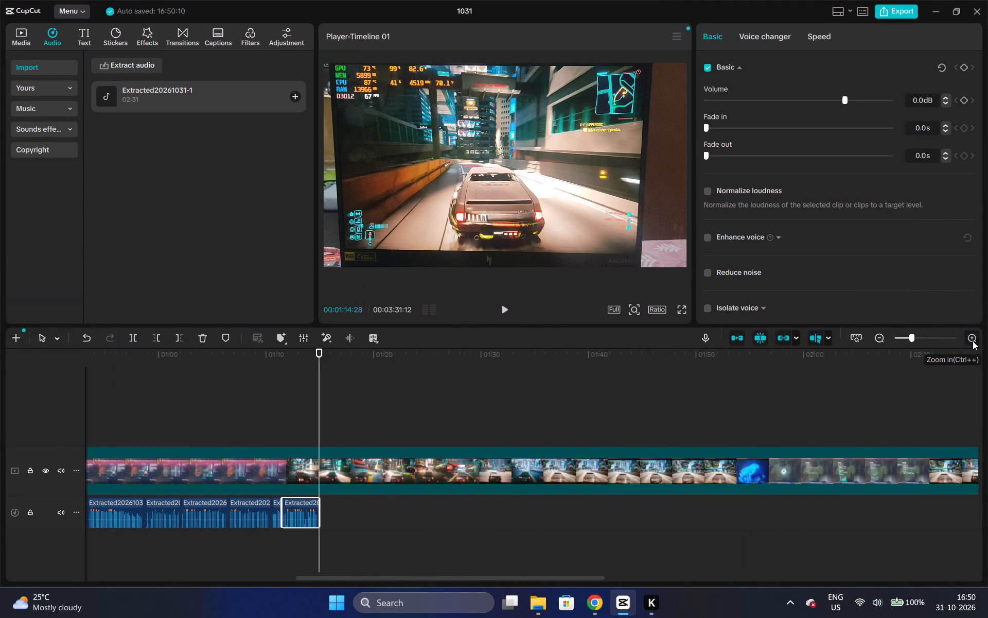
pyautogui.moveTo(475, 577); pyautogui.dragTo(208, 558)
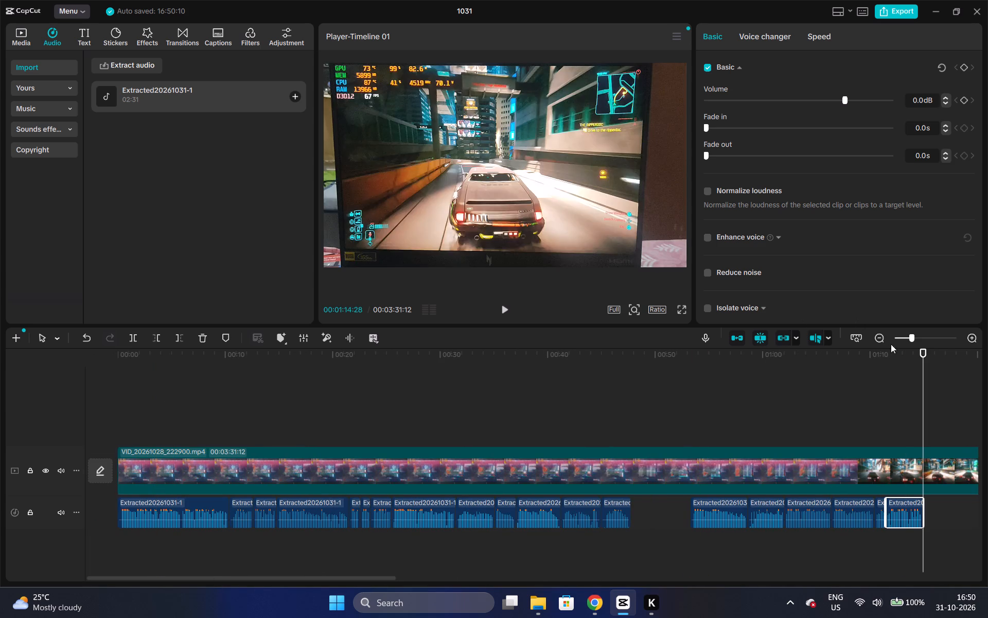
pyautogui.tripleClick(883, 334)
pyautogui.click(285, 456)
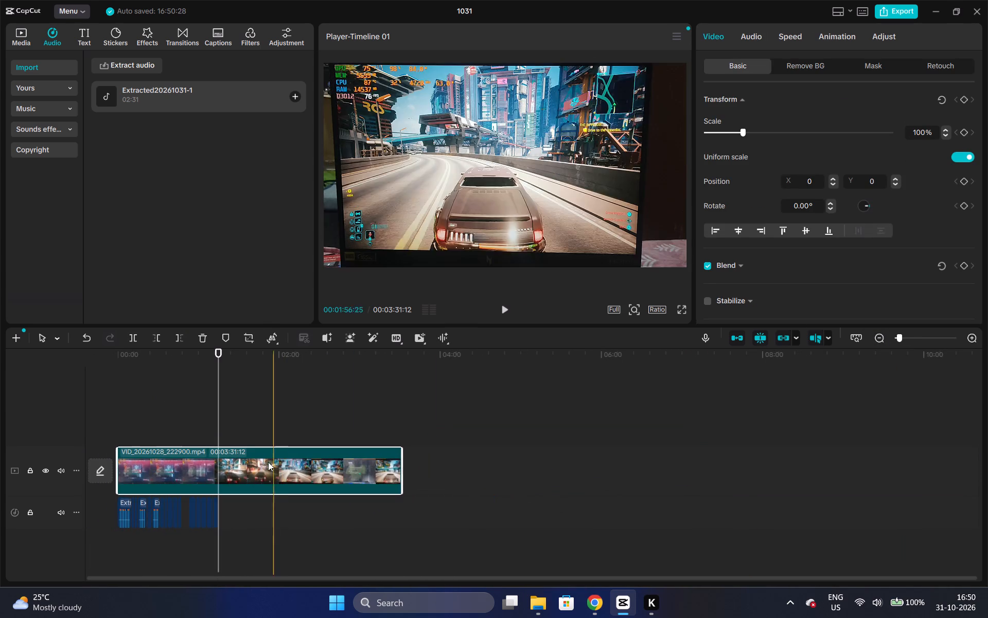
pyautogui.click(29, 510)
# Move the gameplay video onto a new track above the main one, well past the narration, starting at about 00:07:20.
pyautogui.moveTo(231, 487); pyautogui.dragTo(532, 456)
pyautogui.moveTo(336, 449); pyautogui.dragTo(762, 456)
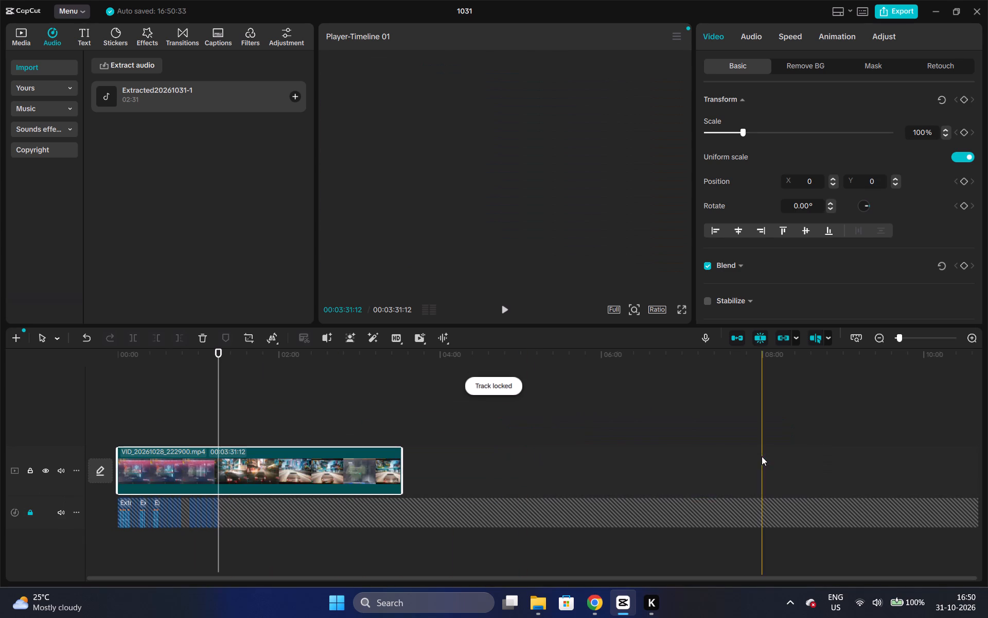
pyautogui.moveTo(395, 464); pyautogui.dragTo(987, 394)
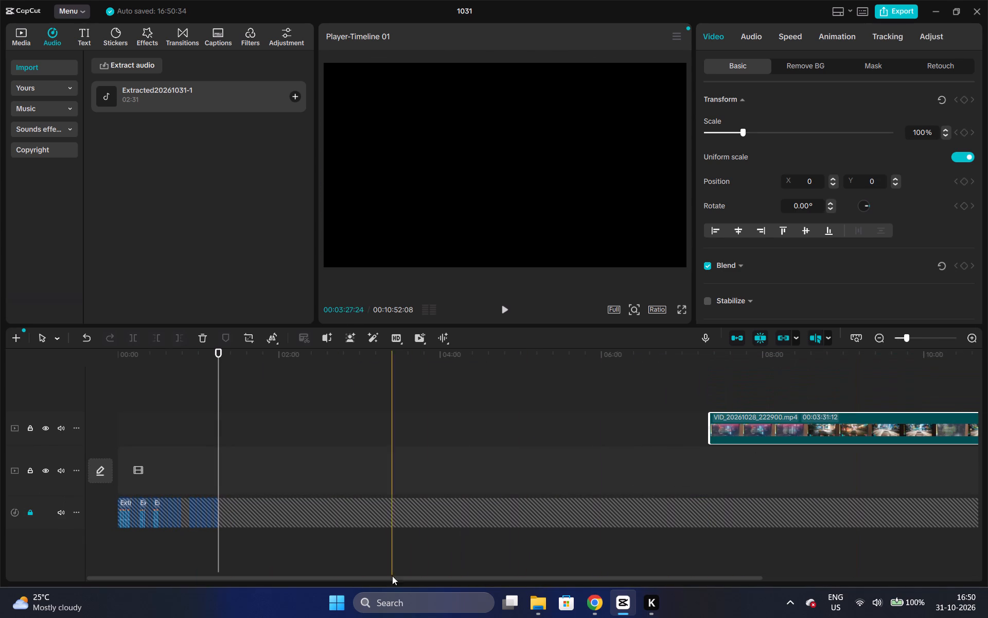
# Split the gameplay video at 00:08:28:01, where the settings menu gives way to driving, and move the driving part to about 00:09:38.
pyautogui.moveTo(248, 580); pyautogui.dragTo(687, 581)
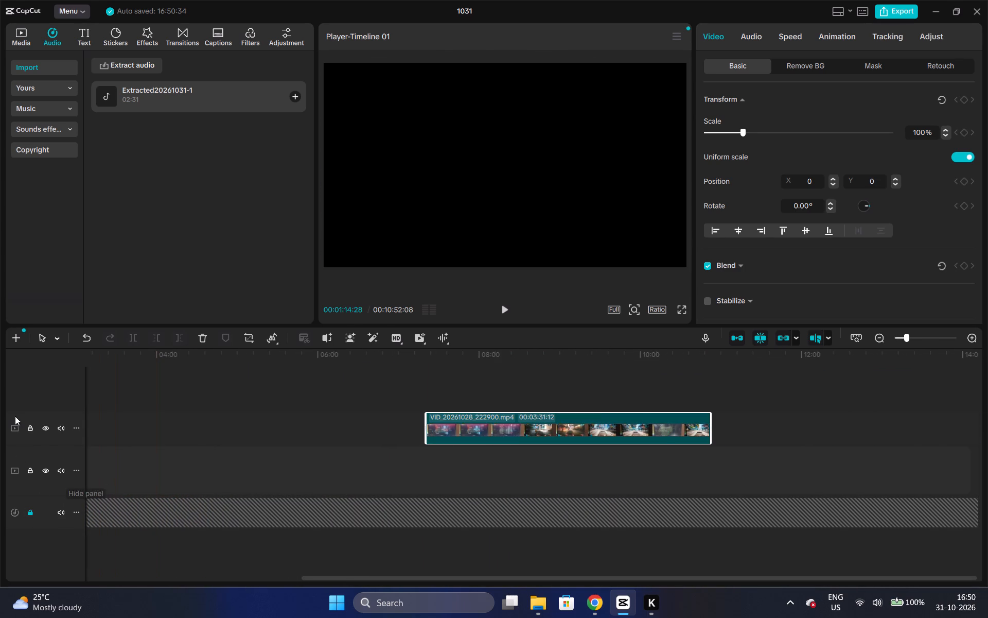
pyautogui.doubleClick(971, 332)
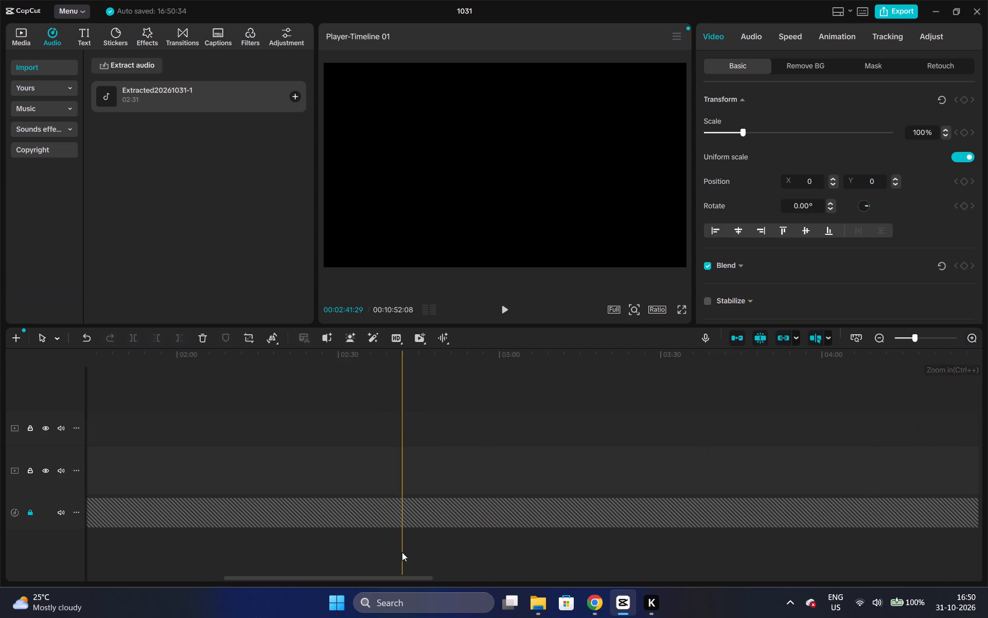
pyautogui.moveTo(398, 576); pyautogui.dragTo(856, 577)
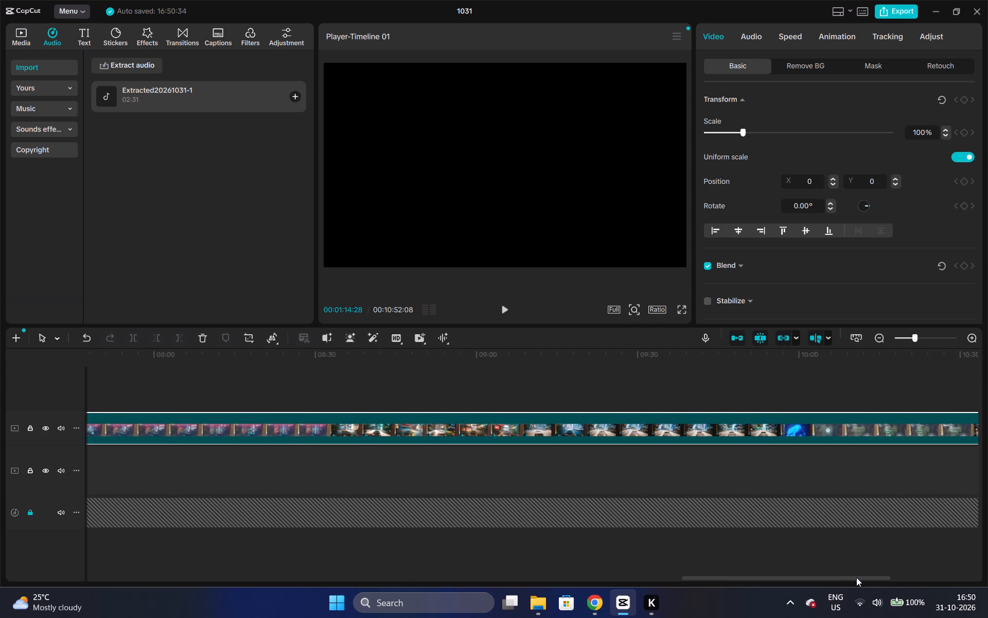
pyautogui.moveTo(856, 577); pyautogui.dragTo(774, 576)
pyautogui.click(873, 339)
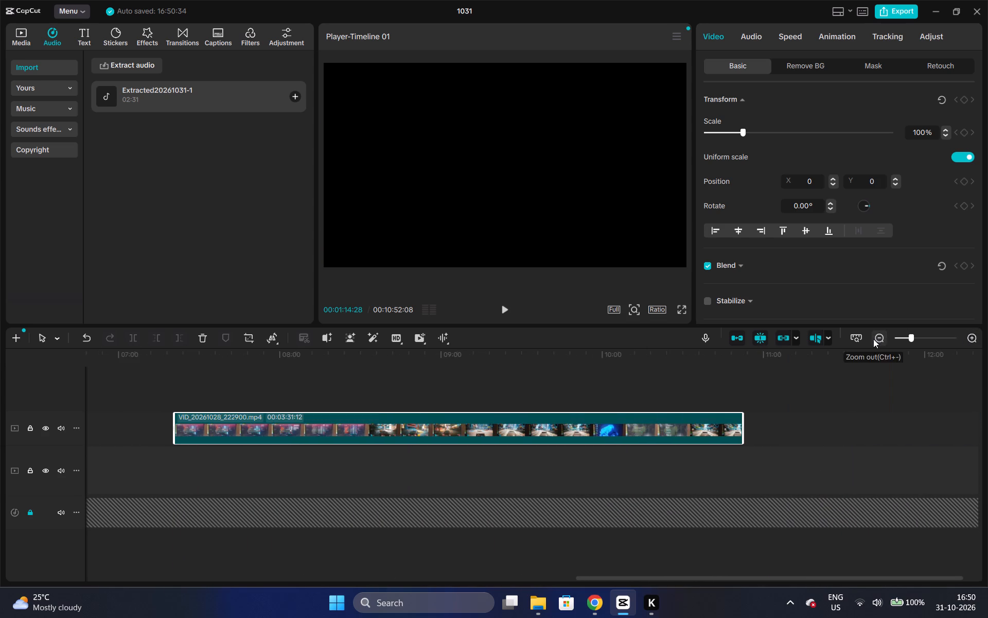
pyautogui.click(172, 355)
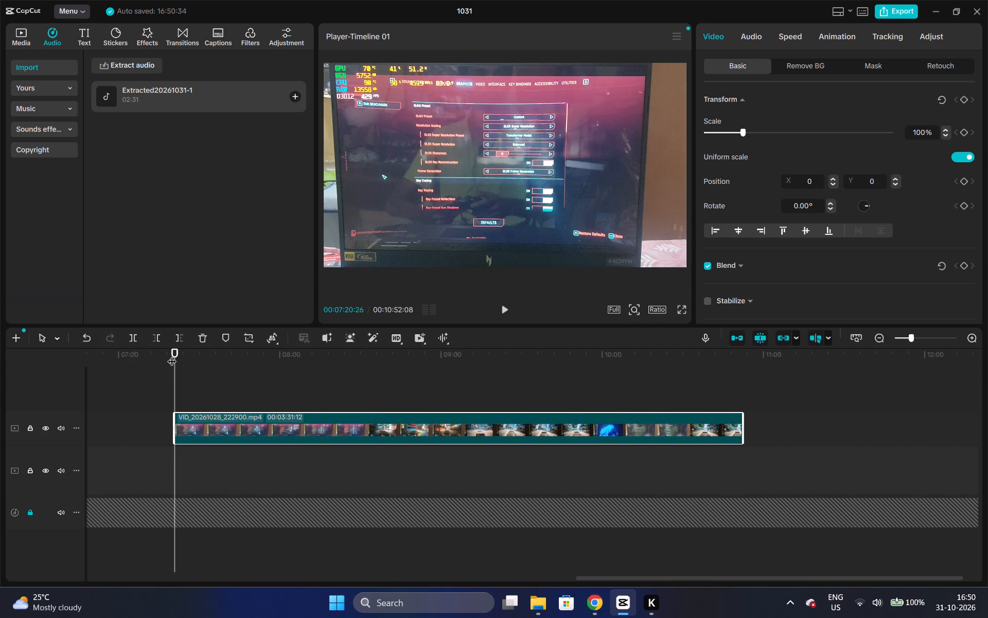
pyautogui.press('space')
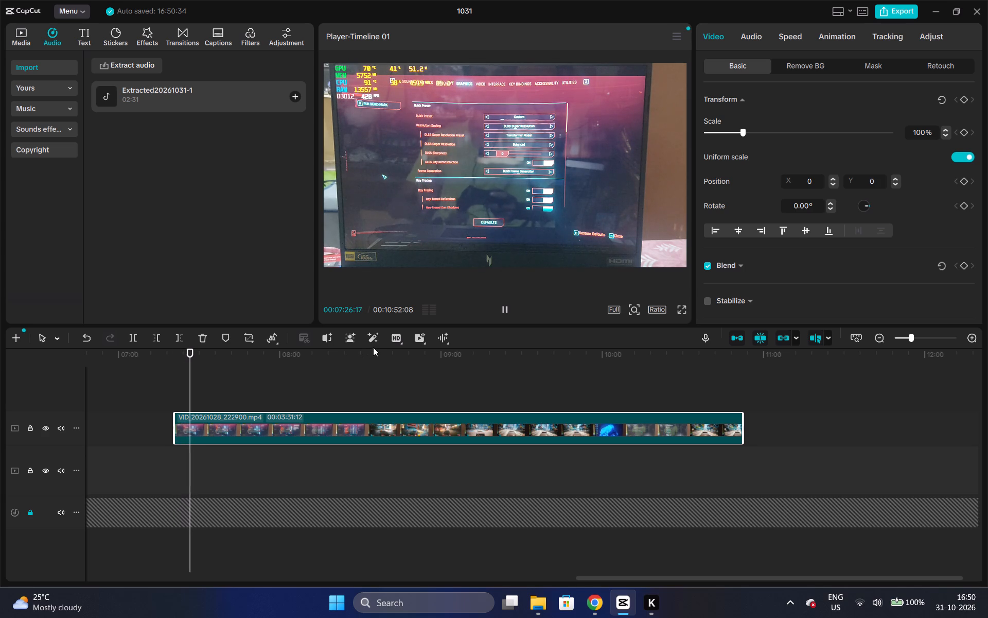
pyautogui.click(361, 356)
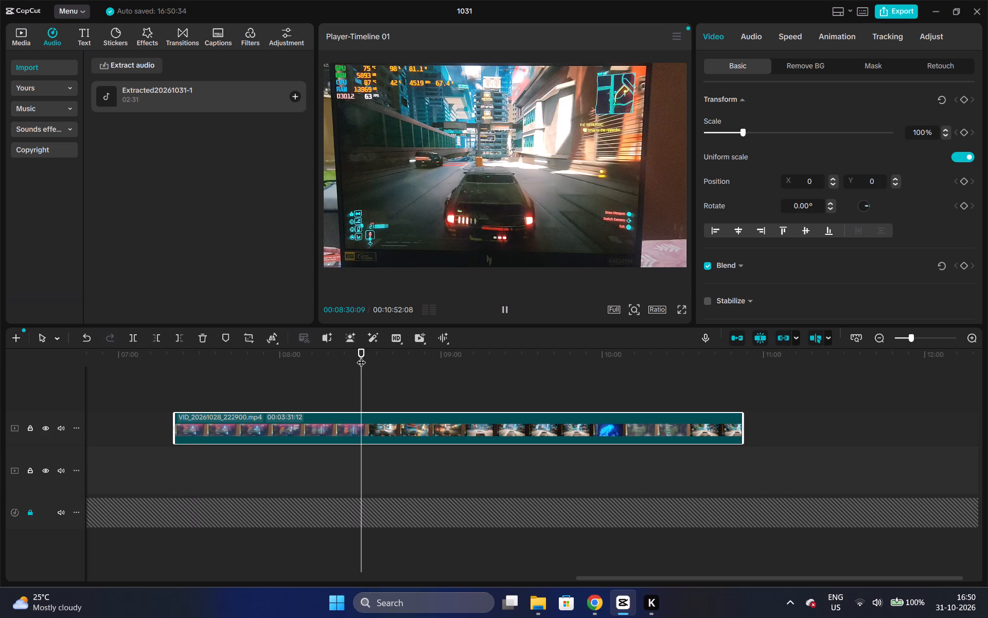
pyautogui.press('Left')
pyautogui.press('Left')
pyautogui.press('Left')
pyautogui.press('Left')
pyautogui.press('Left')
pyautogui.press('Left')
pyautogui.press('Left')
pyautogui.press('Left')
pyautogui.press('Left')
pyautogui.press('Left')
pyautogui.press('Left')
pyautogui.press('Left')
pyautogui.press('Left')
pyautogui.press('Left')
pyautogui.press('Left')
pyautogui.press('Left')
pyautogui.press('Left')
pyautogui.press('Left')
pyautogui.press('Left')
pyautogui.press('Left')
pyautogui.press('Left')
pyautogui.press('Left')
pyautogui.press('Left')
pyautogui.press('Left')
pyautogui.press('Left')
pyautogui.press('Left')
pyautogui.press('Left')
pyautogui.press('Left')
pyautogui.press('Left')
pyautogui.press('Left')
pyautogui.press('Left')
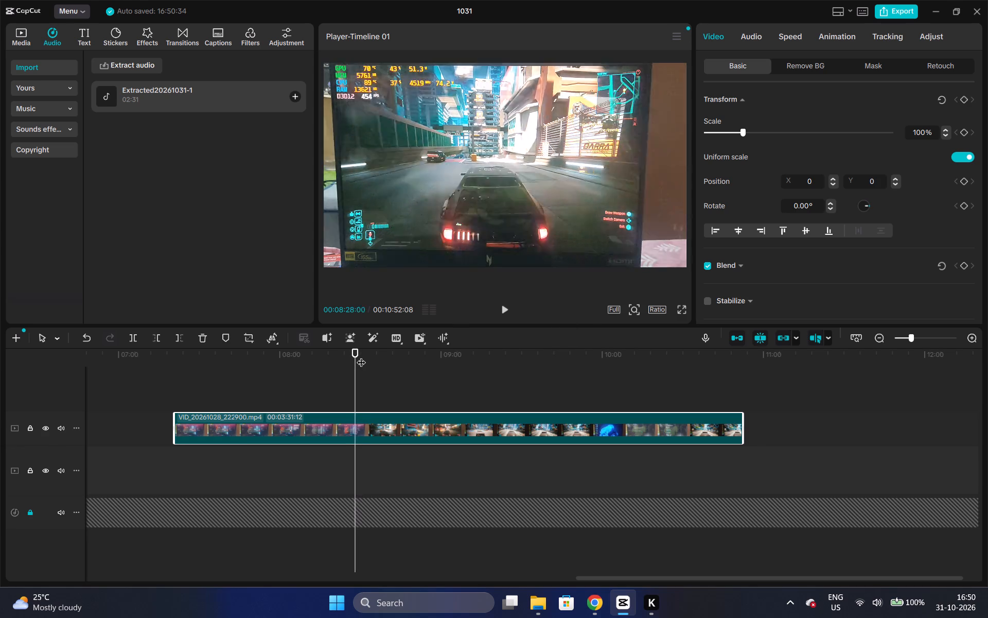
pyautogui.press('Right')
pyautogui.press('Right')
pyautogui.press('Right')
pyautogui.press('Right')
pyautogui.press('Right')
pyautogui.press('Right')
pyautogui.press('Right')
pyautogui.press('Right')
pyautogui.press('Right')
pyautogui.press('Right')
pyautogui.press('Right')
pyautogui.press('Right')
pyautogui.press('Right')
pyautogui.press('Right')
pyautogui.press('Right')
pyautogui.press('Right')
pyautogui.press('Right')
pyautogui.press('Right')
pyautogui.press('Right')
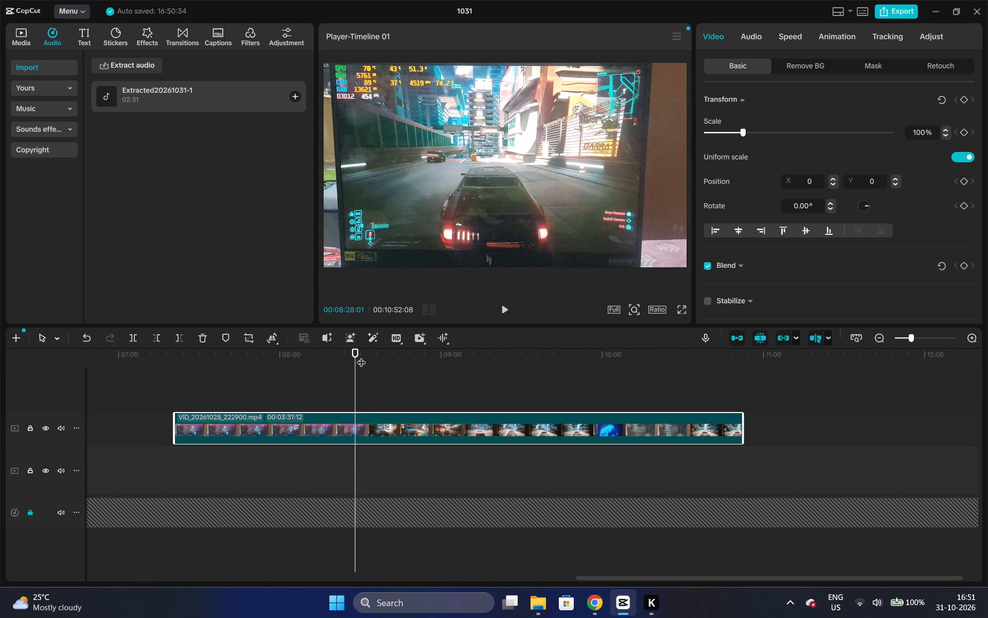
pyautogui.hotkey('ctrl', 'b')
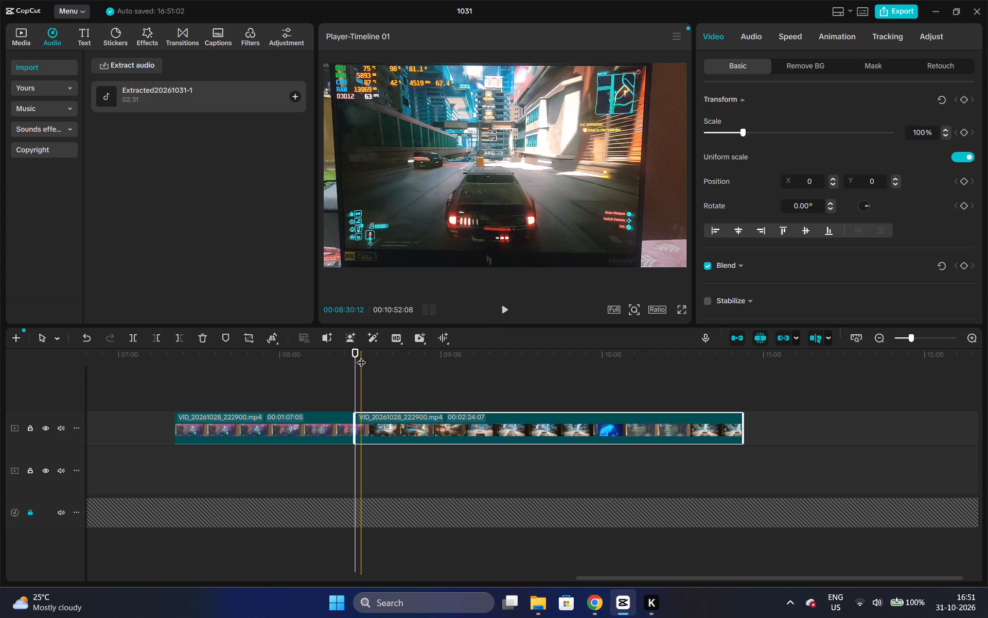
pyautogui.moveTo(457, 428); pyautogui.dragTo(645, 425)
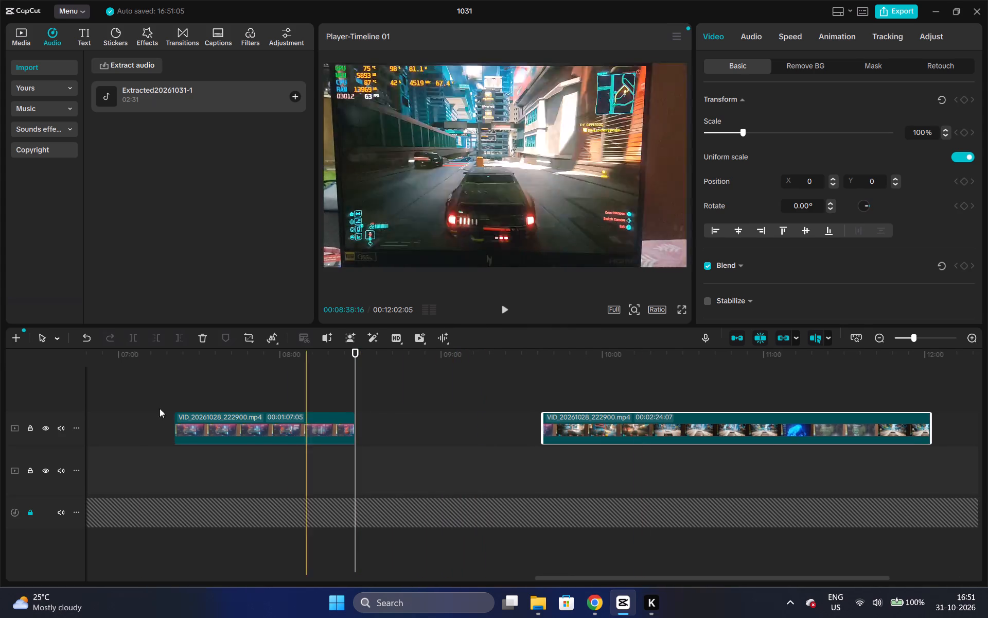
# Play the settings-menu clip's opening to about 00:07:36 and the narration's first two seconds to match picture and speech.
pyautogui.click(175, 361)
pyautogui.press('space')
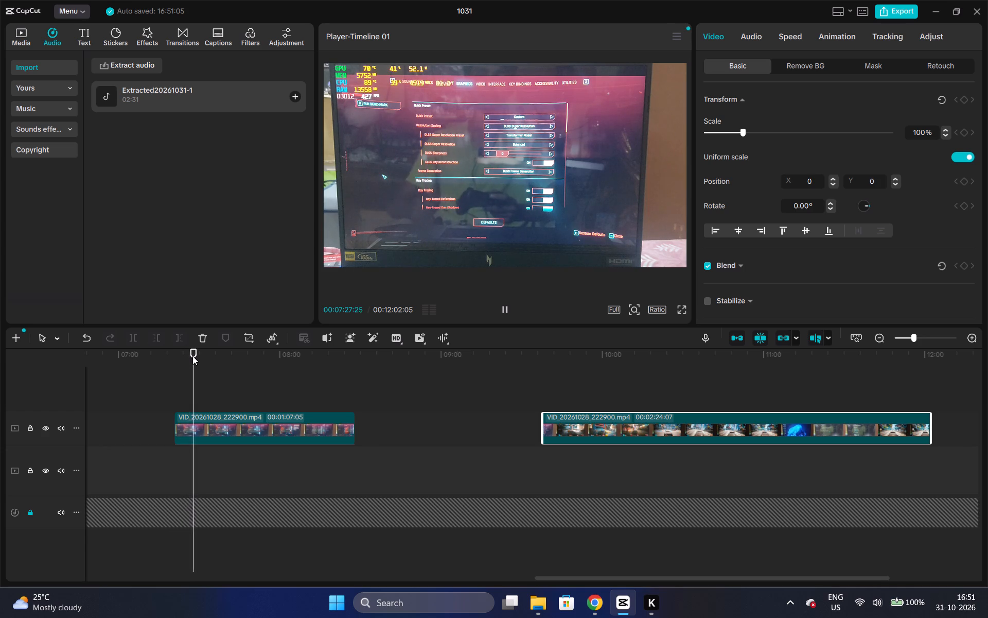
pyautogui.press('space')
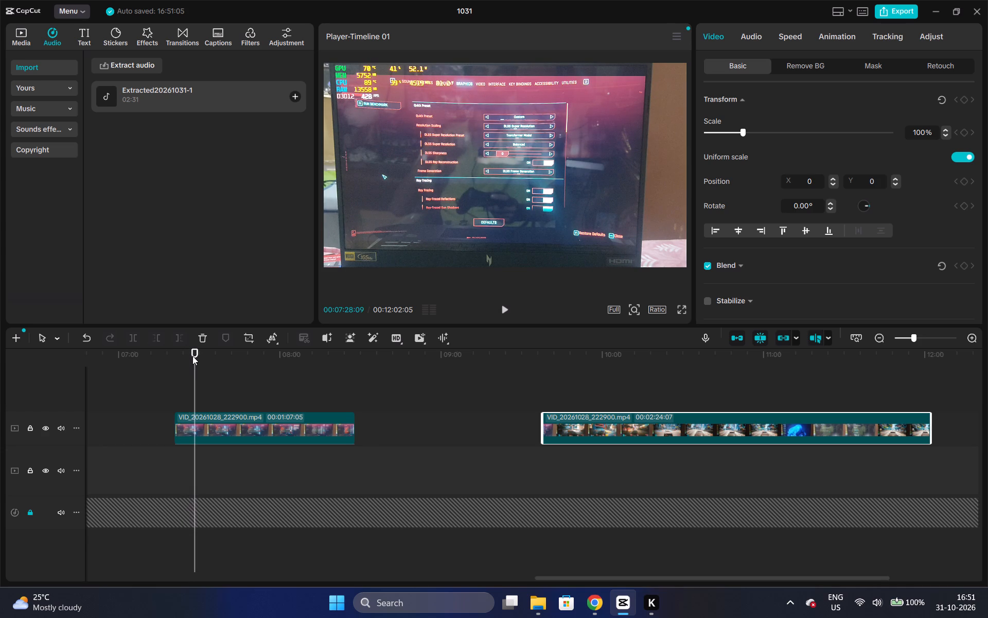
pyautogui.click(190, 315)
pyautogui.press('space')
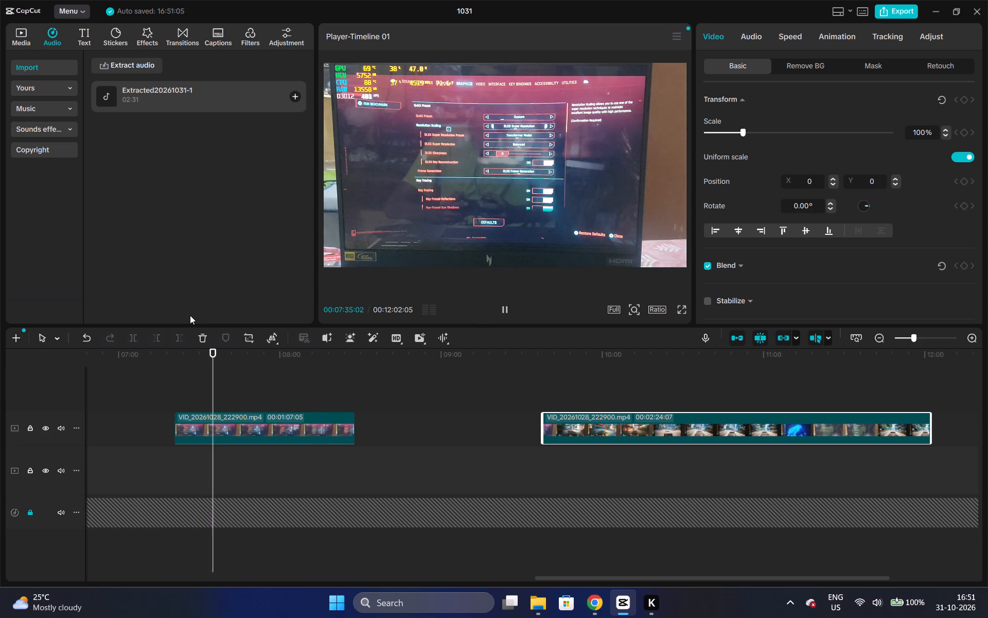
pyautogui.press('space')
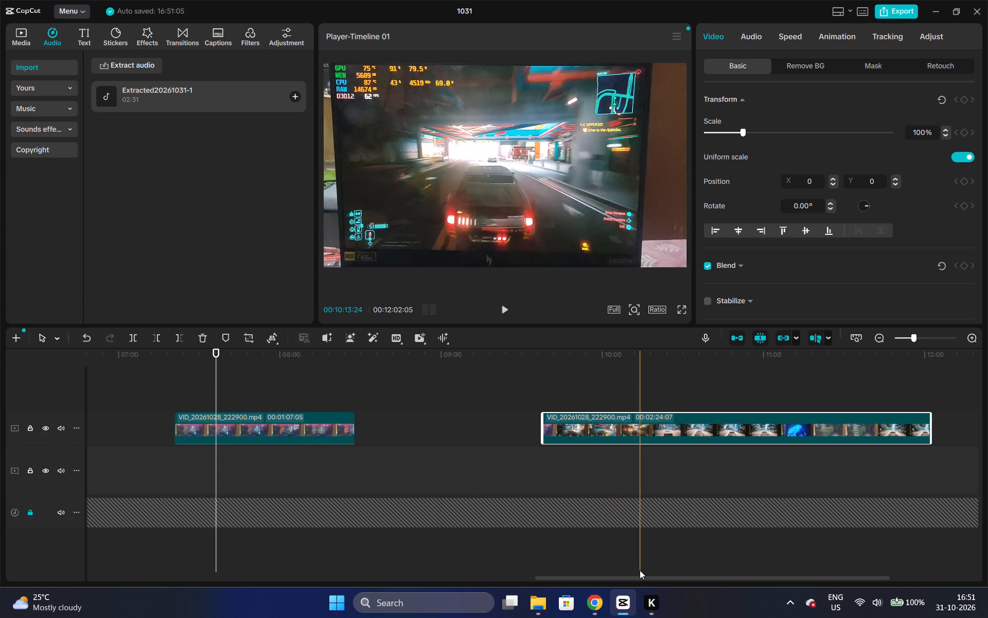
pyautogui.moveTo(644, 577); pyautogui.dragTo(106, 612)
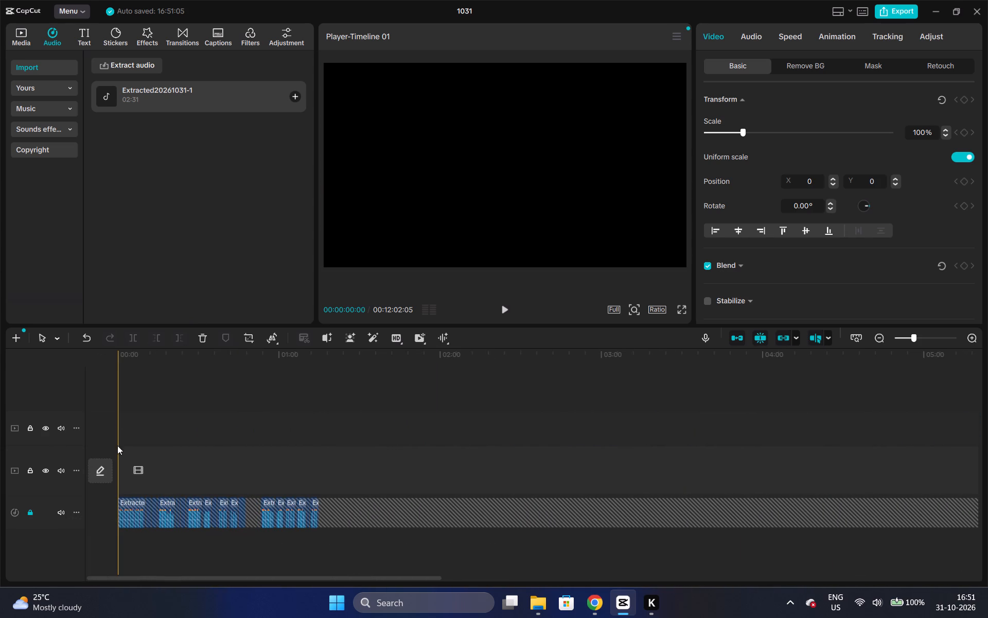
pyautogui.click(120, 358)
pyautogui.press('space')
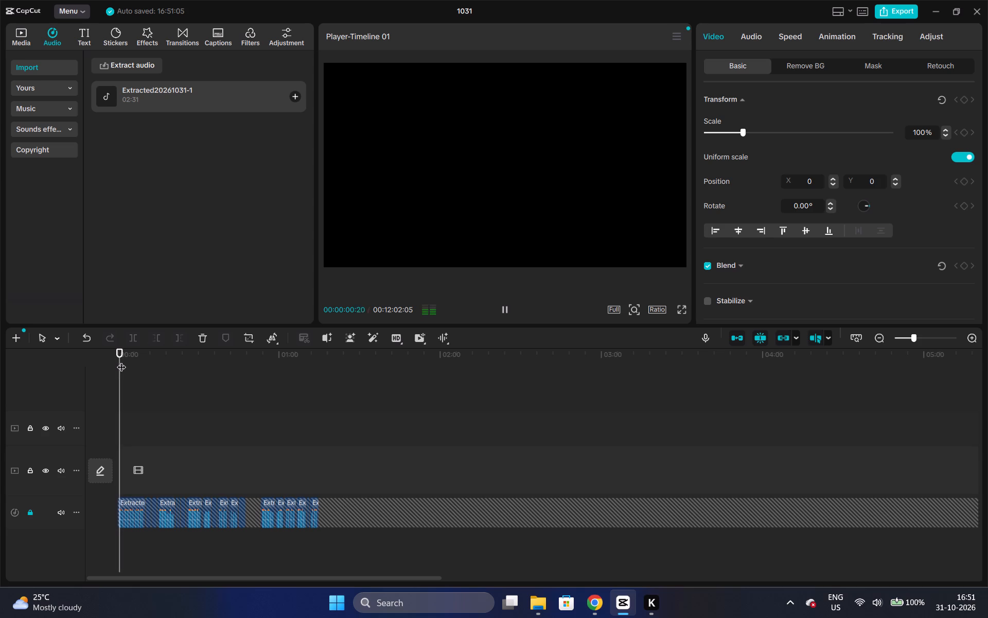
pyautogui.press('space')
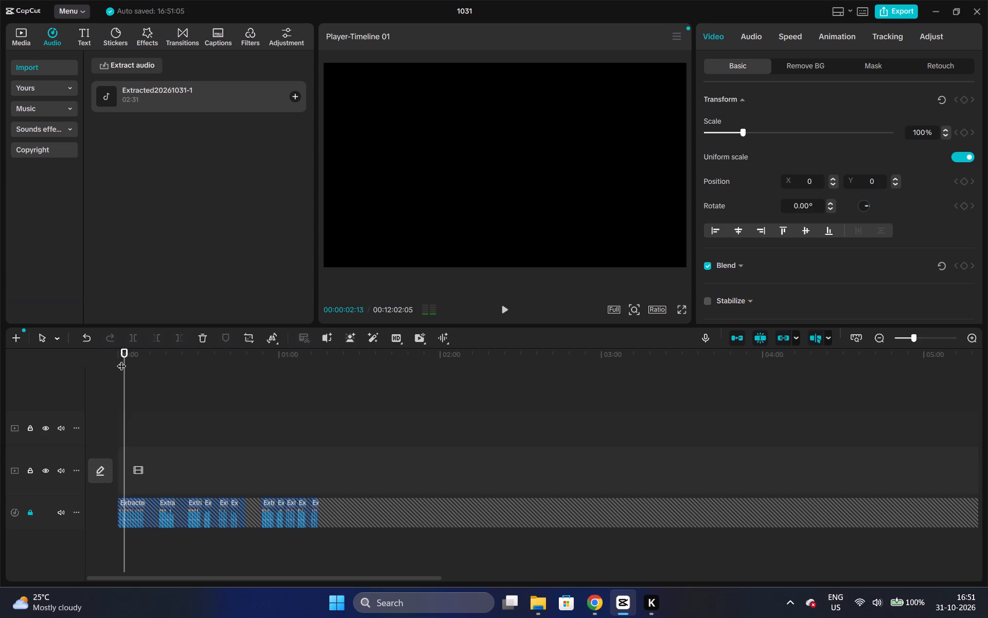
# Find the settings-menu clip's new starting point and trim its beginning away up to 00:07:23:28.
pyautogui.moveTo(165, 575); pyautogui.dragTo(210, 576)
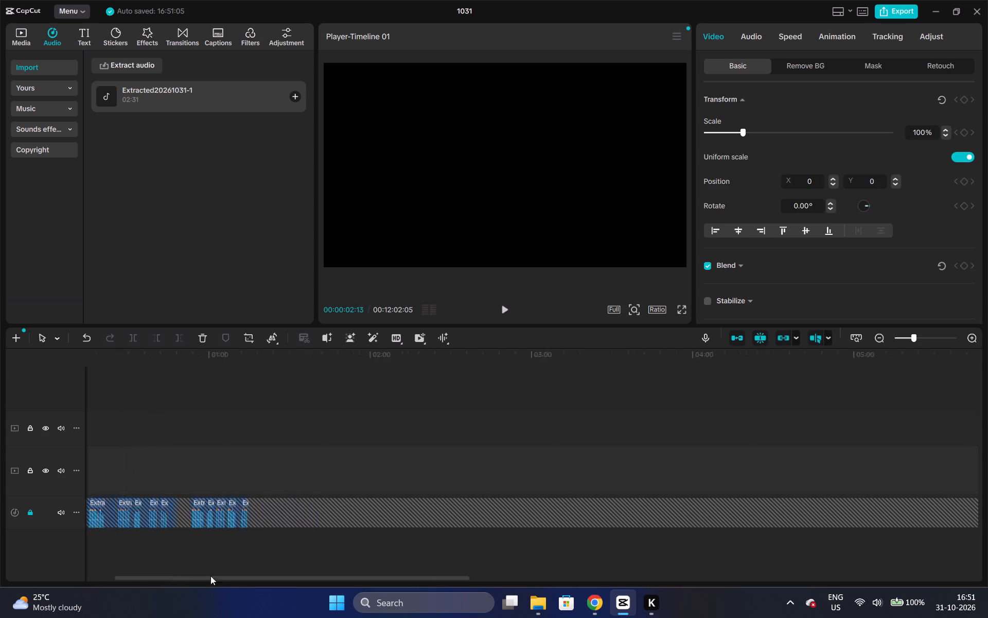
pyautogui.moveTo(210, 576); pyautogui.dragTo(573, 562)
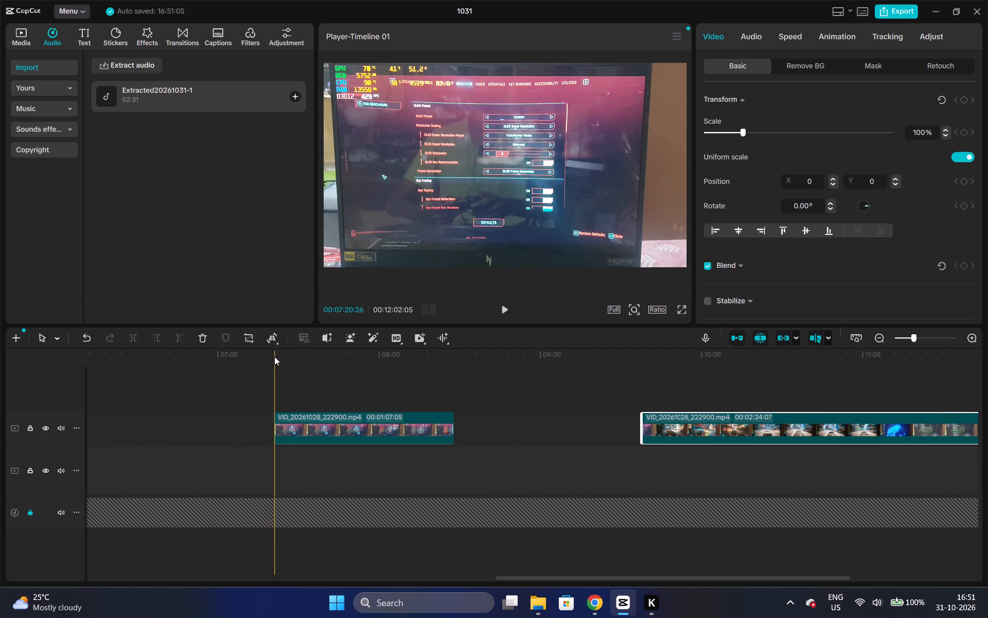
pyautogui.click(274, 356)
pyautogui.press('space')
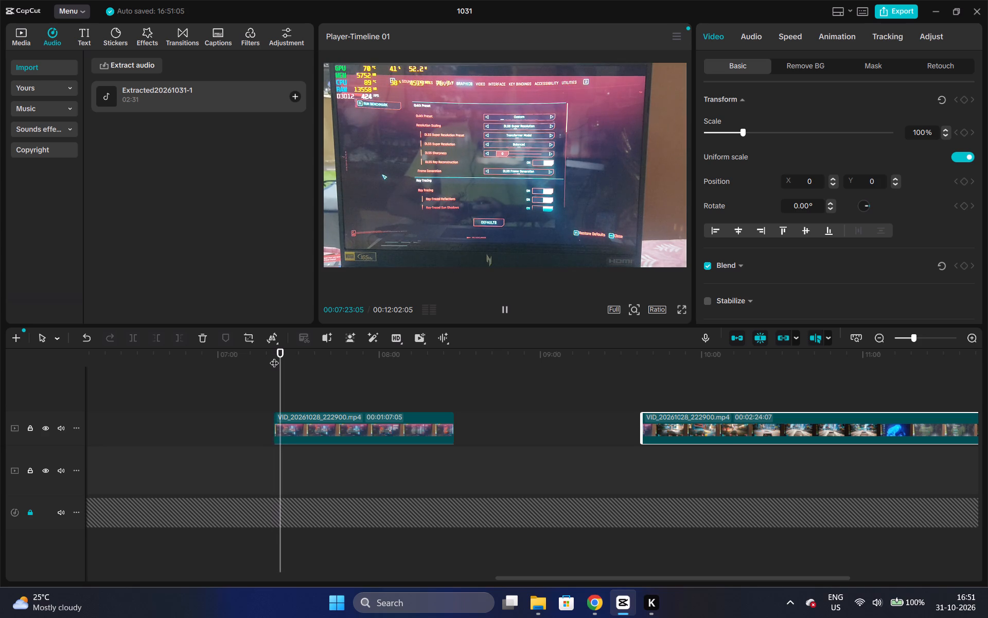
pyautogui.press('space')
pyautogui.press('Left')
pyautogui.press('Left')
pyautogui.press('Left')
pyautogui.press('Left')
pyautogui.press('Left')
pyautogui.press('Left')
pyautogui.press('Left')
pyautogui.press('Left')
pyautogui.press('Left')
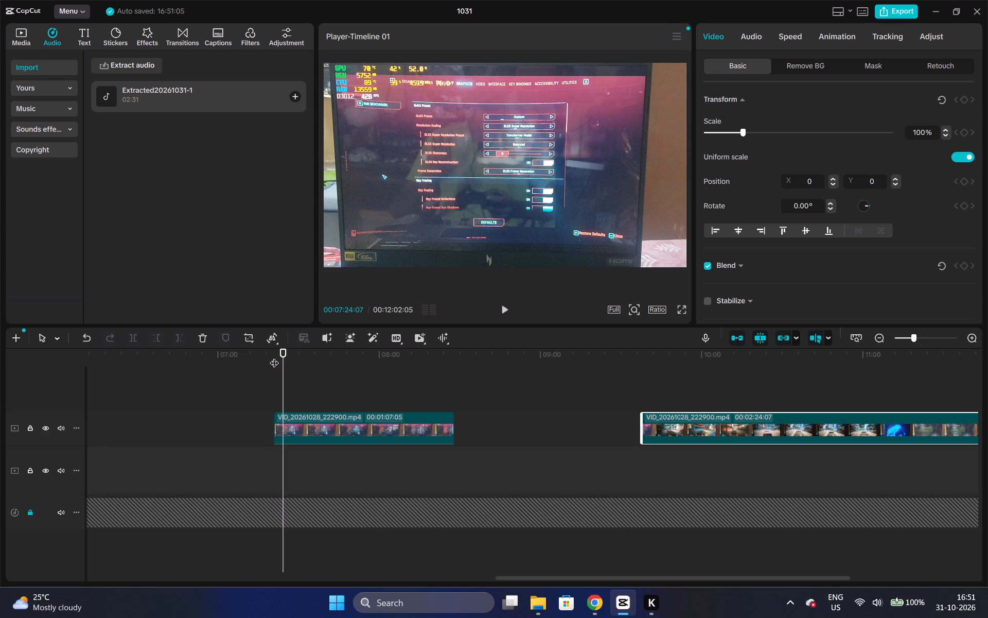
pyautogui.click(301, 429)
pyautogui.write('q')
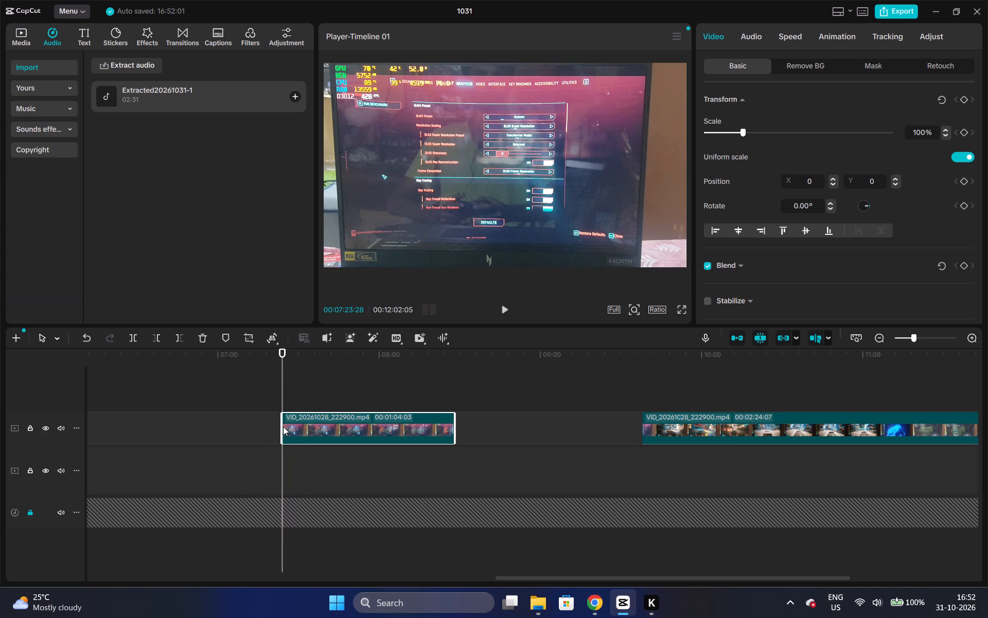
# Play the trimmed settings-menu clip, split it at 00:07:33:25, and move the remainder to start at about 00:07:49.
pyautogui.press('space')
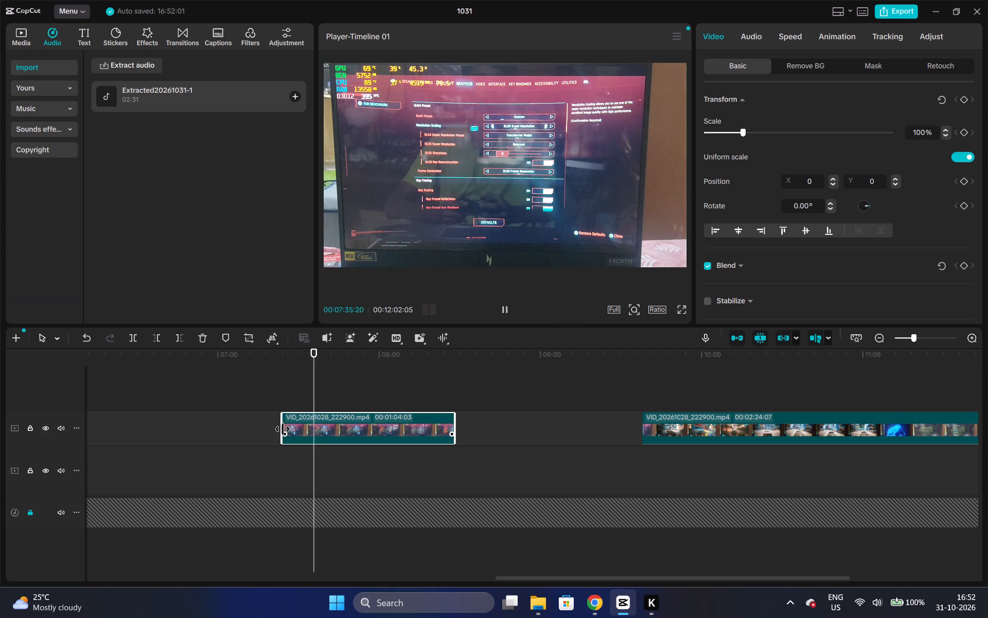
pyautogui.press('space')
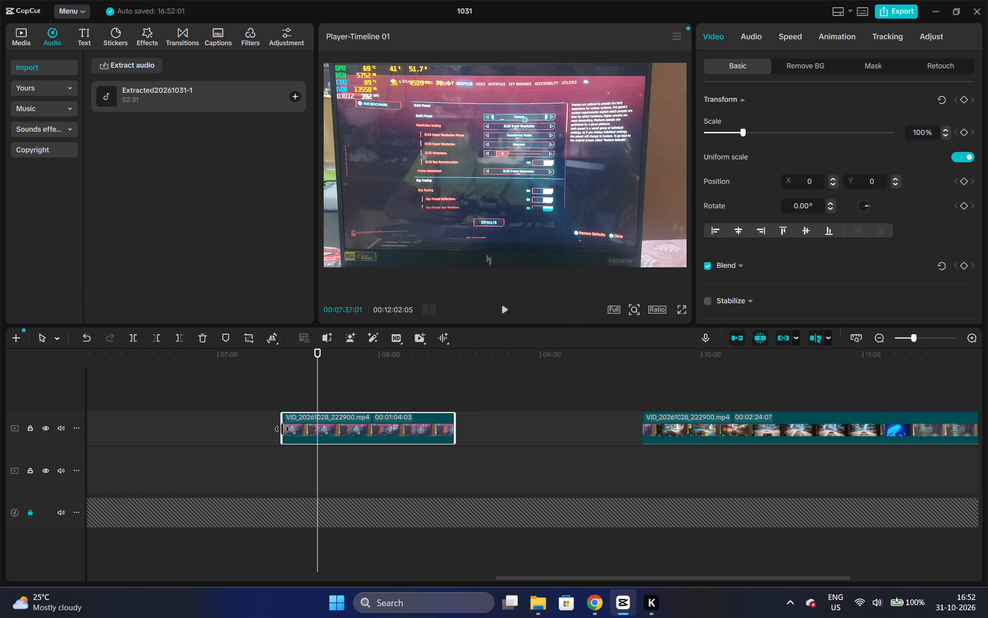
pyautogui.click(293, 364)
pyautogui.press('space')
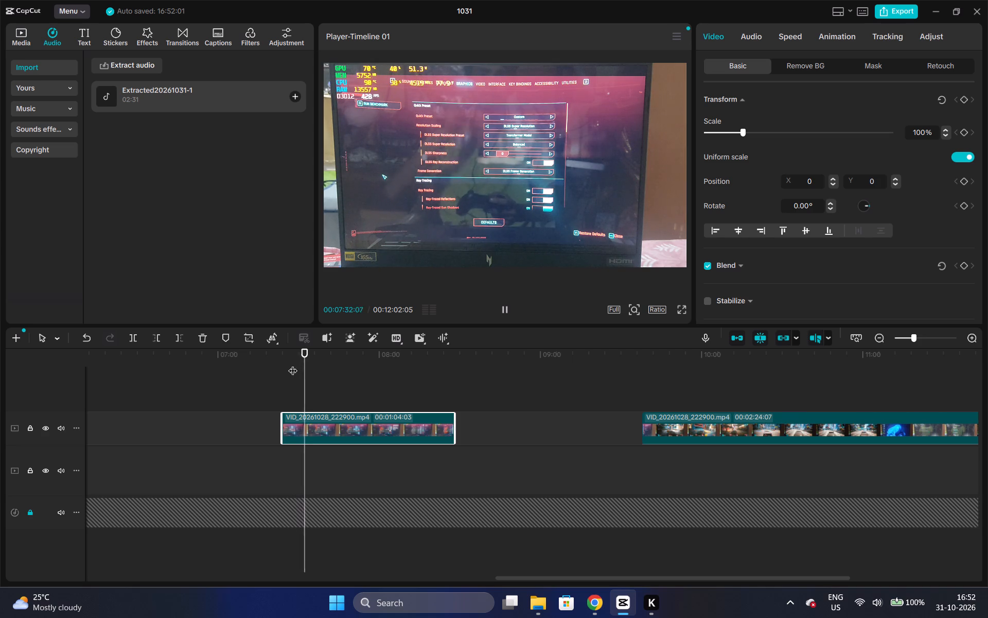
pyautogui.press('space')
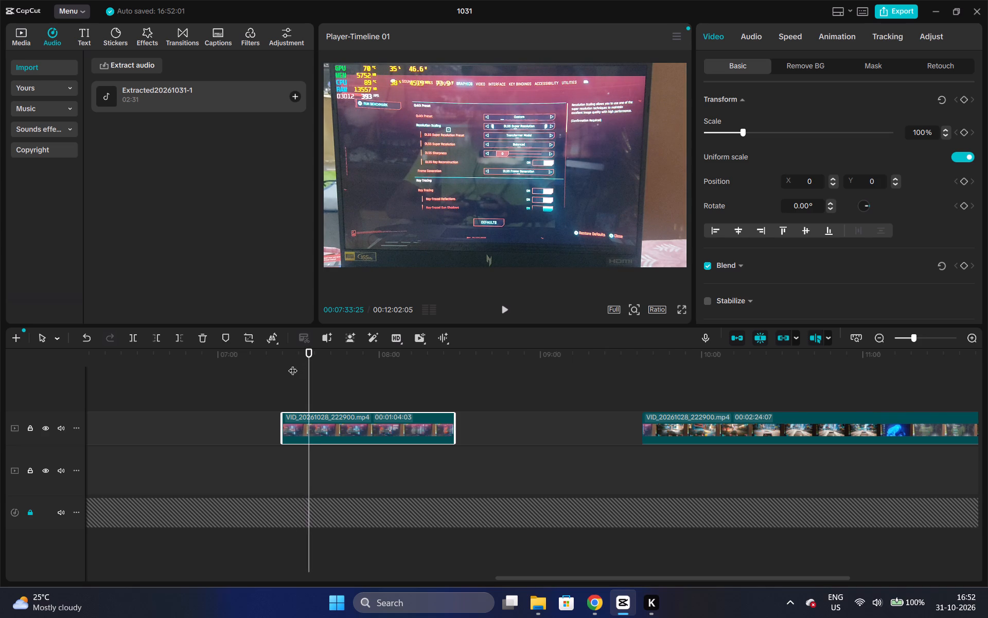
pyautogui.hotkey('ctrl', 'b')
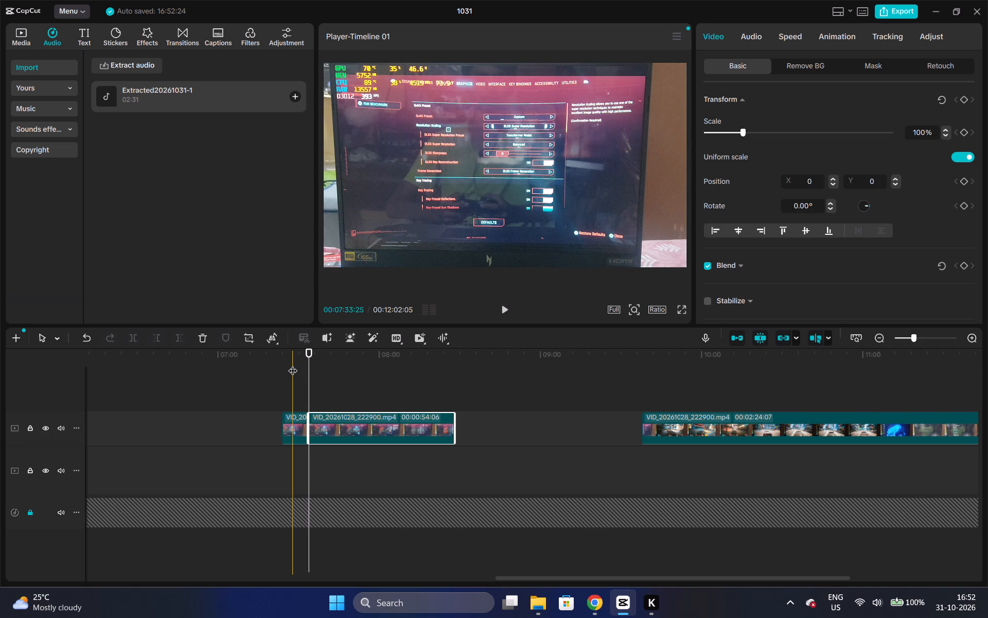
pyautogui.moveTo(338, 425); pyautogui.dragTo(356, 428)
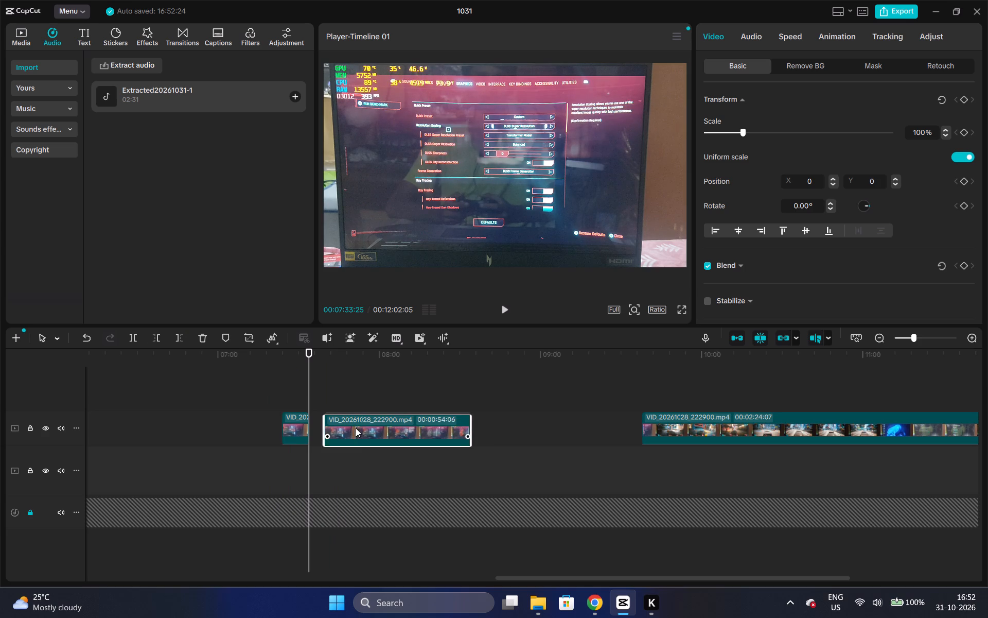
pyautogui.moveTo(356, 428); pyautogui.dragTo(379, 426)
# Play the 54-second settings-menu clip through to its end at about 00:08:43 to review its footage.
pyautogui.click(348, 367)
pyautogui.press('space')
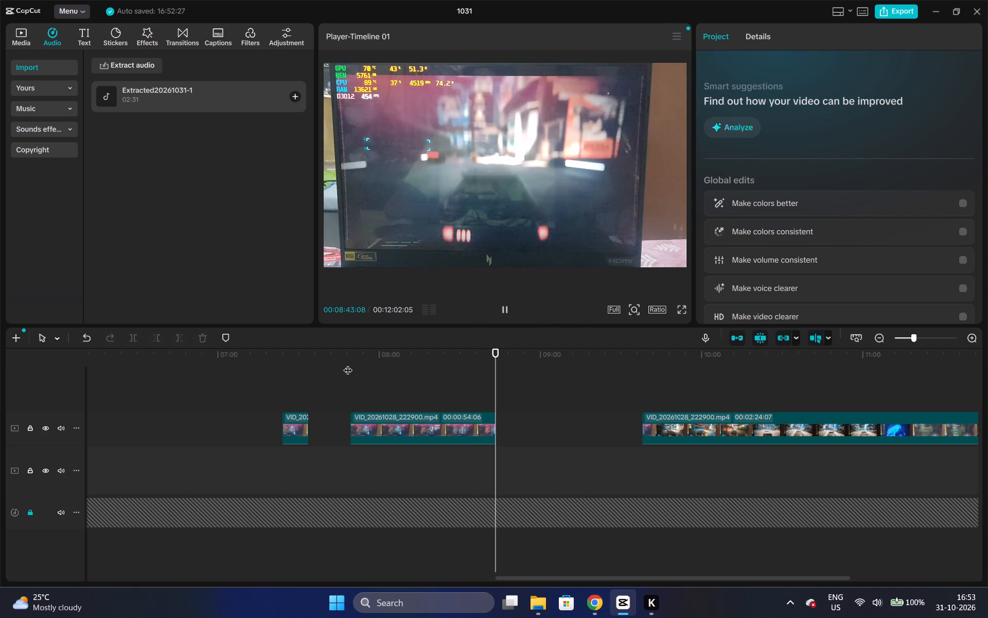
pyautogui.press('space')
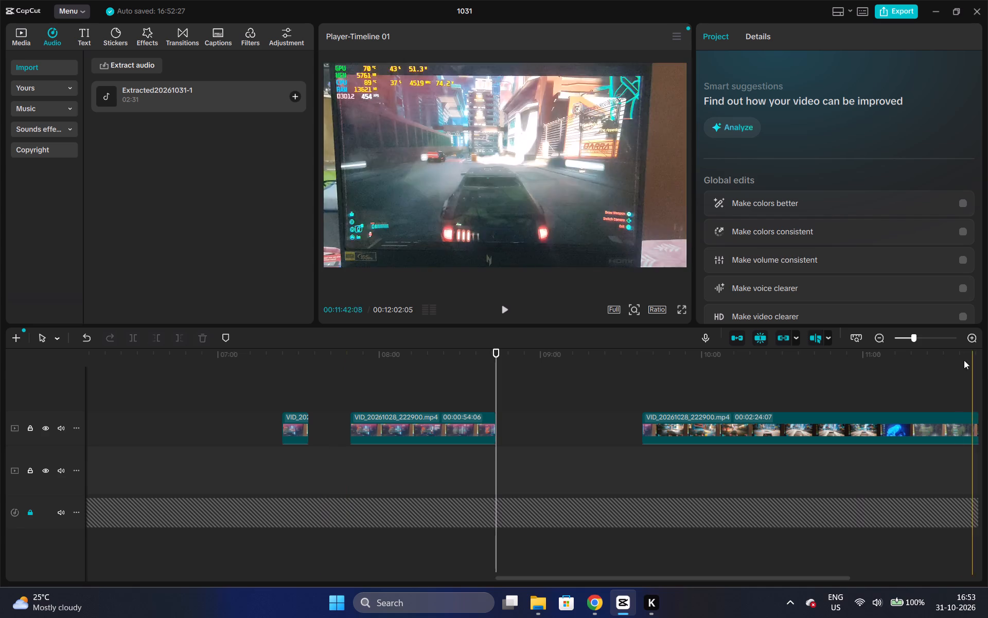
pyautogui.tripleClick(880, 336)
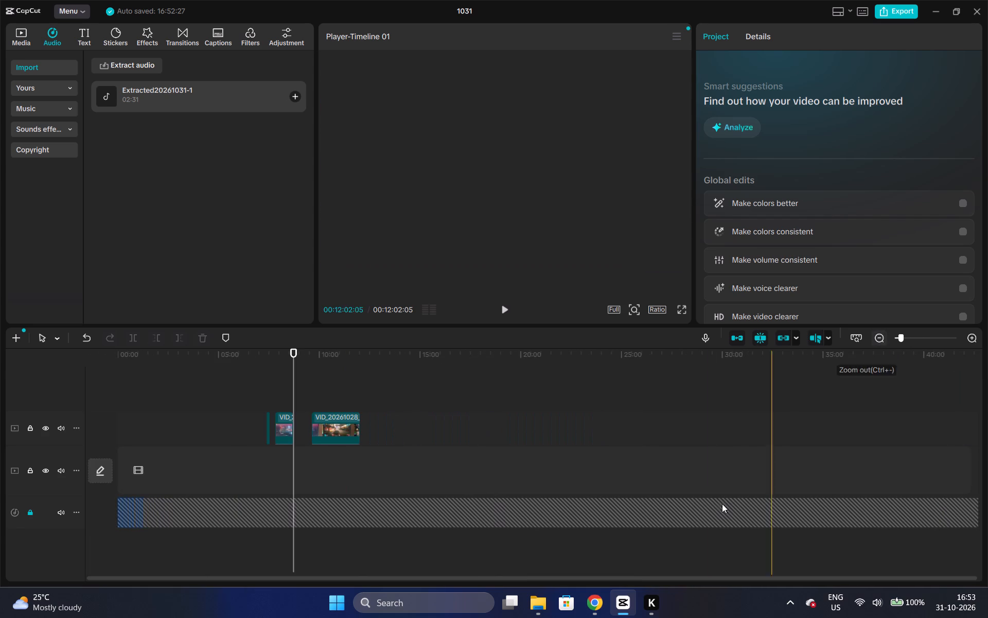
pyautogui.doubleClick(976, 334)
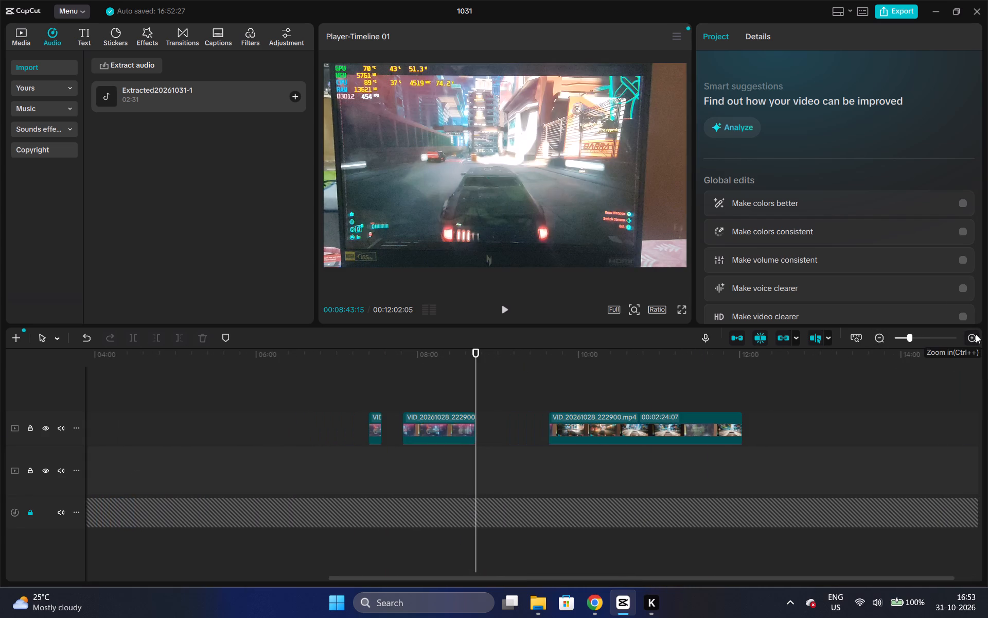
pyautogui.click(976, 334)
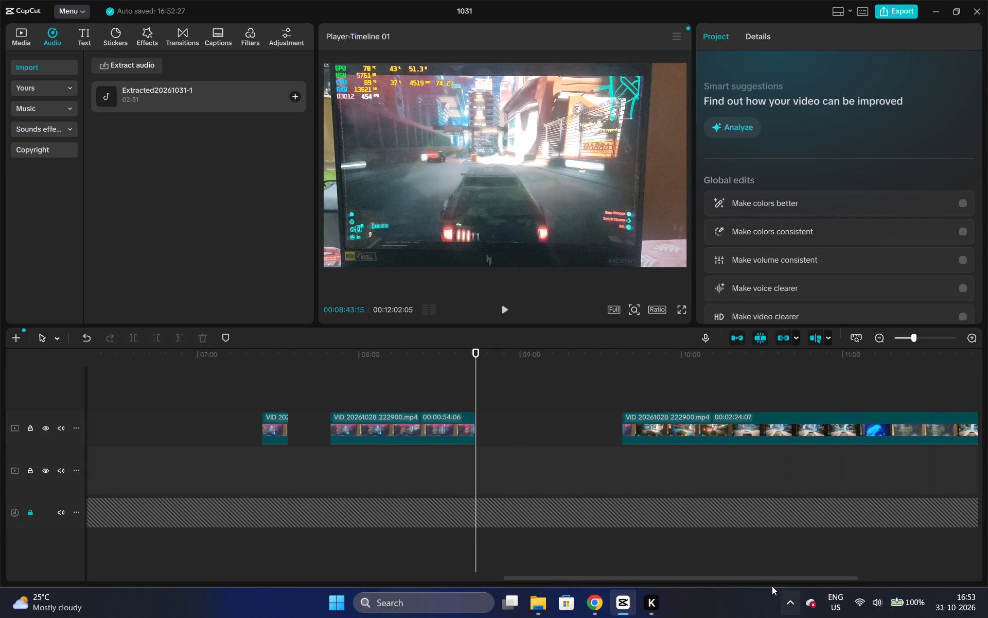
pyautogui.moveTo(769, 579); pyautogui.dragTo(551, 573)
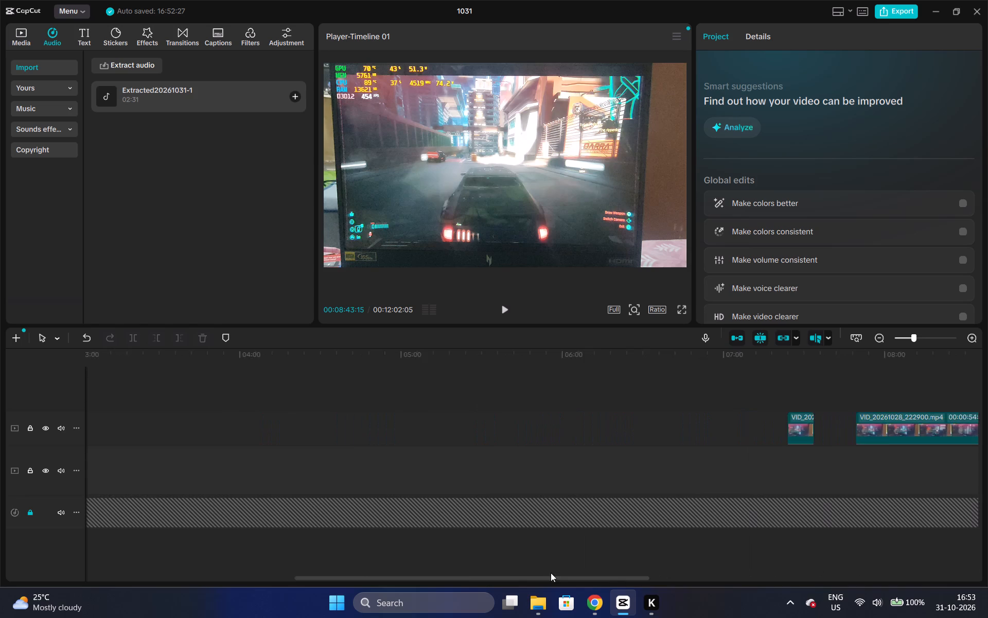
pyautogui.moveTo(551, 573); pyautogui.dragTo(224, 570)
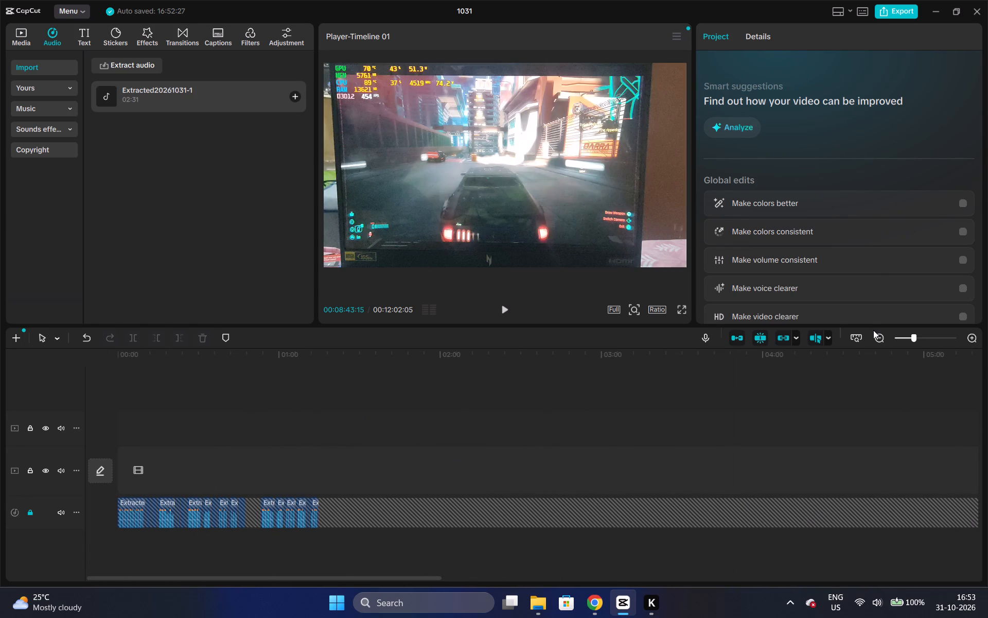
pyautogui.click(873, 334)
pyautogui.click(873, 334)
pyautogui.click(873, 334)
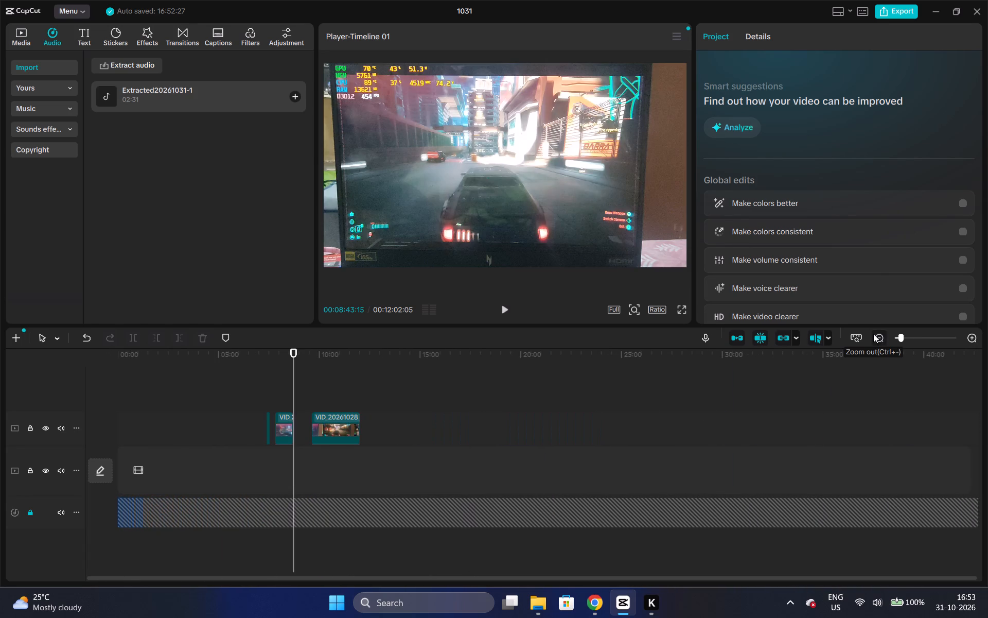
# Extend the short settings-menu clip back to about 00:07:20:26 and forward to the start of the following clip.
pyautogui.doubleClick(970, 334)
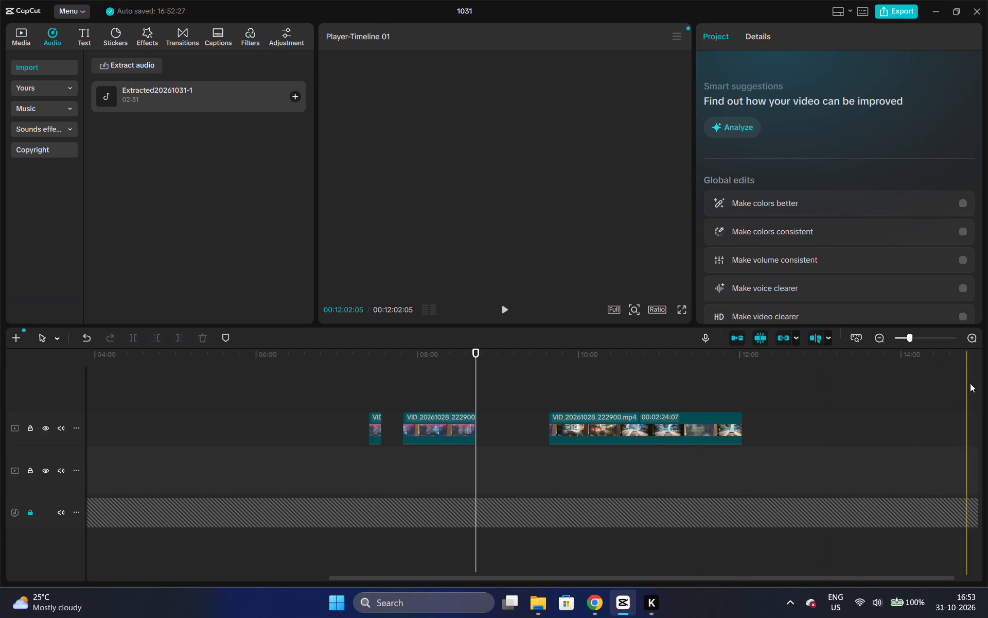
pyautogui.click(377, 421)
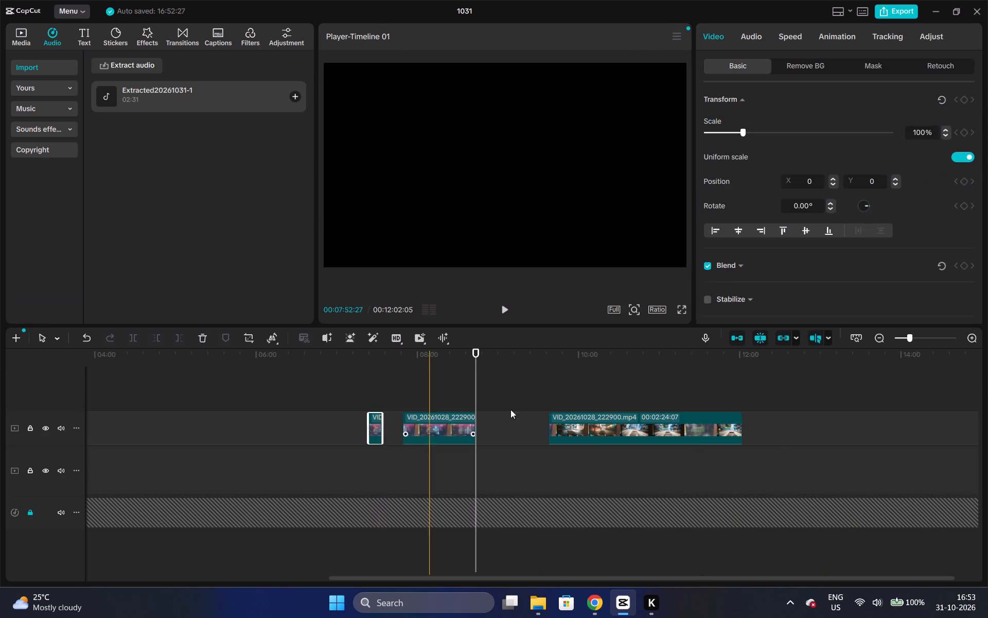
pyautogui.doubleClick(973, 341)
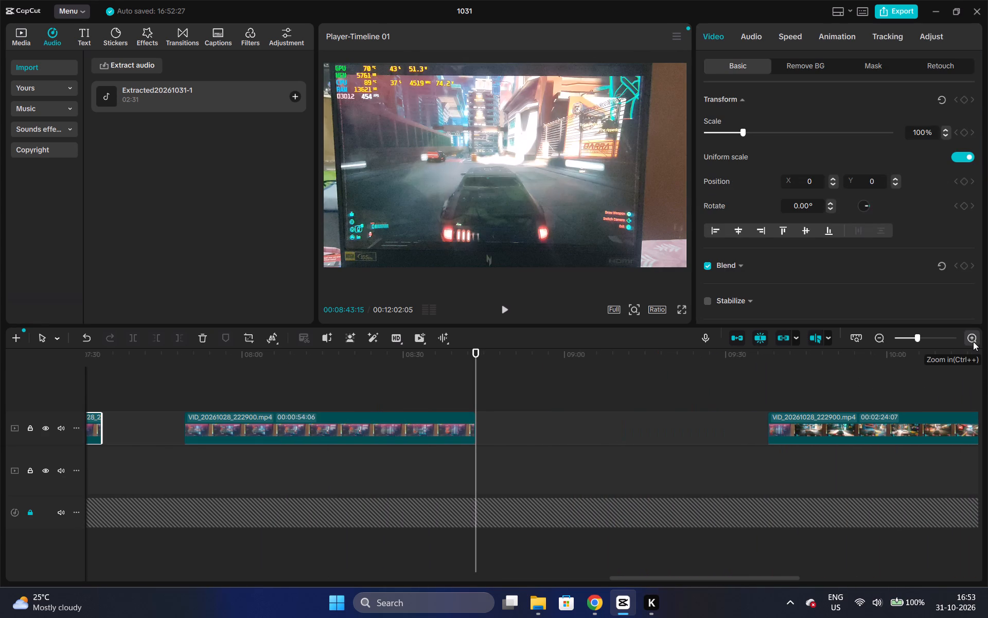
pyautogui.tripleClick(883, 340)
pyautogui.click(883, 340)
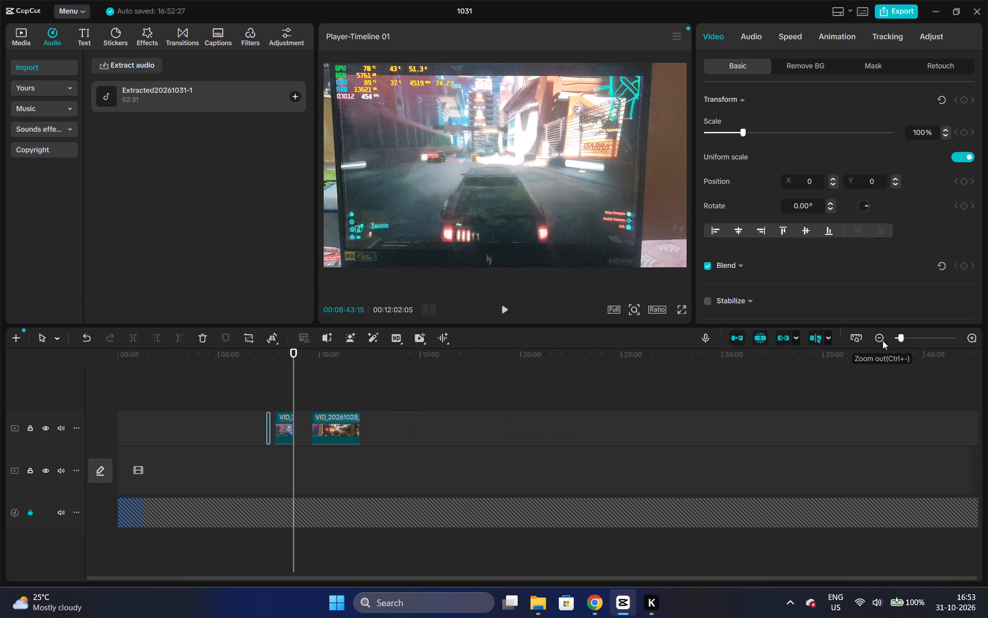
pyautogui.moveTo(270, 423); pyautogui.dragTo(259, 423)
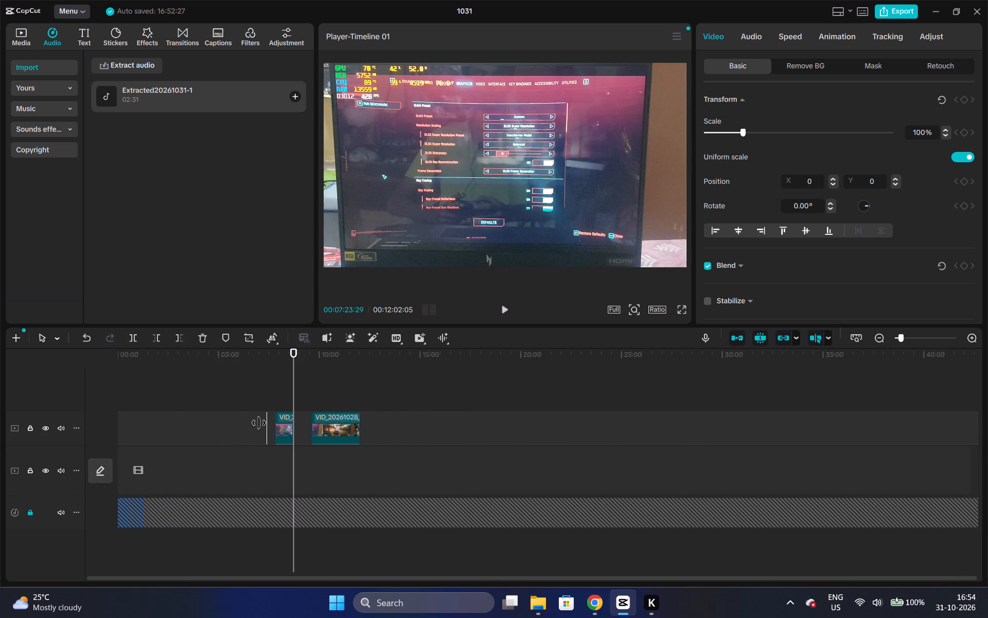
pyautogui.moveTo(259, 423); pyautogui.dragTo(287, 425)
pyautogui.moveTo(272, 433); pyautogui.dragTo(268, 433)
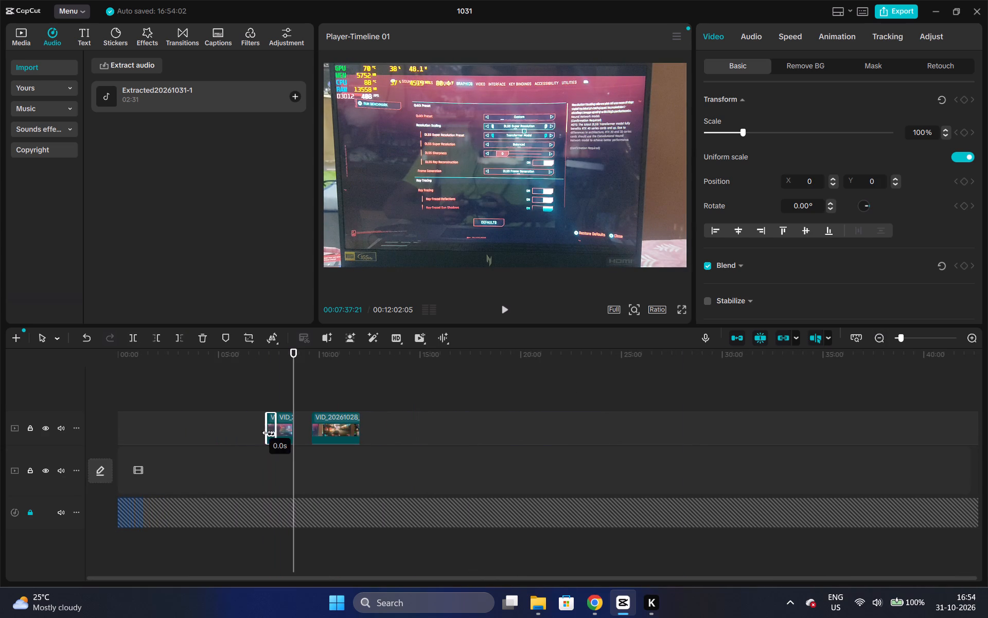
pyautogui.moveTo(268, 433); pyautogui.dragTo(261, 433)
pyautogui.moveTo(270, 417); pyautogui.dragTo(258, 417)
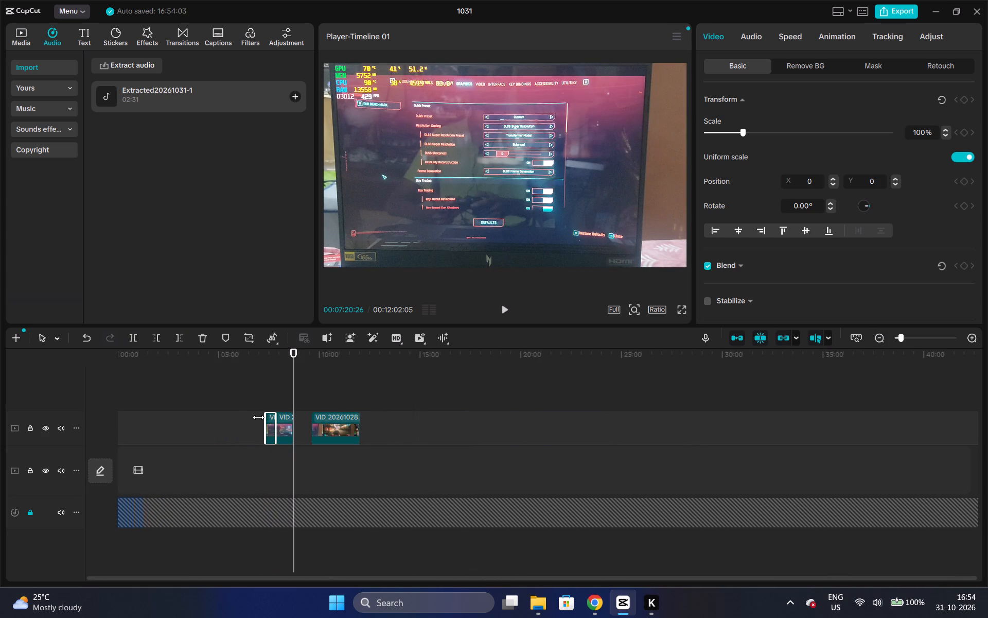
pyautogui.moveTo(258, 417); pyautogui.dragTo(254, 417)
# Move the extended settings-menu clip onto the main track at 00:00:00:00, above the narration's opening.
pyautogui.moveTo(271, 416); pyautogui.dragTo(263, 414)
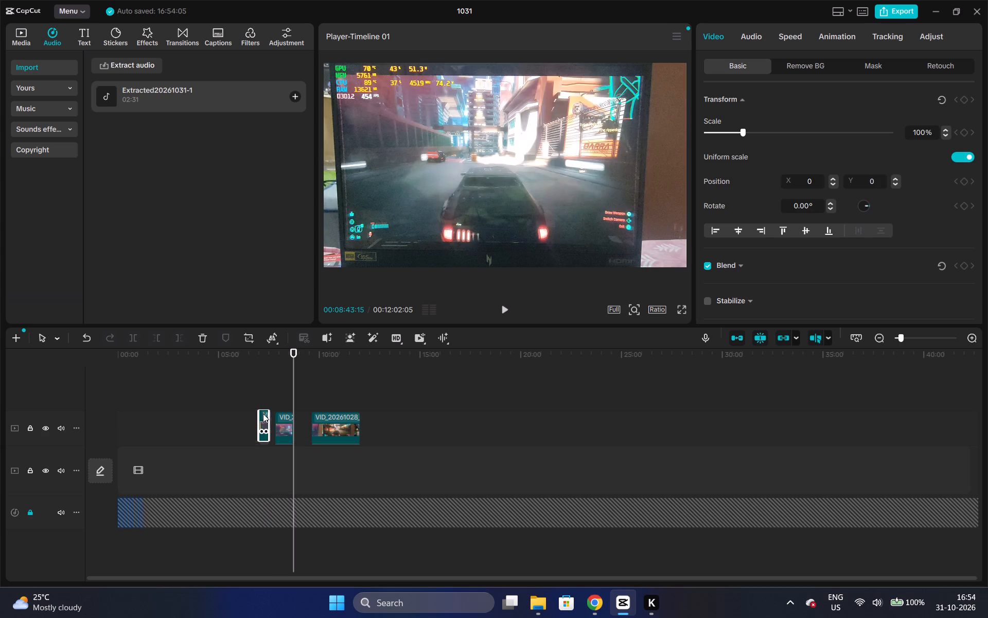
pyautogui.moveTo(263, 414); pyautogui.dragTo(128, 458)
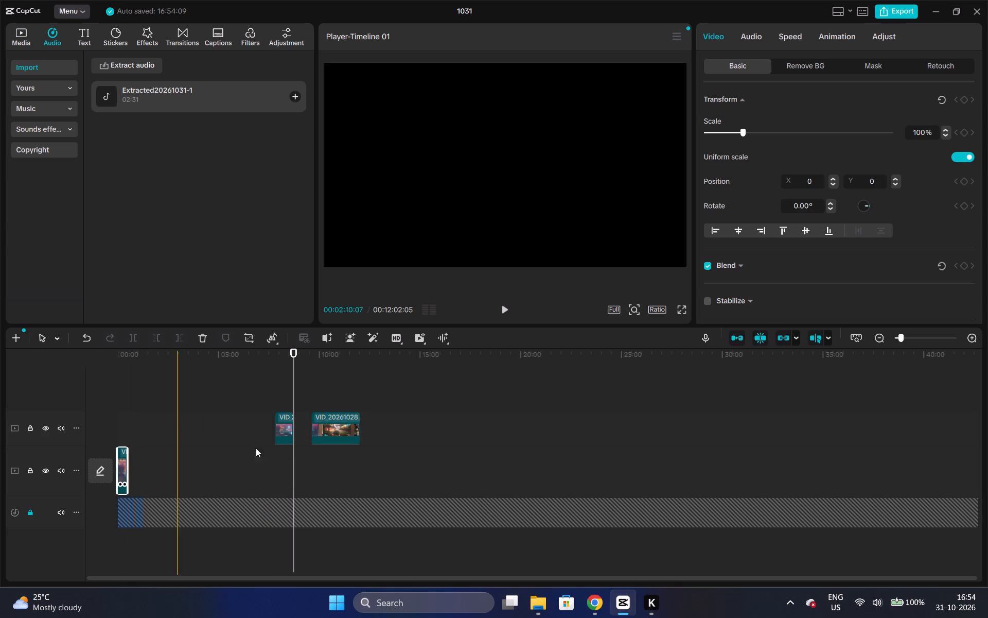
# Play the opening from 00:00:00:00 to about 00:00:05 to compare the settings-menu footage with the narration.
pyautogui.click(963, 346)
pyautogui.tripleClick(965, 342)
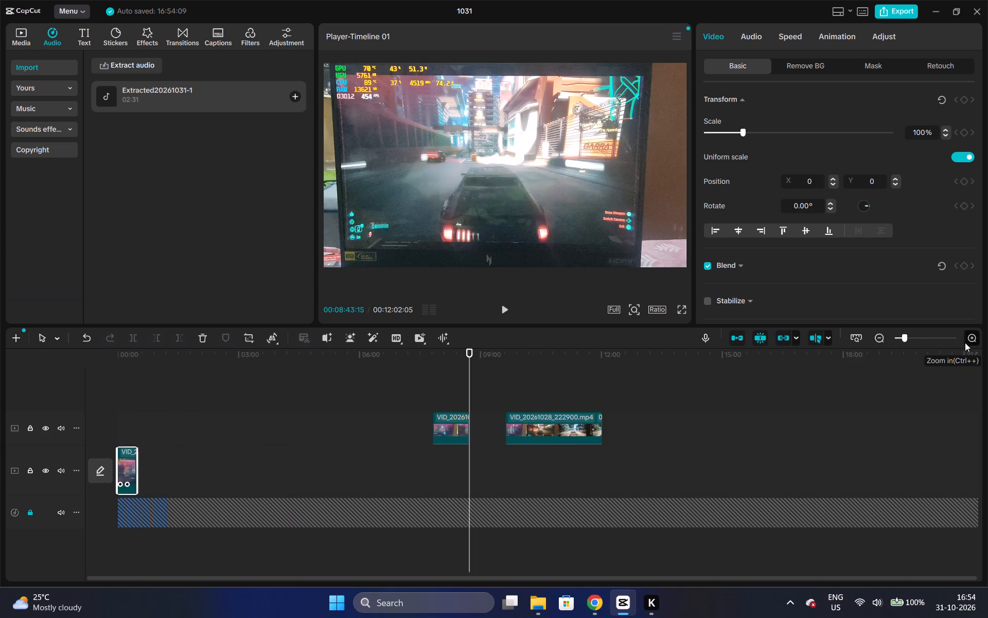
pyautogui.moveTo(655, 576); pyautogui.dragTo(458, 572)
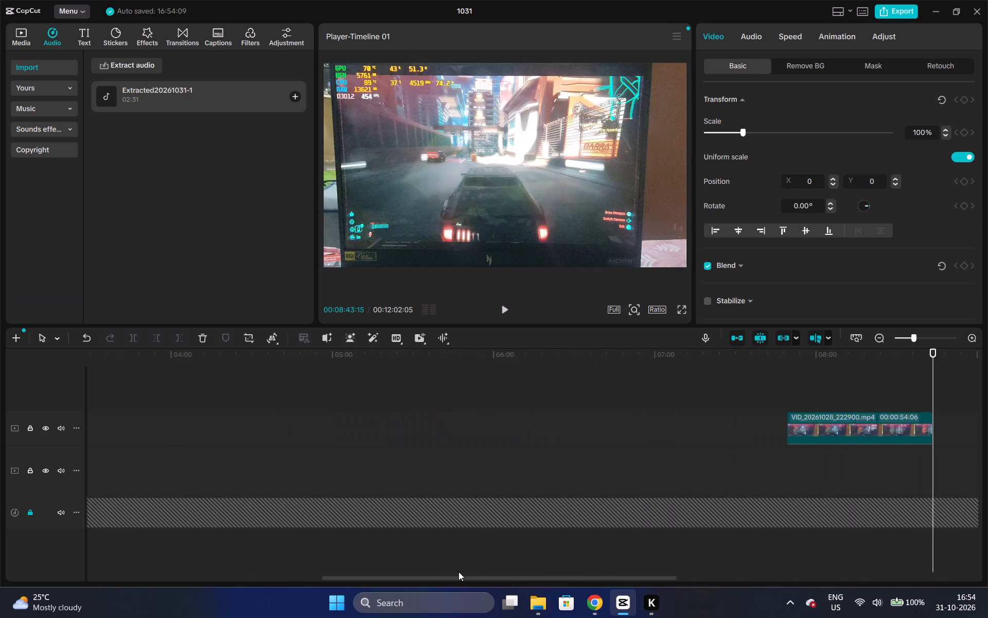
pyautogui.moveTo(458, 572); pyautogui.dragTo(131, 565)
pyautogui.click(118, 359)
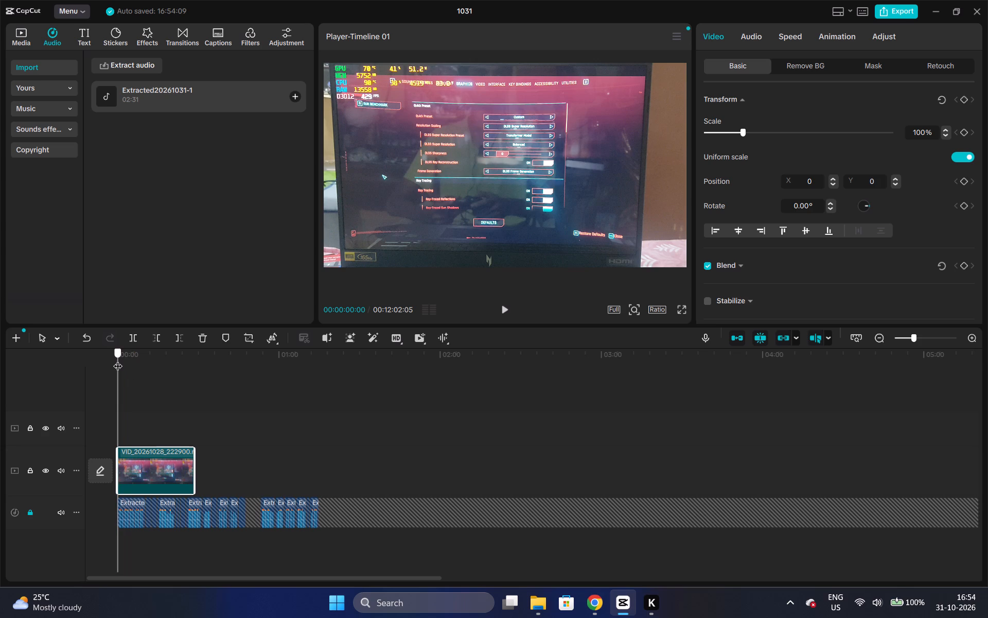
pyautogui.press('space')
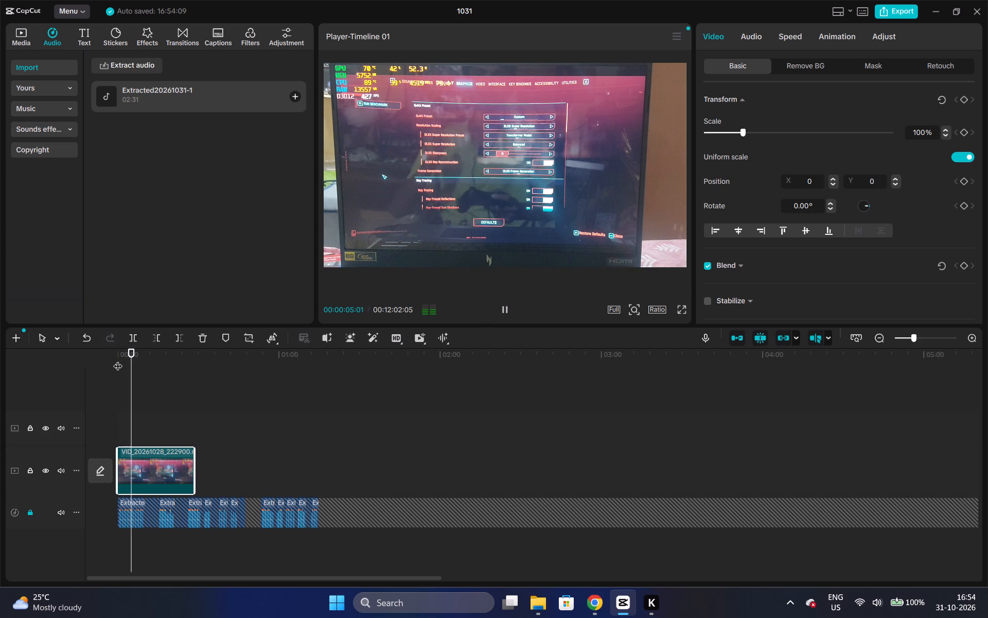
pyautogui.press('space')
# Trim the settings-menu clip's beginning up to about 00:02:13:25 on the upper track around 00:02:10, and return it to the main track's start.
pyautogui.moveTo(134, 456); pyautogui.dragTo(448, 436)
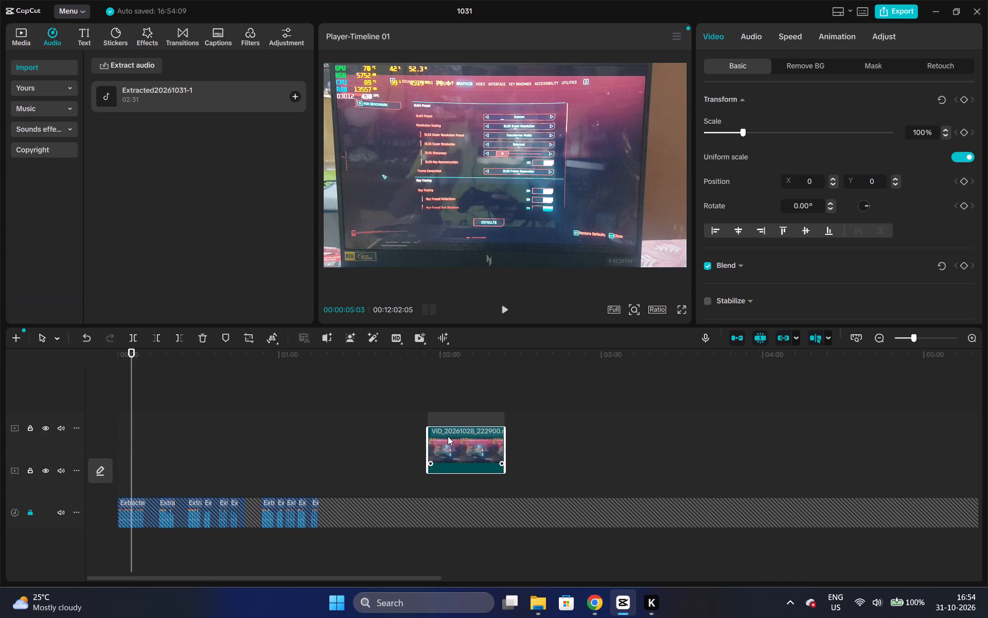
pyautogui.moveTo(448, 436); pyautogui.dragTo(485, 431)
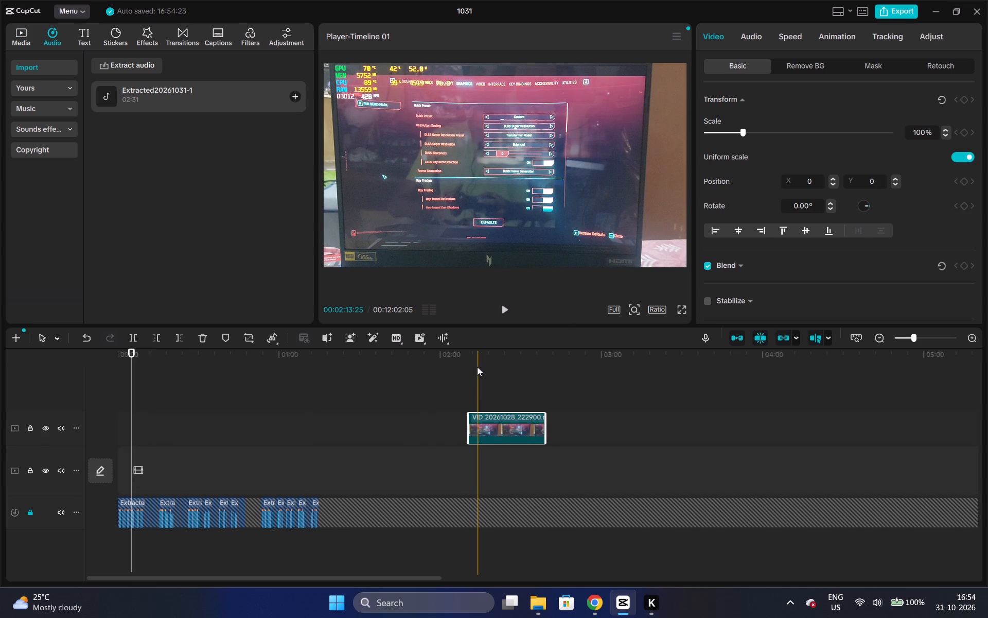
pyautogui.press('q')
pyautogui.moveTo(490, 419); pyautogui.dragTo(134, 434)
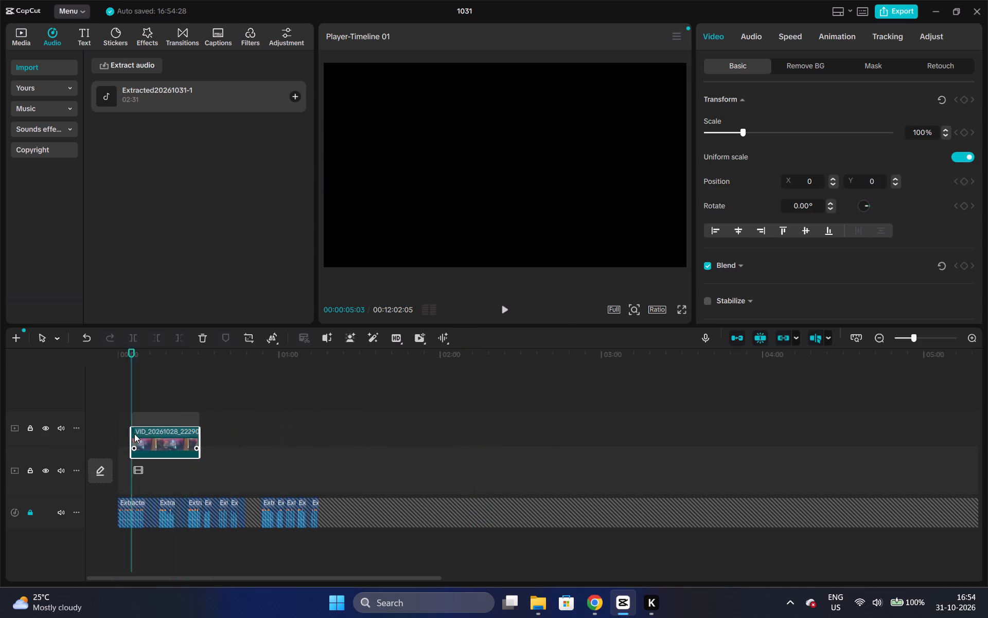
pyautogui.moveTo(134, 434); pyautogui.dragTo(127, 461)
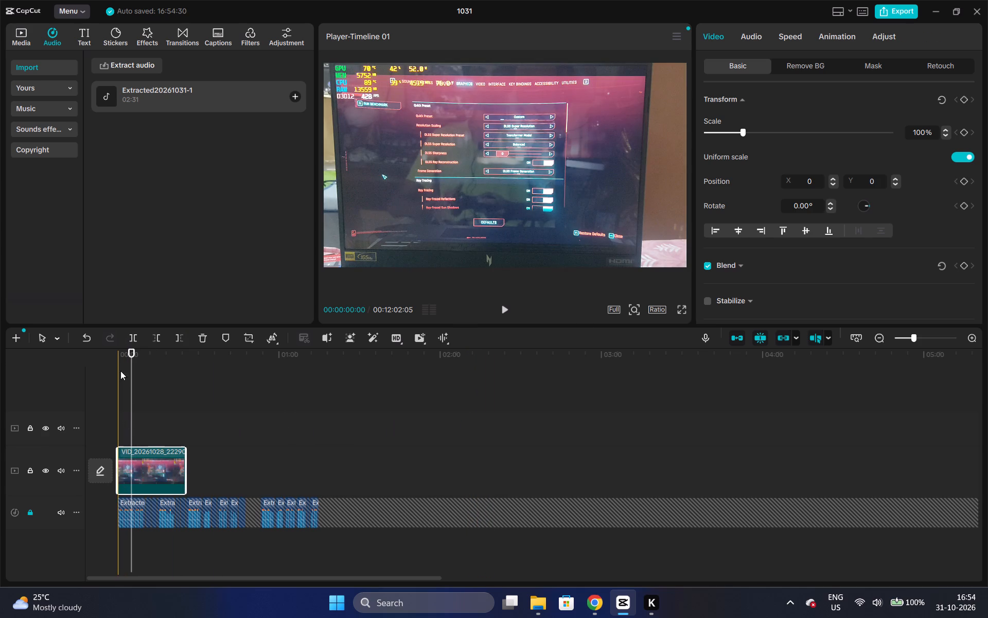
# Play the trimmed settings-menu clip with the narration from the start to 00:00:10:00.
pyautogui.click(119, 364)
pyautogui.press('space')
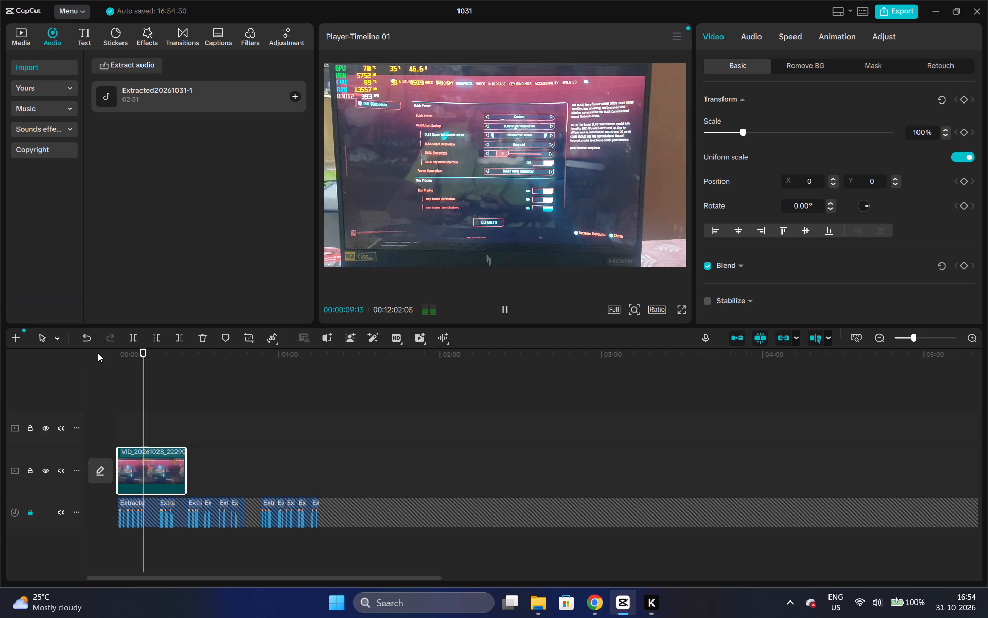
pyautogui.press('space')
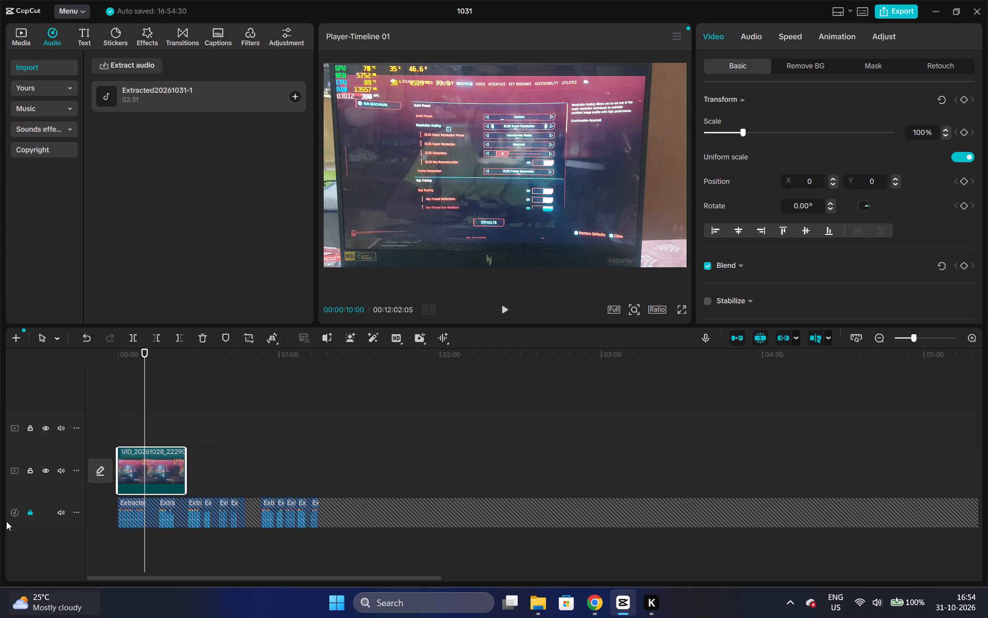
# Unlock the narration audio track.
pyautogui.click(34, 517)
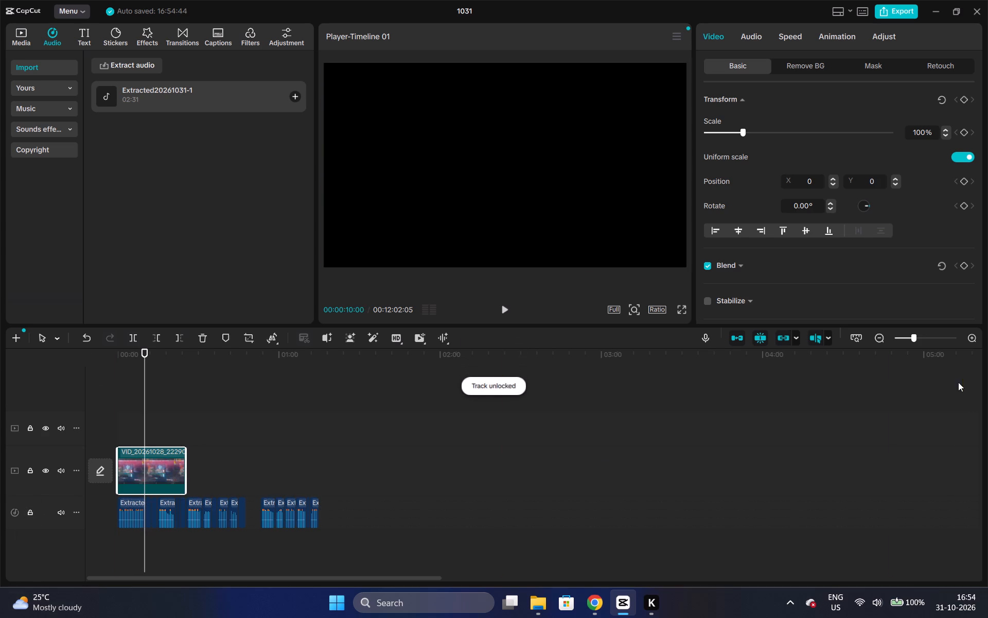
# Play the settings-menu clip and narration from the start to about 00:00:14 to check how they match.
pyautogui.doubleClick(974, 334)
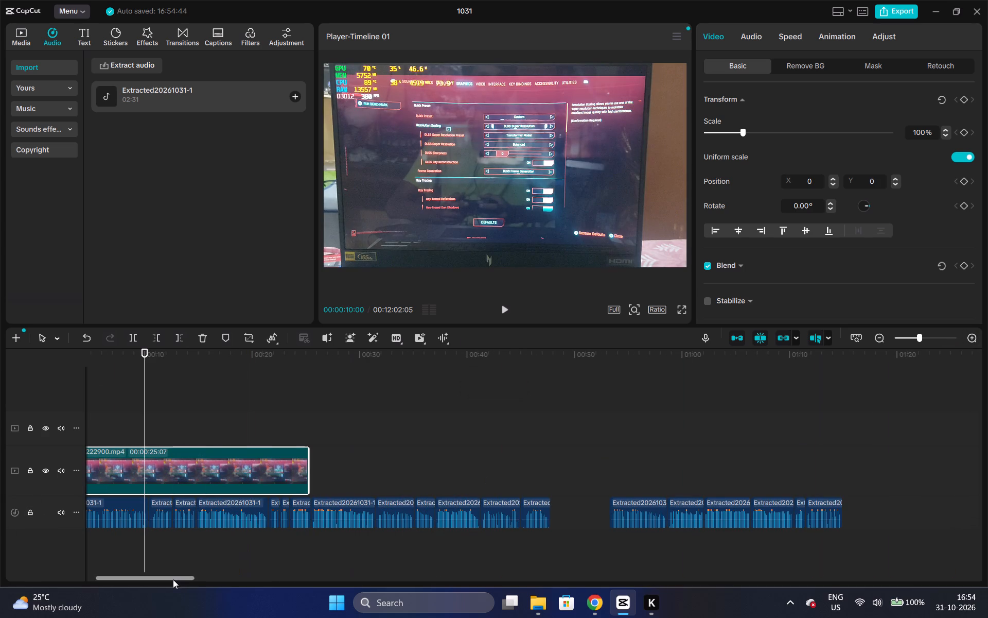
pyautogui.moveTo(173, 579); pyautogui.dragTo(130, 581)
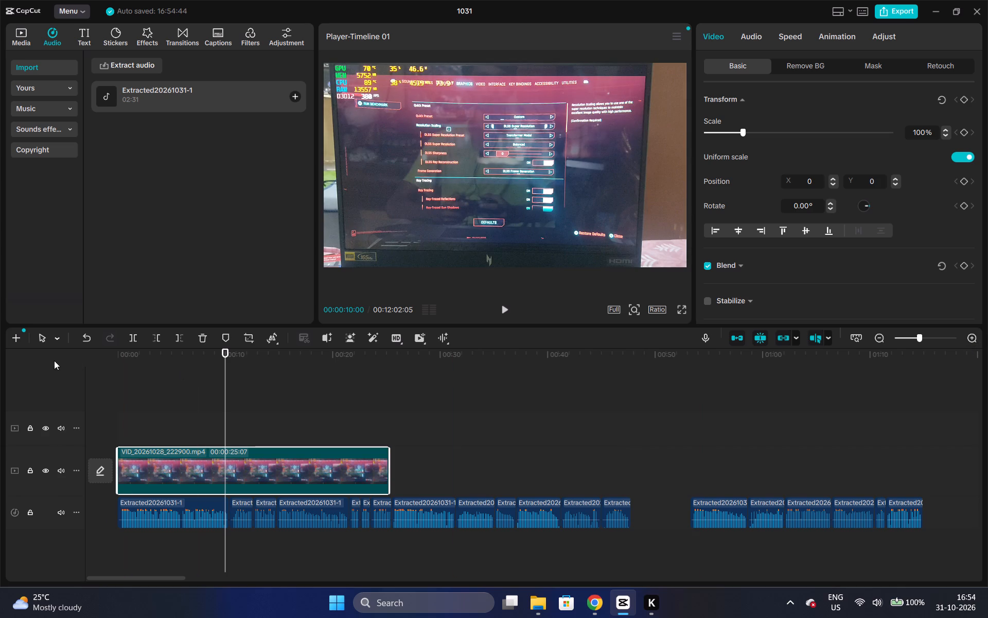
pyautogui.click(128, 505)
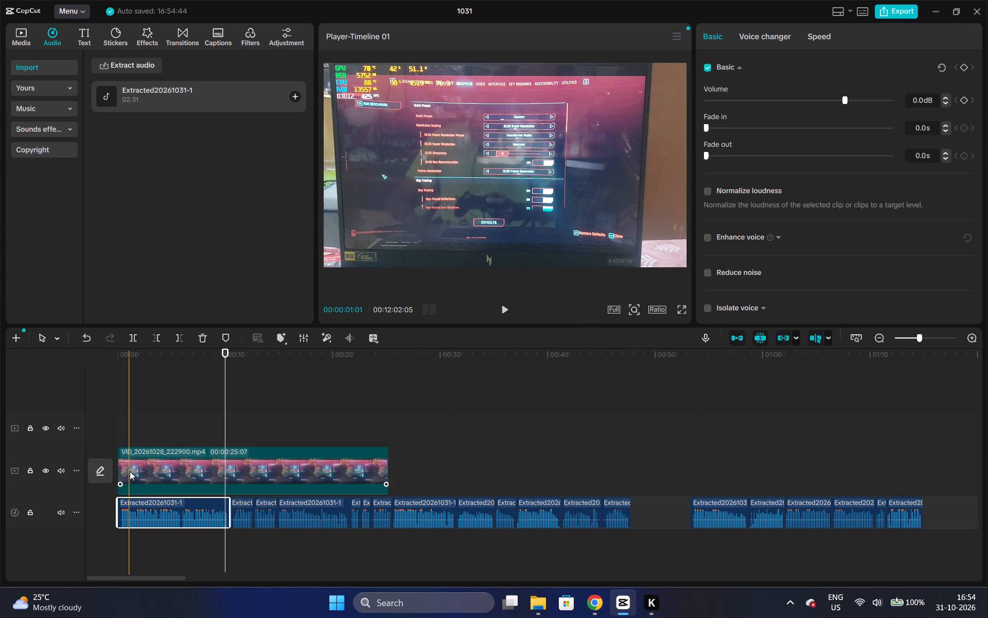
pyautogui.click(130, 471)
pyautogui.click(125, 509)
pyautogui.click(118, 368)
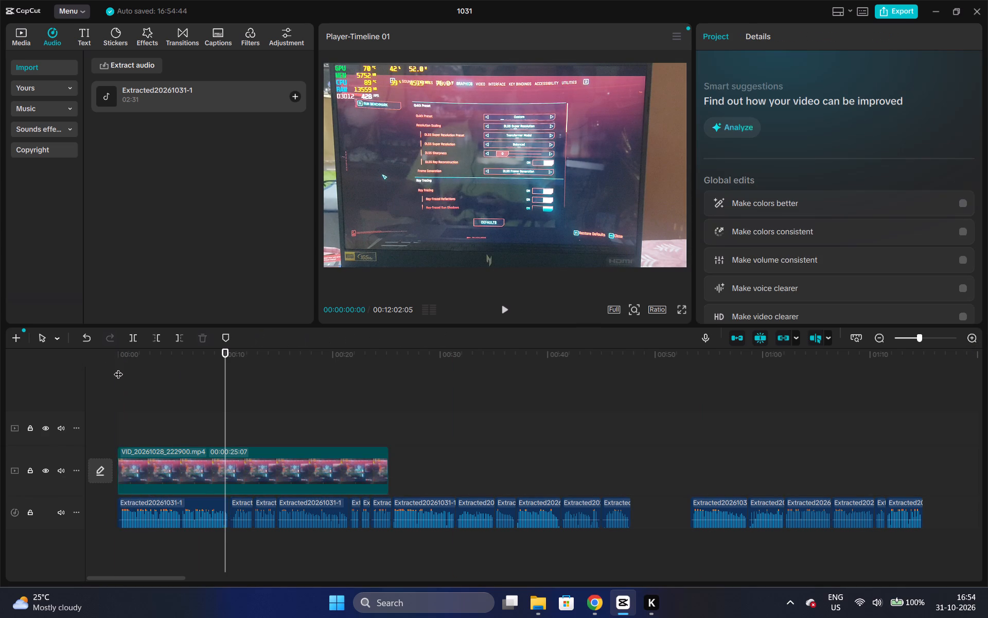
pyautogui.press('space')
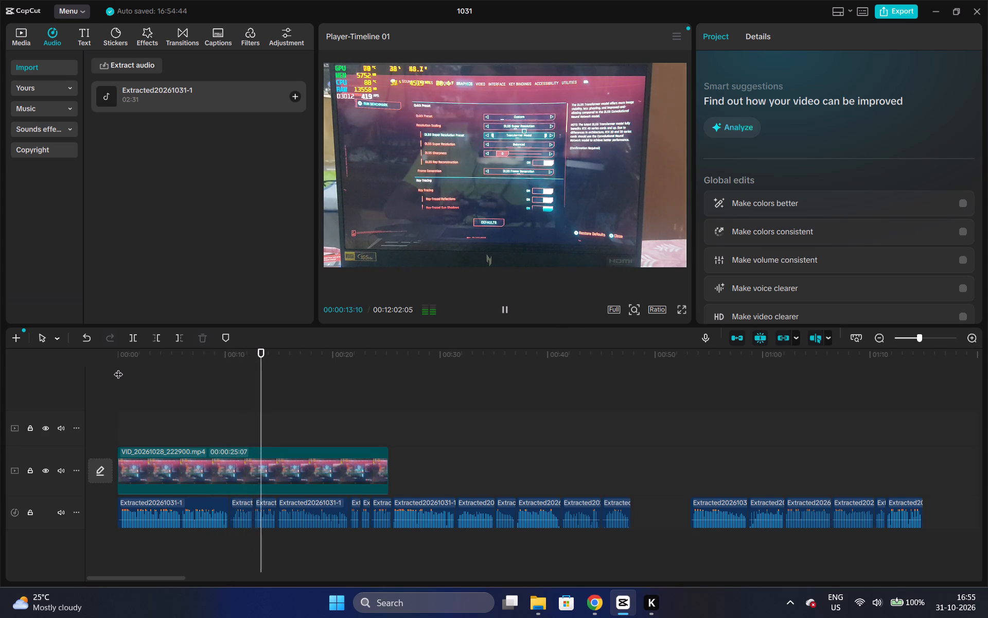
pyautogui.press('space')
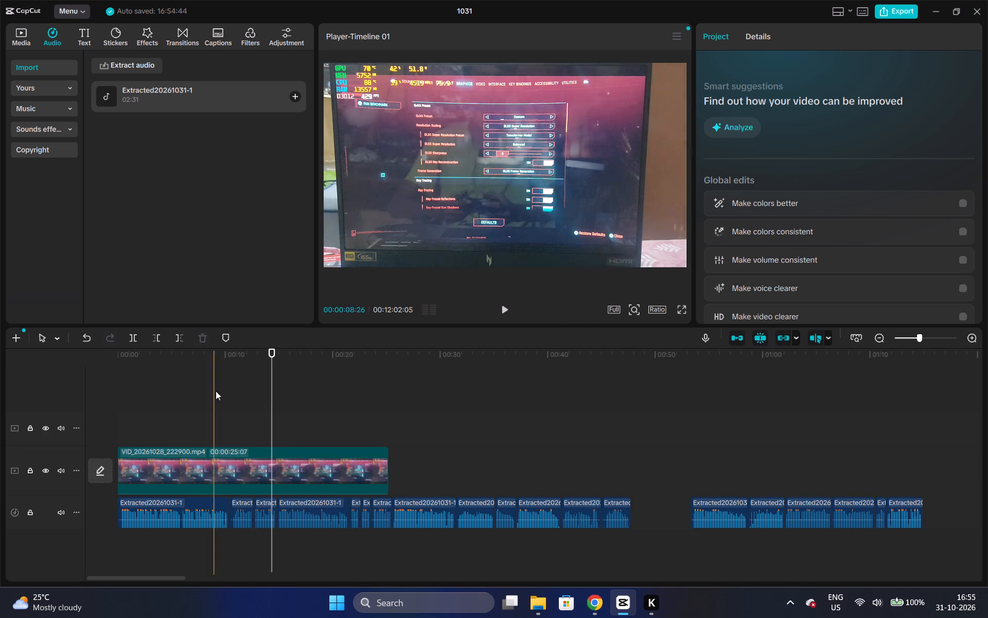
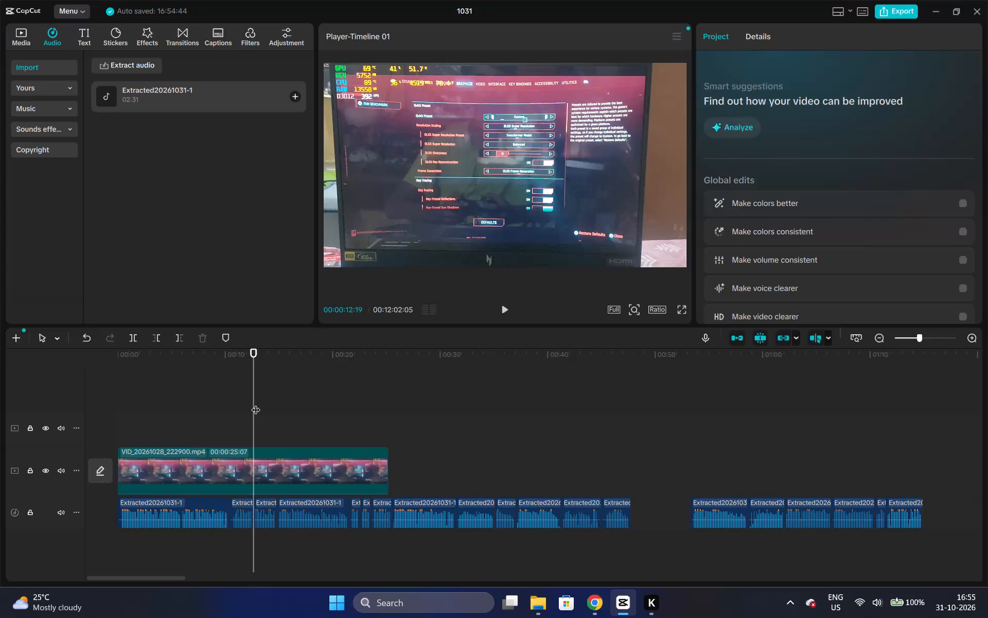
# Listen to the first narration clip from about 00:00:04:24 and trim its end to about 00:00:08:21.
pyautogui.click(170, 368)
pyautogui.press('space')
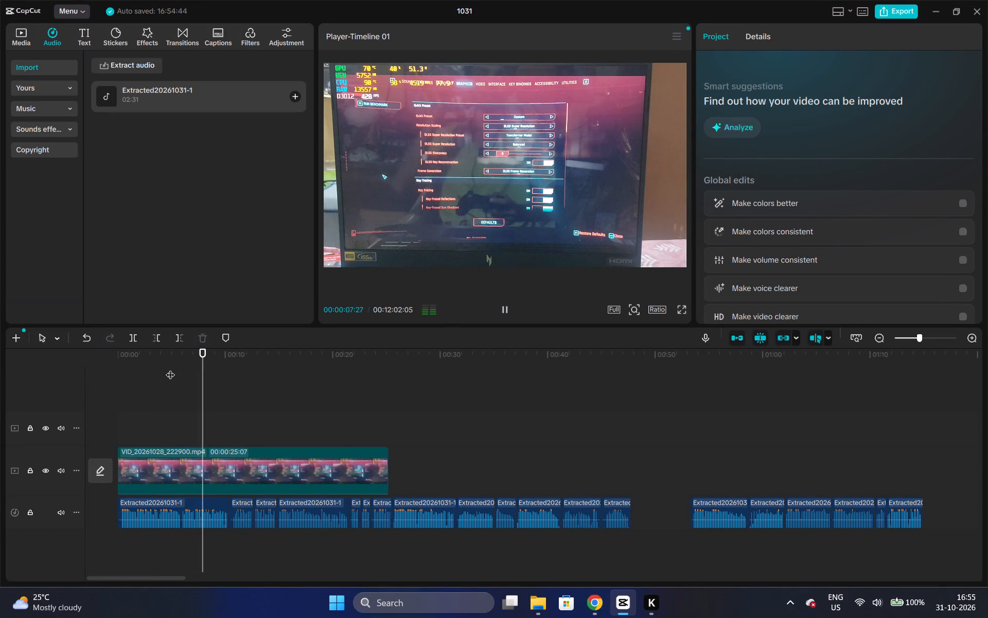
pyautogui.press('space')
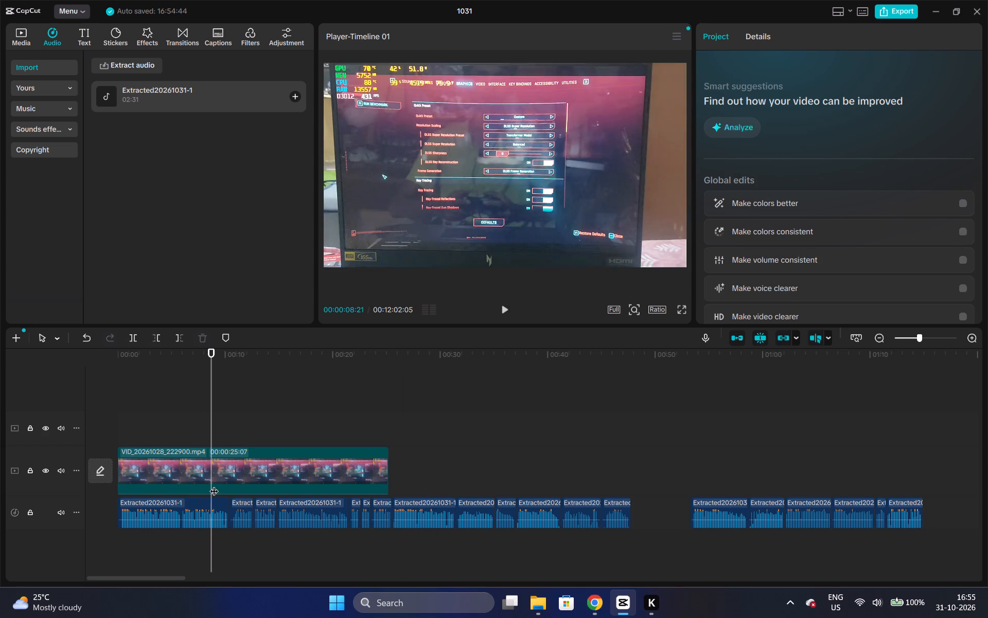
pyautogui.click(222, 507)
pyautogui.press('w')
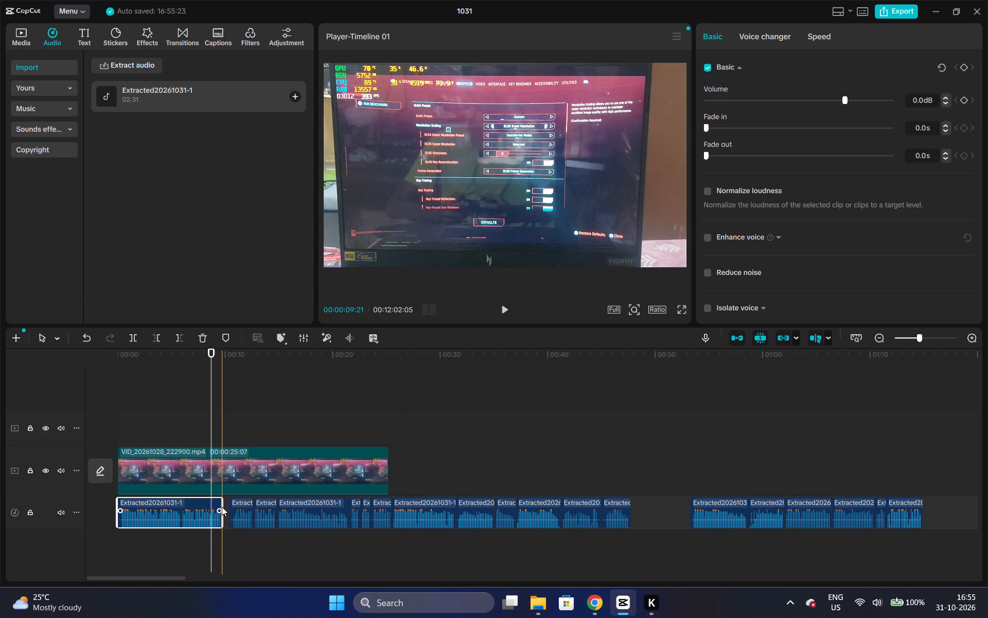
pyautogui.hotkey('ctrl', 'z')
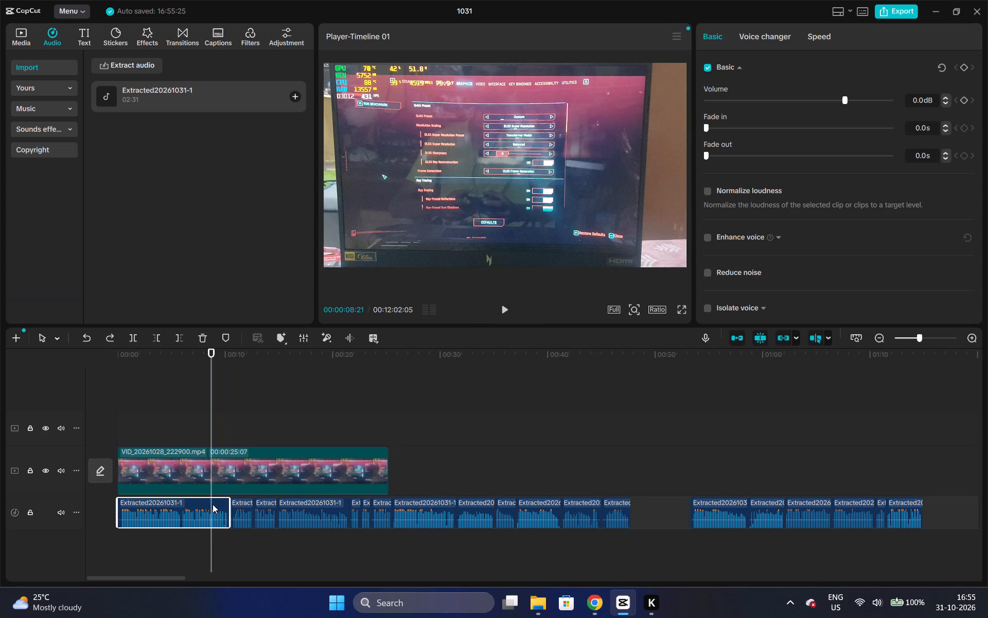
pyautogui.press('w')
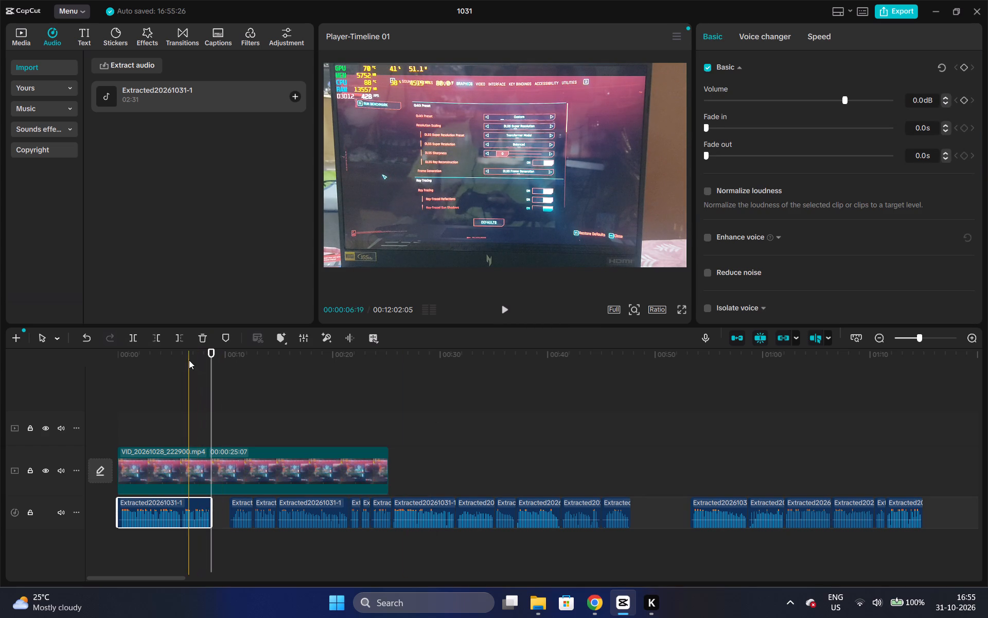
pyautogui.click(189, 360)
pyautogui.press('space')
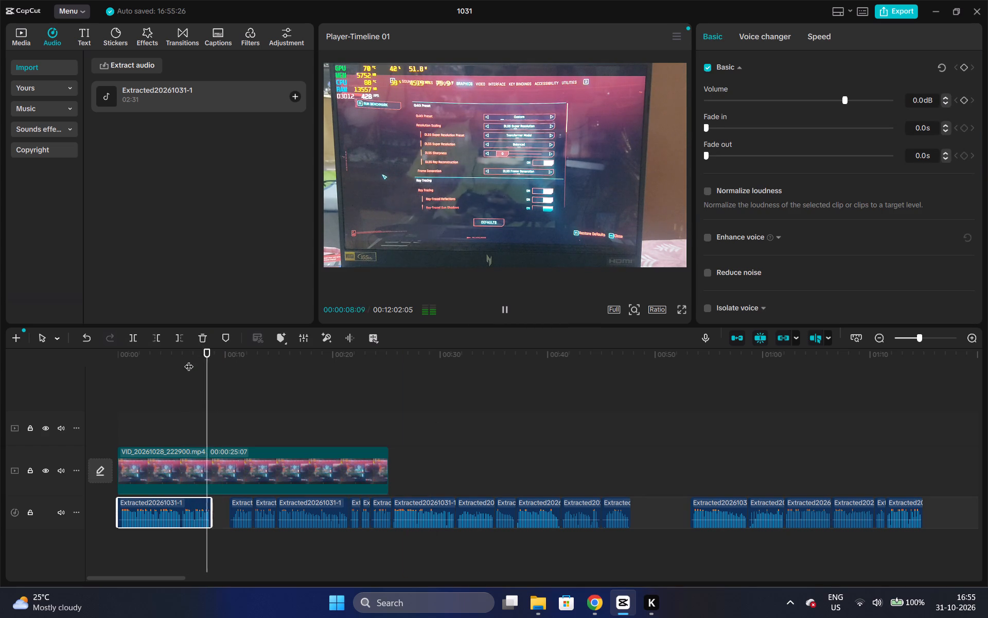
pyautogui.press('space')
# Pull the short second narration clip closer to the first, listen to it, and cut it from the track.
pyautogui.moveTo(239, 507); pyautogui.dragTo(223, 506)
pyautogui.click(217, 352)
pyautogui.press('space')
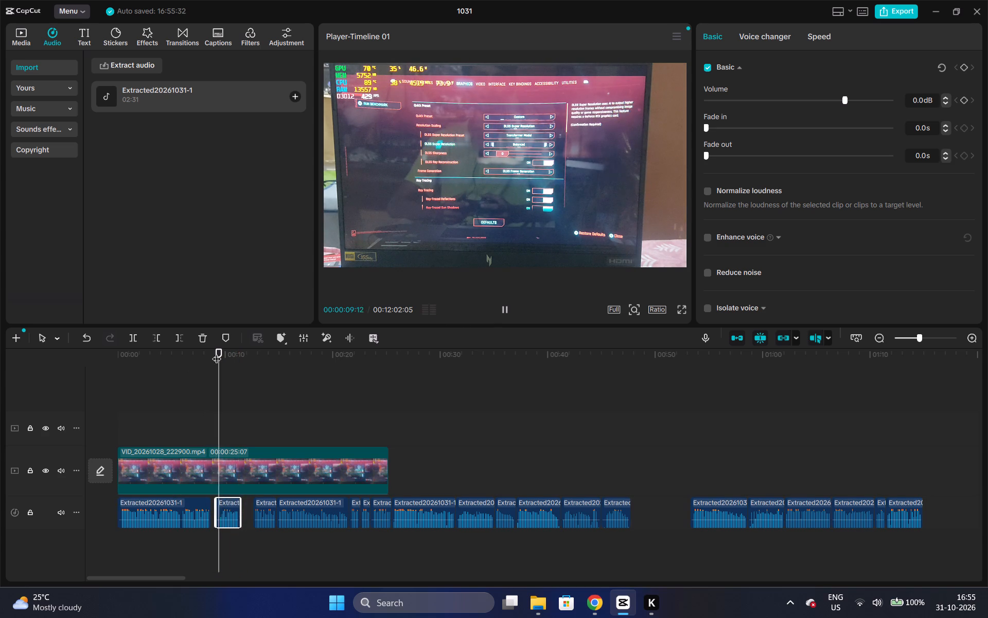
pyautogui.press('space')
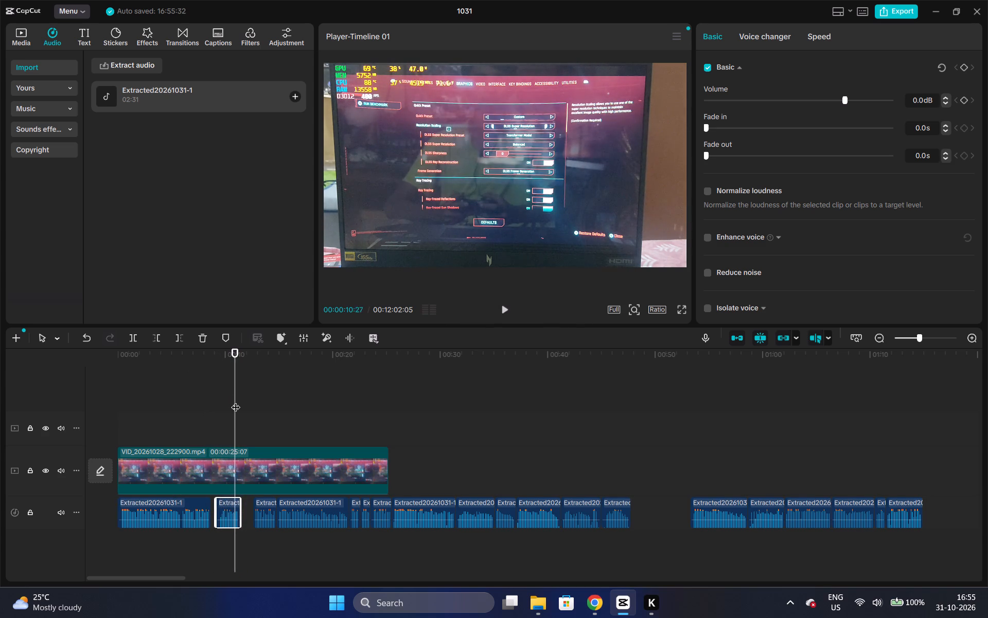
pyautogui.hotkey('ctrl', 'x')
# Move the next short narration clip against the end of the first one and play across the join.
pyautogui.moveTo(263, 503); pyautogui.dragTo(237, 504)
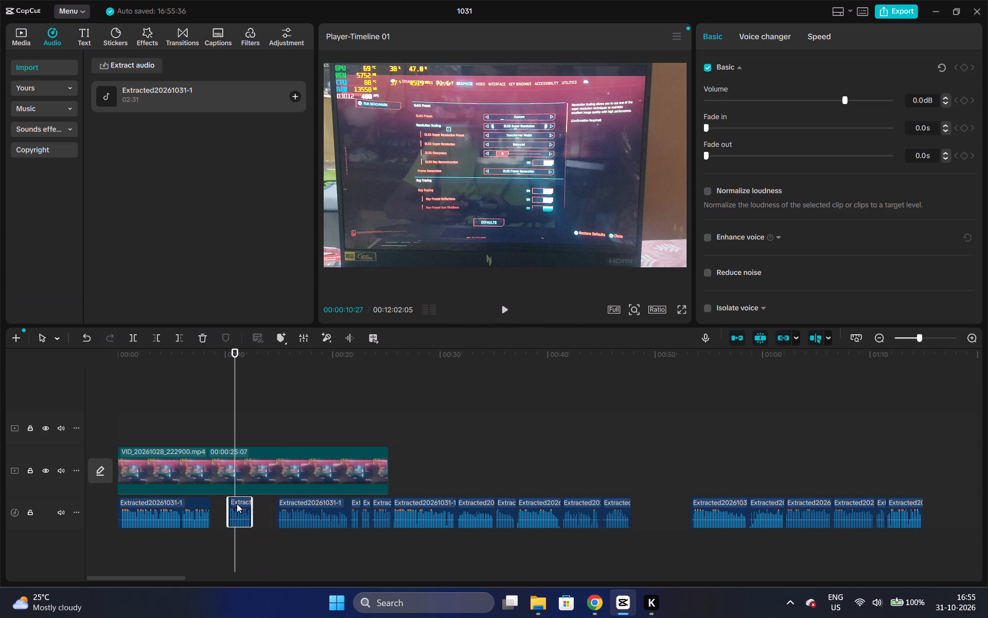
pyautogui.moveTo(237, 504); pyautogui.dragTo(224, 504)
pyautogui.click(205, 360)
pyautogui.press('space')
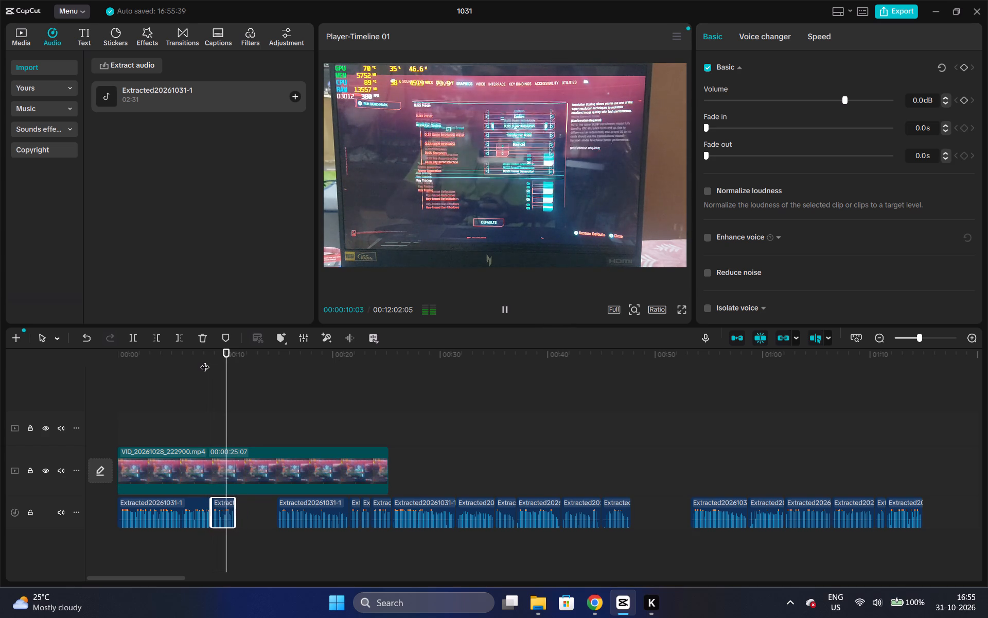
pyautogui.press('space')
# Move the longer third narration clip directly behind the second and play both to about 00:00:17:24.
pyautogui.moveTo(299, 501); pyautogui.dragTo(275, 501)
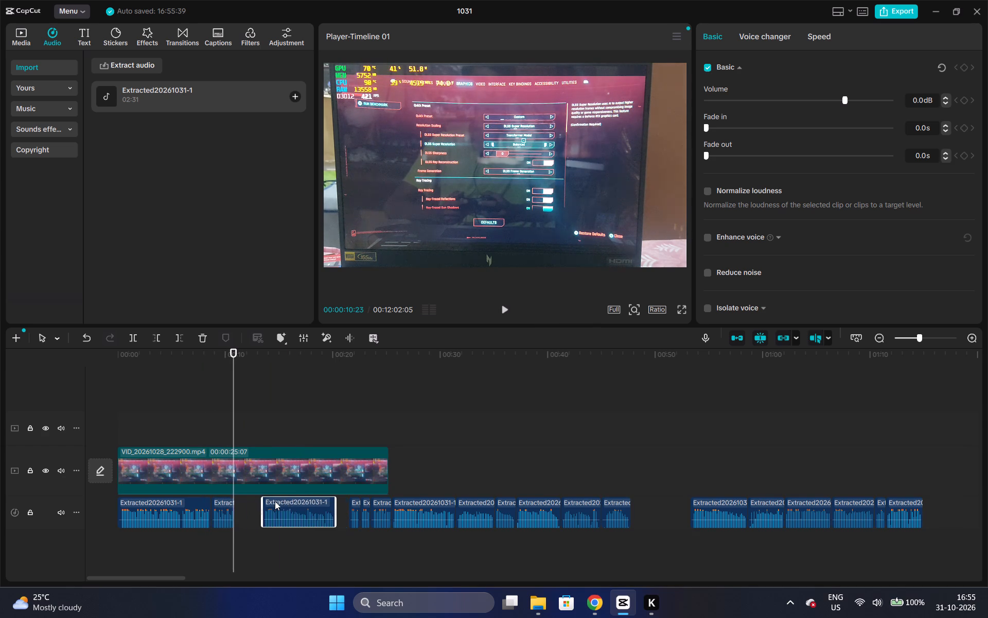
pyautogui.moveTo(275, 501); pyautogui.dragTo(261, 501)
pyautogui.click(214, 399)
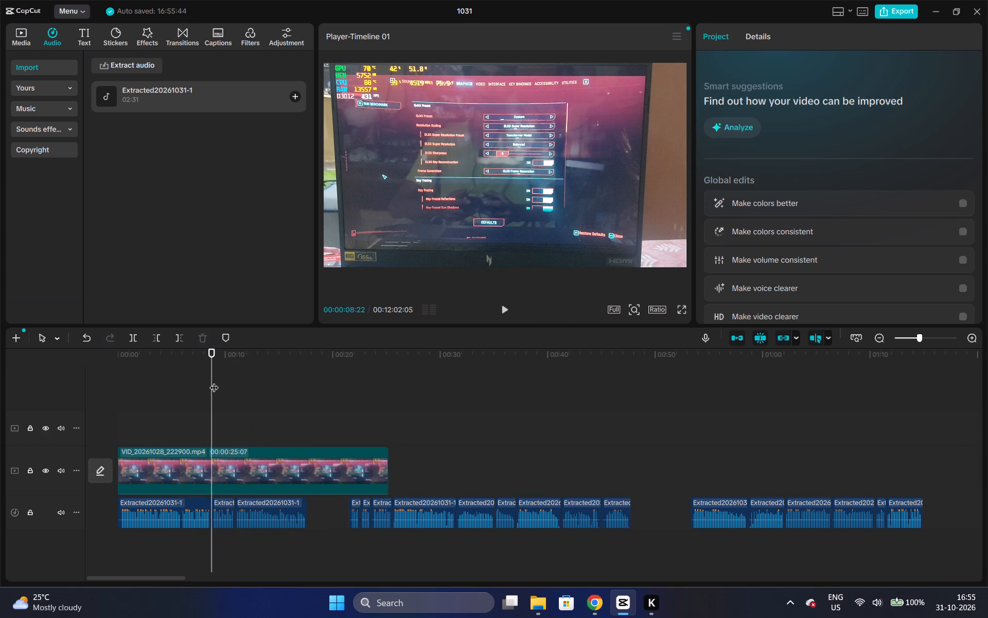
pyautogui.press('space')
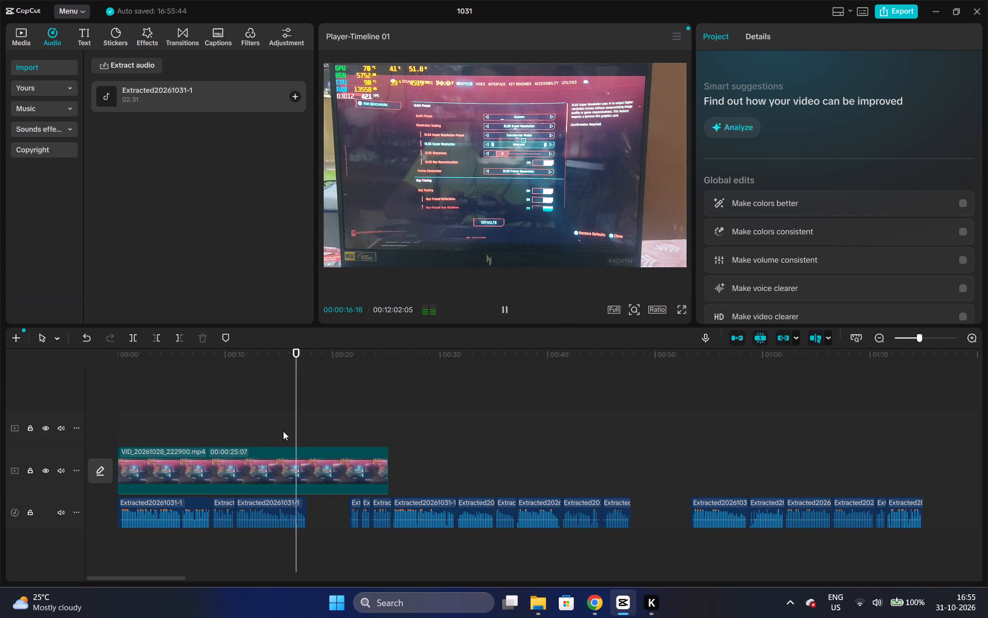
pyautogui.press('space')
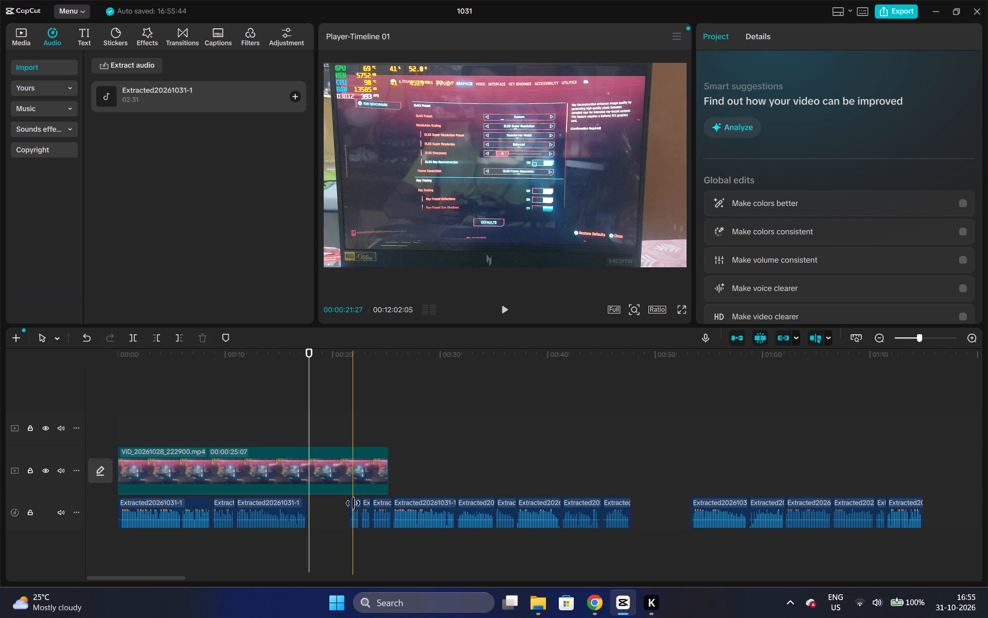
# Move the next short narration clip to about 00:00:17:24 on the same narration track, just behind the third clip.
pyautogui.moveTo(354, 503); pyautogui.dragTo(308, 503)
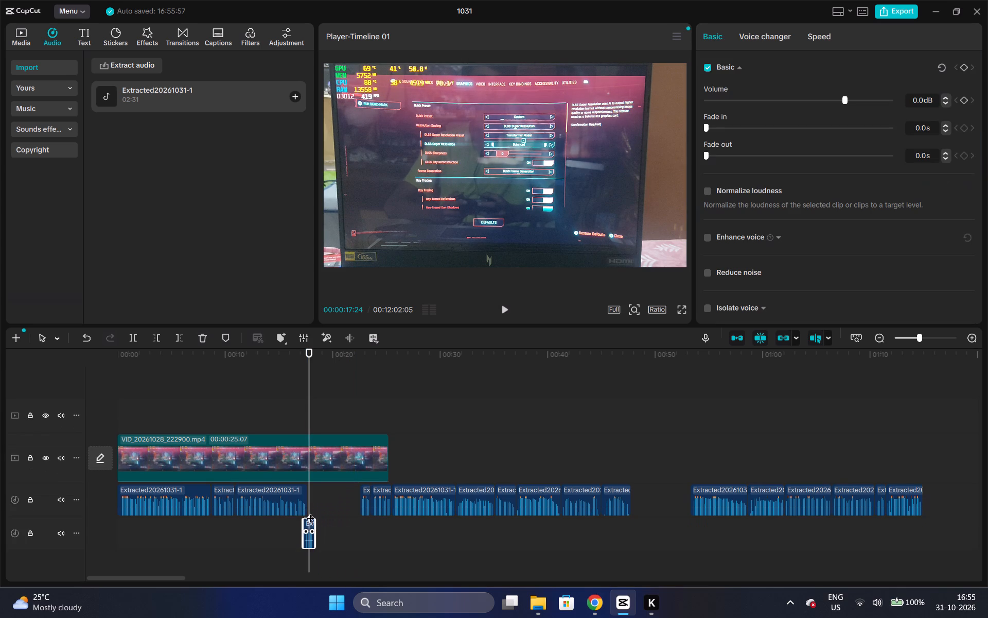
pyautogui.moveTo(310, 519); pyautogui.dragTo(312, 484)
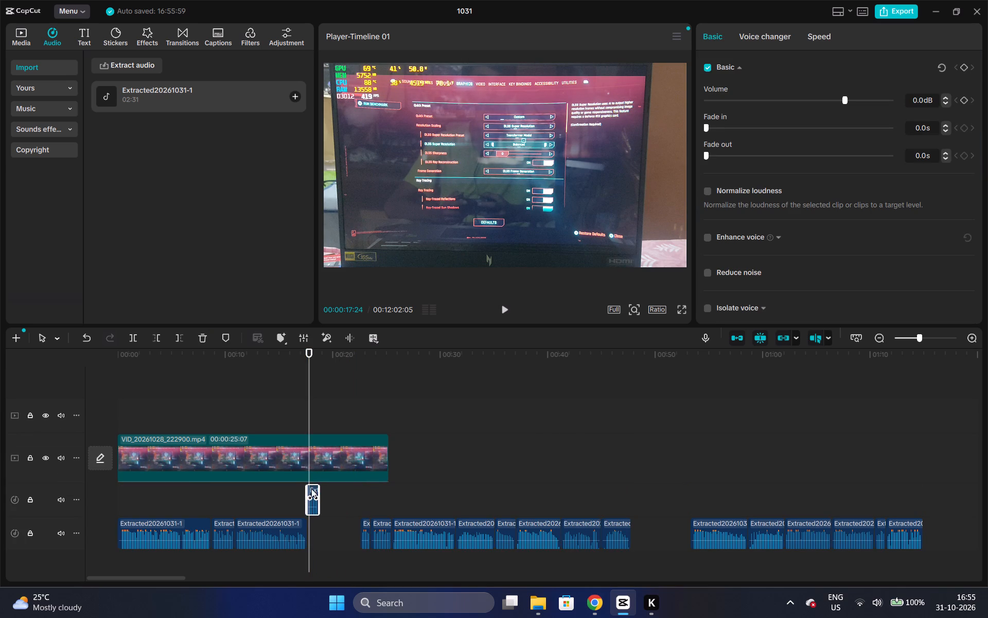
pyautogui.moveTo(311, 487); pyautogui.dragTo(311, 525)
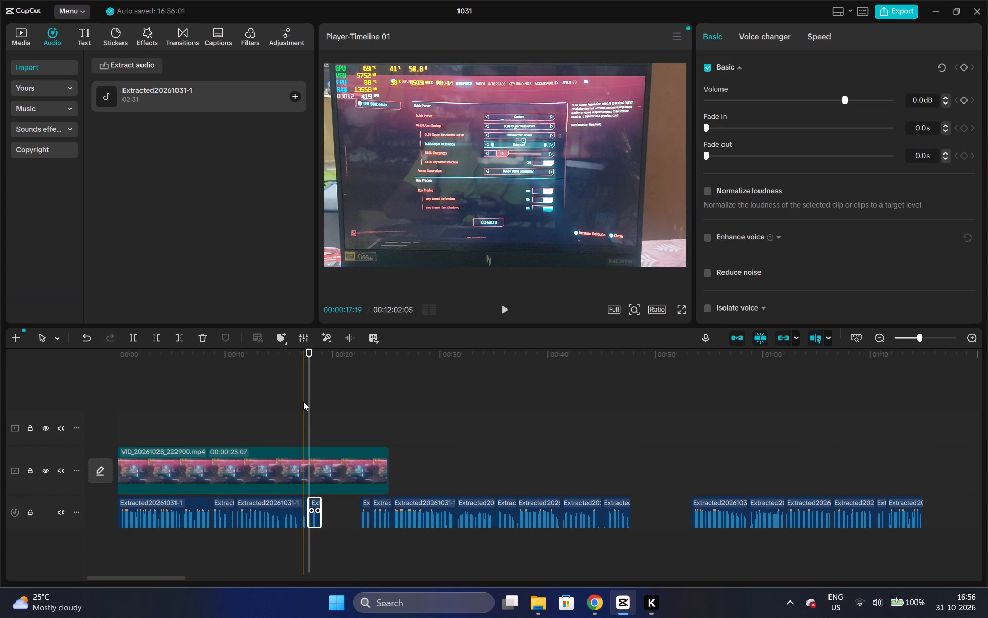
pyautogui.click(299, 368)
pyautogui.press('space')
pyautogui.press('space')
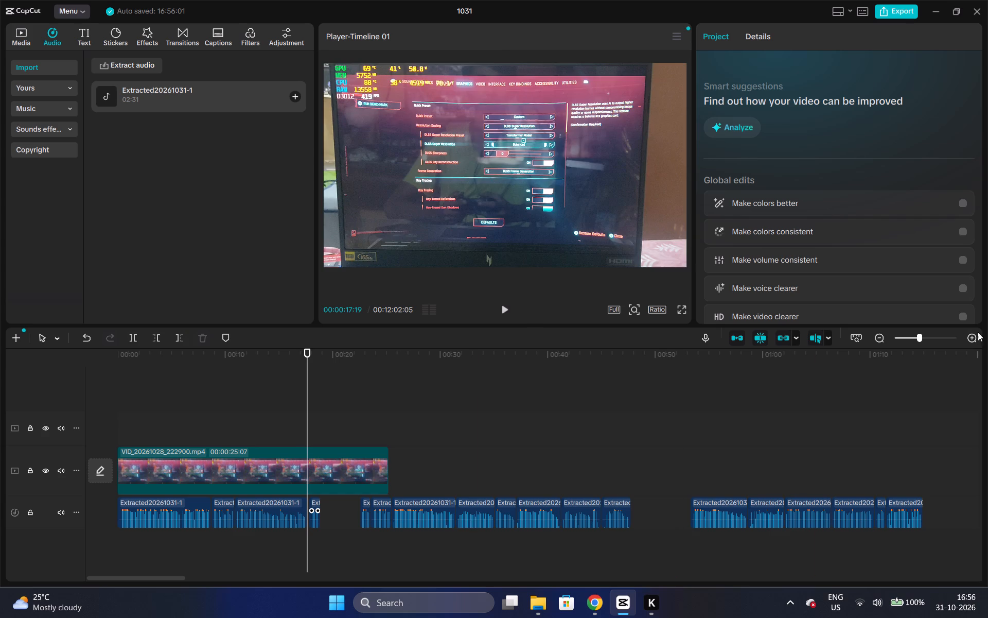
# Trim the fourth narration clip's beginning to about 00:00:17:23, close the gap to the third clip, and play the join.
pyautogui.tripleClick(968, 337)
pyautogui.moveTo(350, 503); pyautogui.dragTo(341, 503)
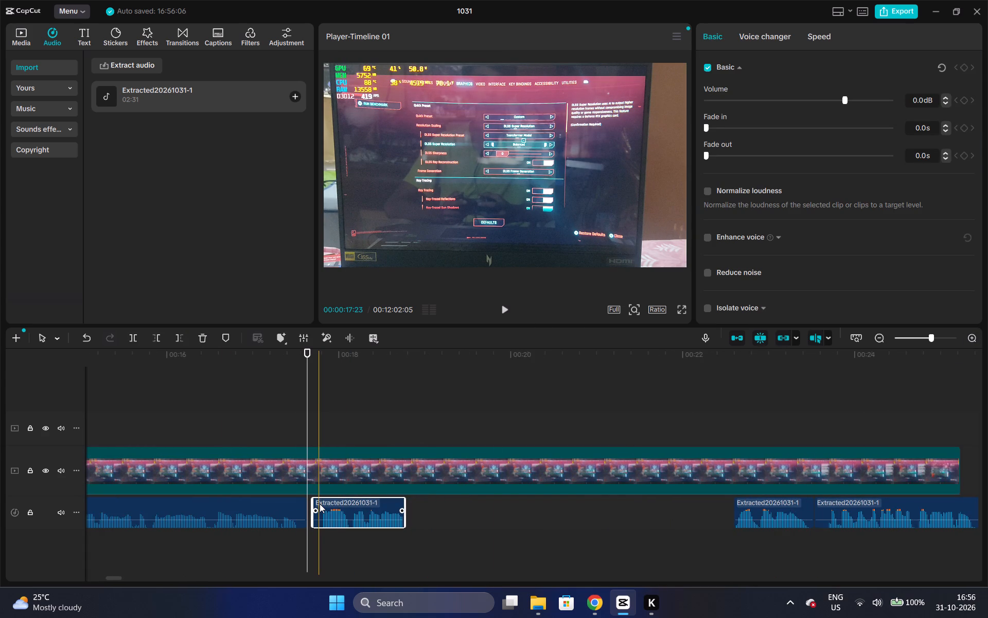
pyautogui.press('q')
pyautogui.moveTo(331, 500); pyautogui.dragTo(321, 499)
pyautogui.click(301, 393)
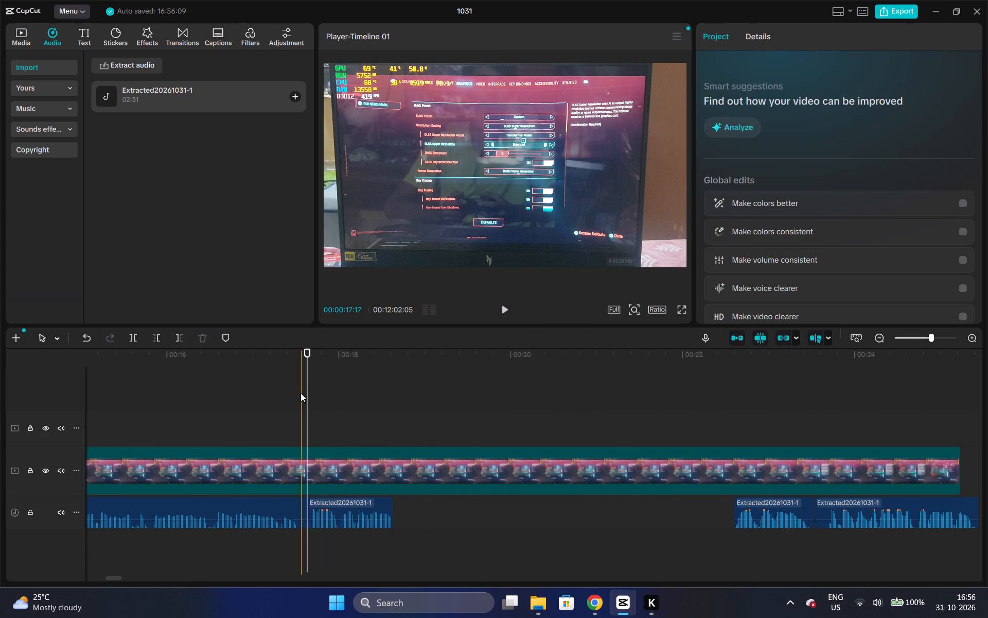
pyautogui.press('space')
pyautogui.press('space')
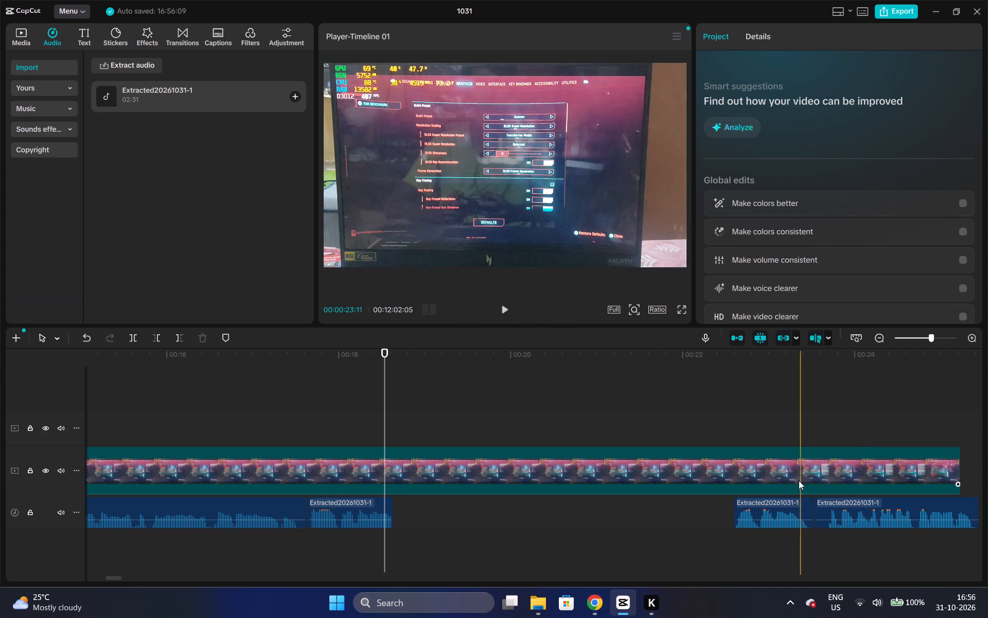
# Move the short narration clip near 00:00:22:20 directly behind the fourth clip on the same track and listen to it.
pyautogui.moveTo(797, 497); pyautogui.dragTo(435, 492)
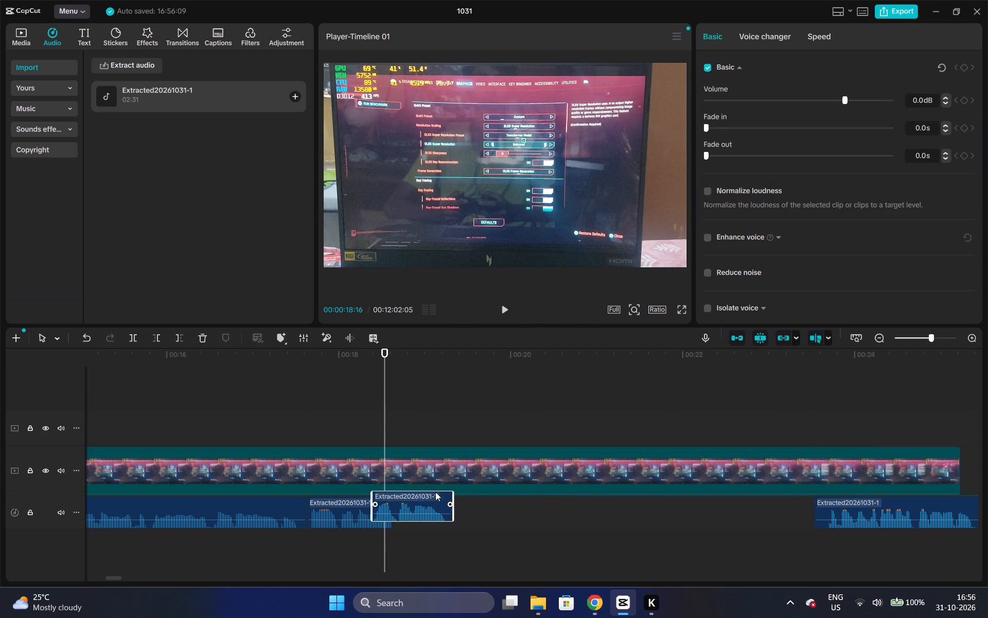
pyautogui.moveTo(435, 492); pyautogui.dragTo(449, 494)
pyautogui.moveTo(427, 486); pyautogui.dragTo(448, 508)
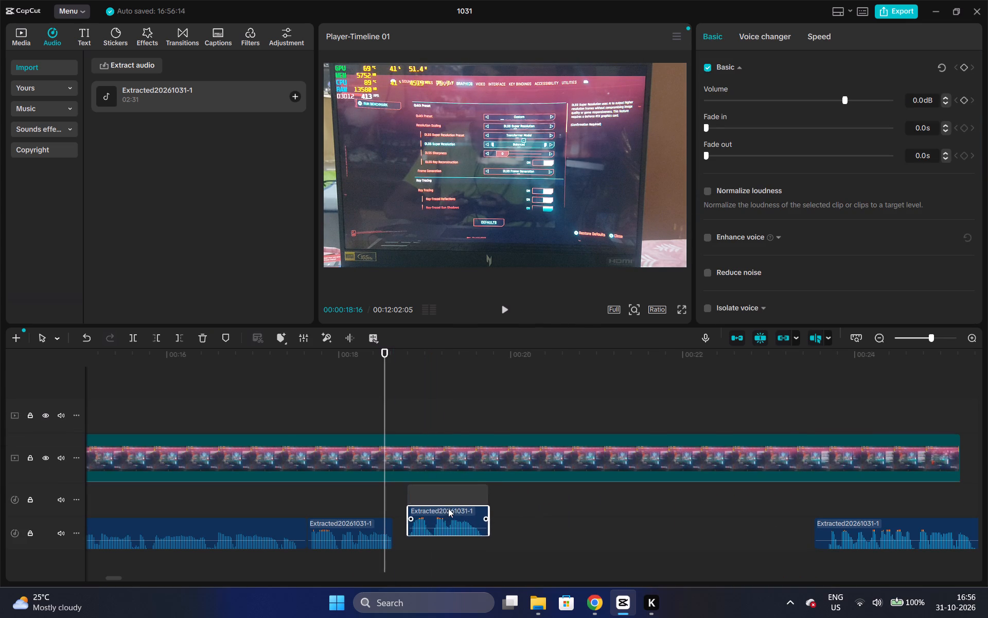
pyautogui.moveTo(448, 508); pyautogui.dragTo(436, 516)
pyautogui.moveTo(427, 483); pyautogui.dragTo(435, 506)
pyautogui.moveTo(428, 487); pyautogui.dragTo(429, 518)
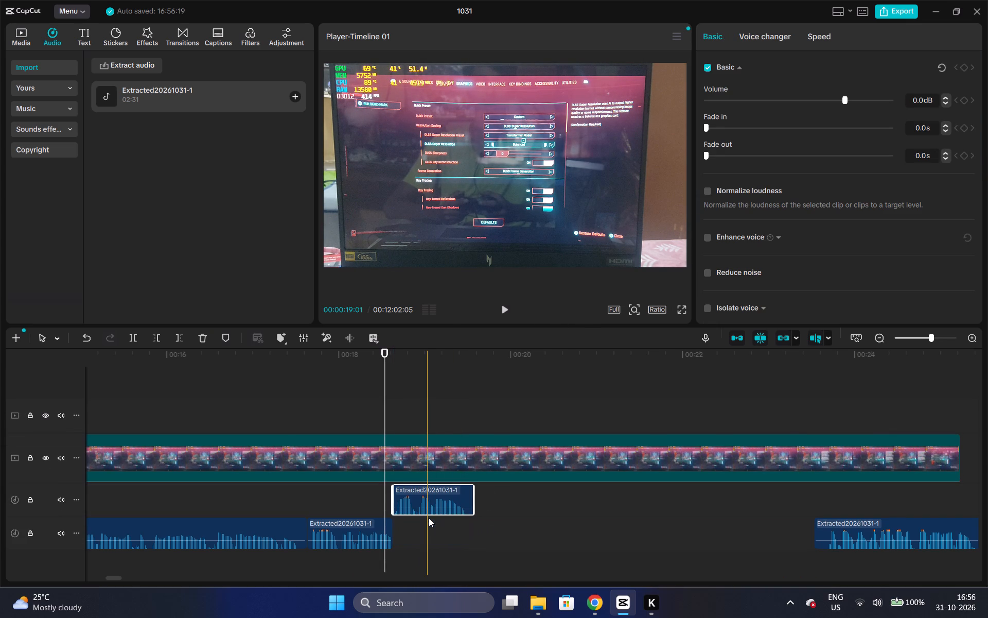
pyautogui.moveTo(431, 483); pyautogui.dragTo(452, 508)
pyautogui.moveTo(442, 489); pyautogui.dragTo(467, 513)
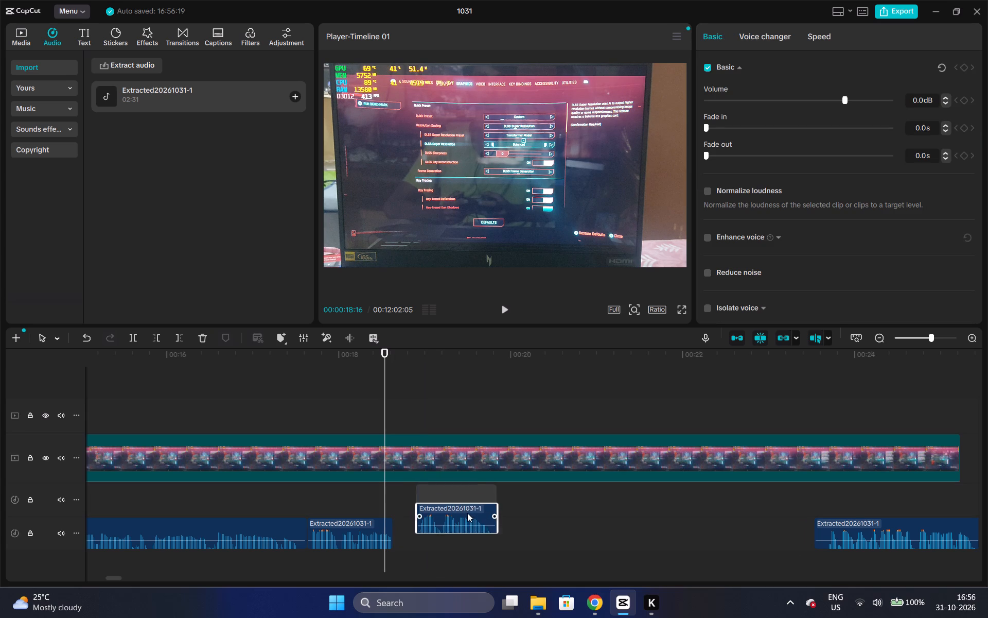
pyautogui.moveTo(467, 513); pyautogui.dragTo(467, 527)
pyautogui.moveTo(462, 502); pyautogui.dragTo(449, 502)
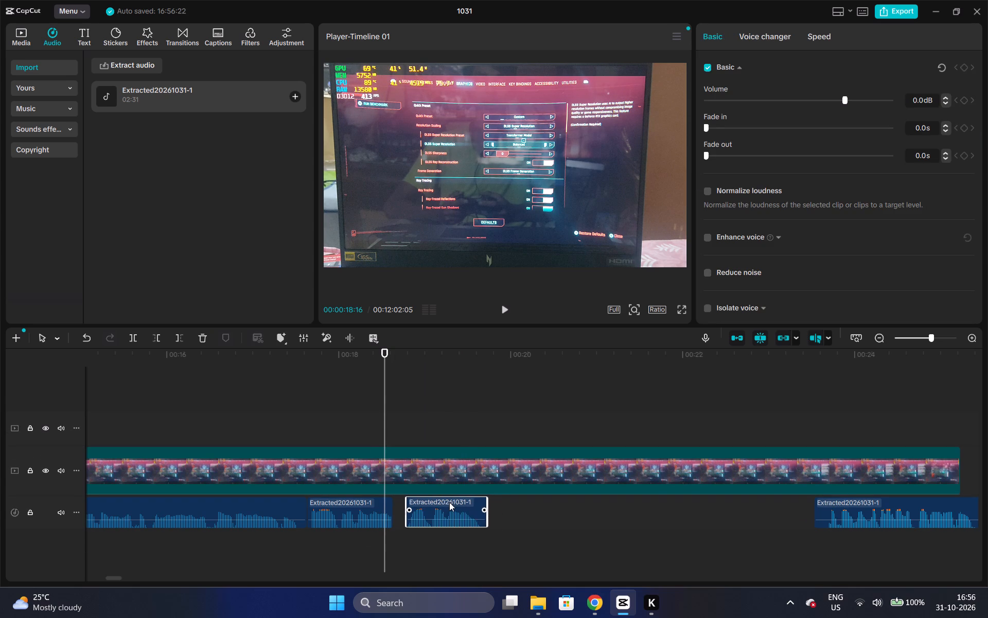
pyautogui.moveTo(449, 502); pyautogui.dragTo(438, 505)
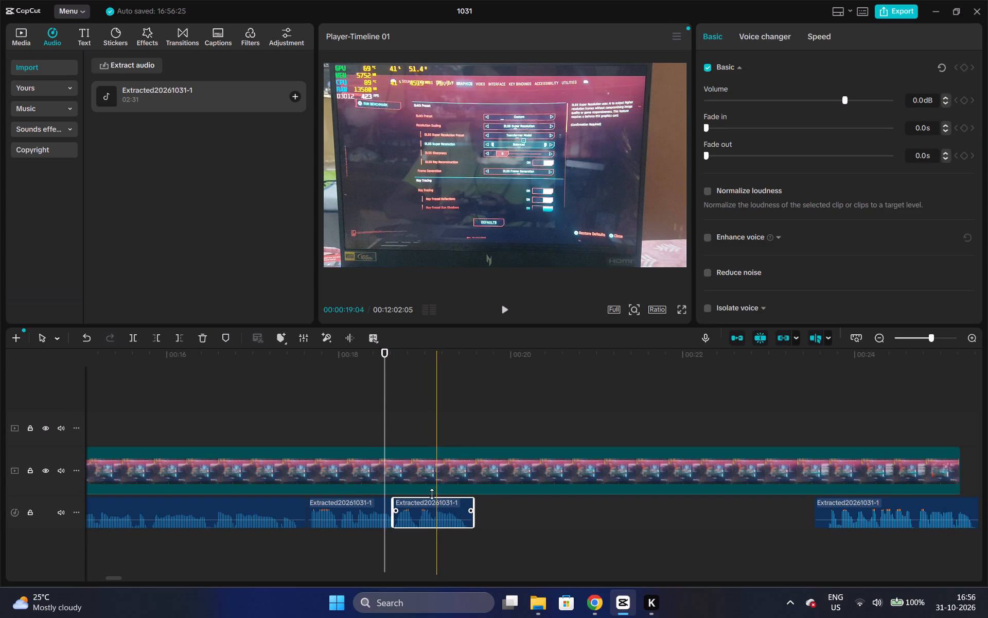
pyautogui.press('space')
pyautogui.press('space')
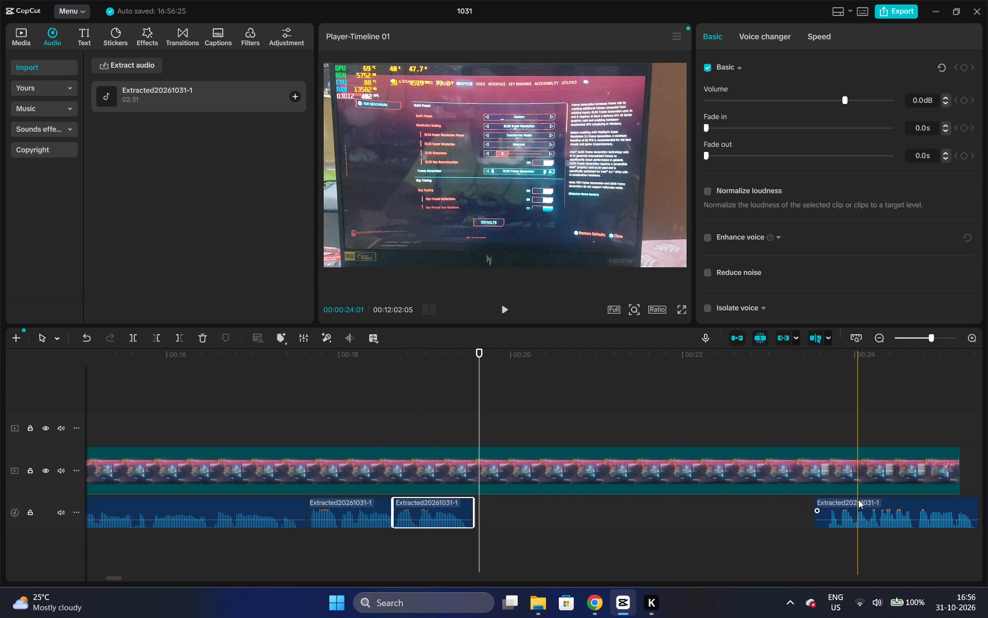
# Move the narration clip starting around 00:00:23:15 directly behind the fifth clip at about 00:00:19:17.
pyautogui.moveTo(858, 500); pyautogui.dragTo(518, 499)
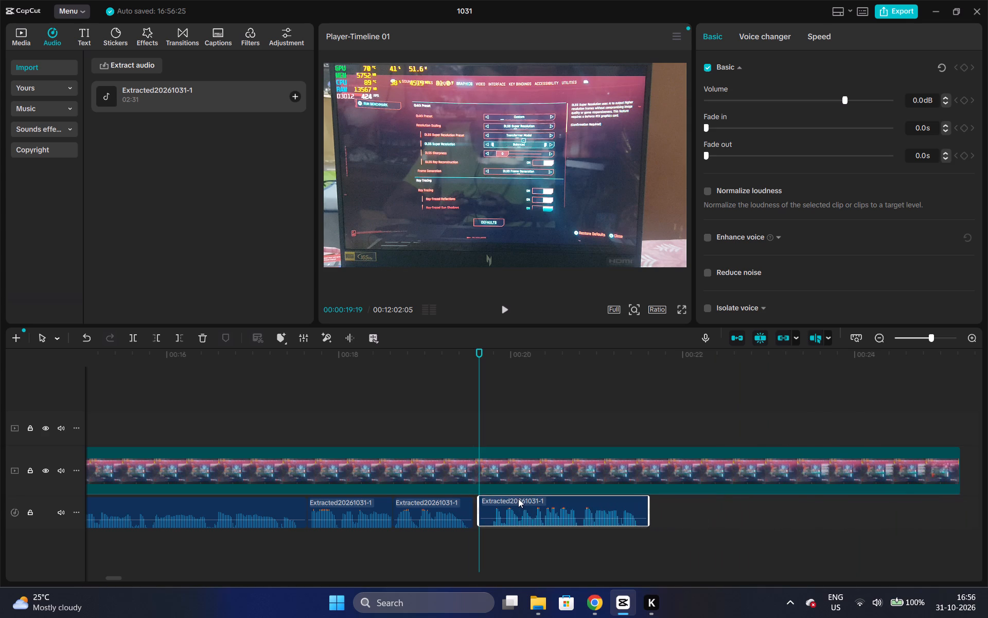
pyautogui.moveTo(518, 499); pyautogui.dragTo(523, 499)
pyautogui.click(457, 416)
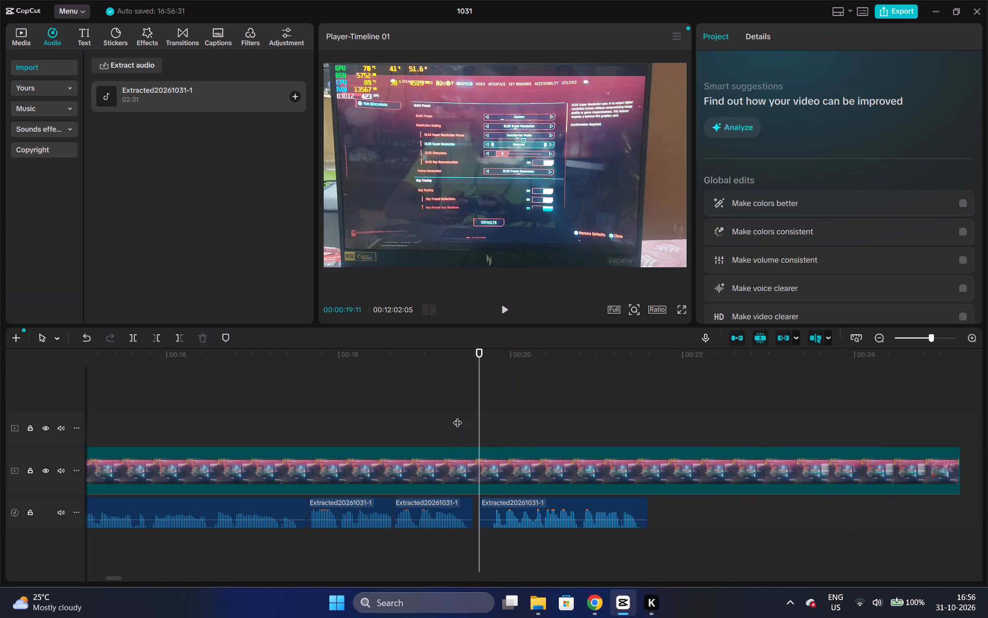
pyautogui.moveTo(501, 500); pyautogui.dragTo(496, 500)
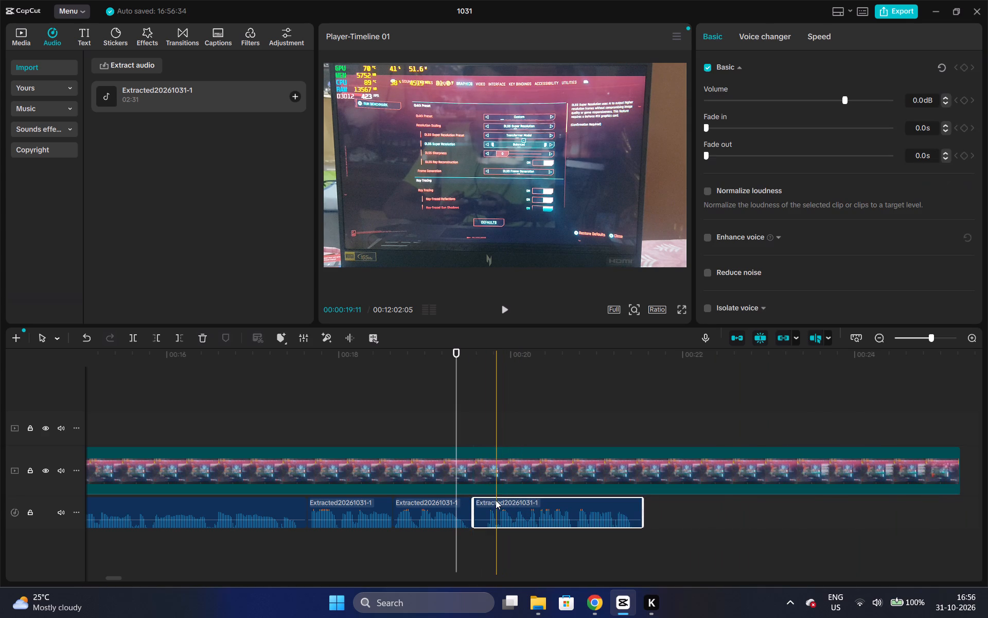
# Trim the sixth narration clip's beginning to about 00:00:19:20, close the gap to the fifth clip, and play the result.
pyautogui.press('space')
pyautogui.press('space')
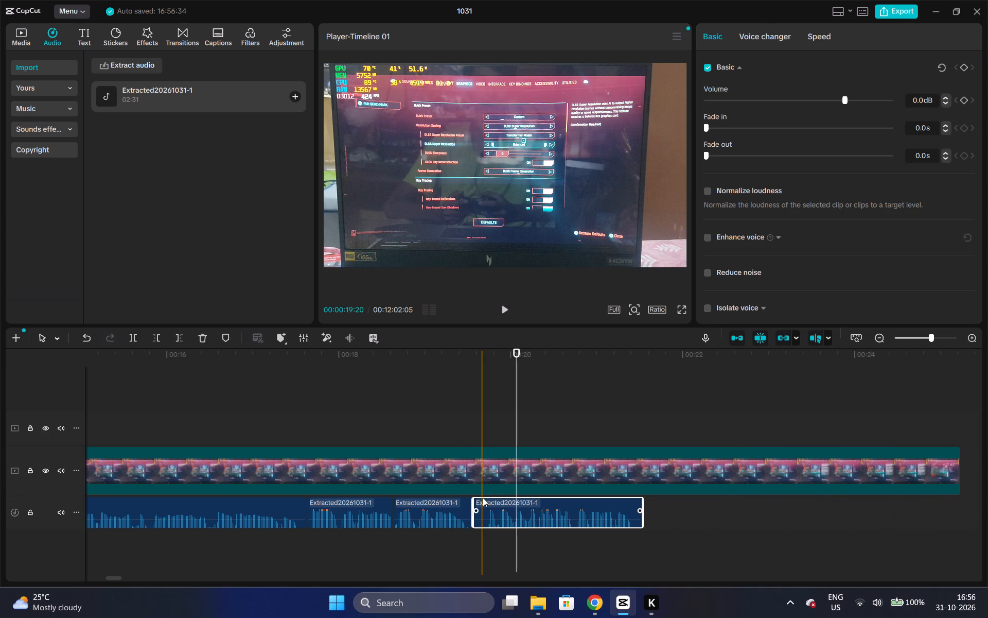
pyautogui.press('q')
pyautogui.moveTo(506, 502); pyautogui.dragTo(498, 502)
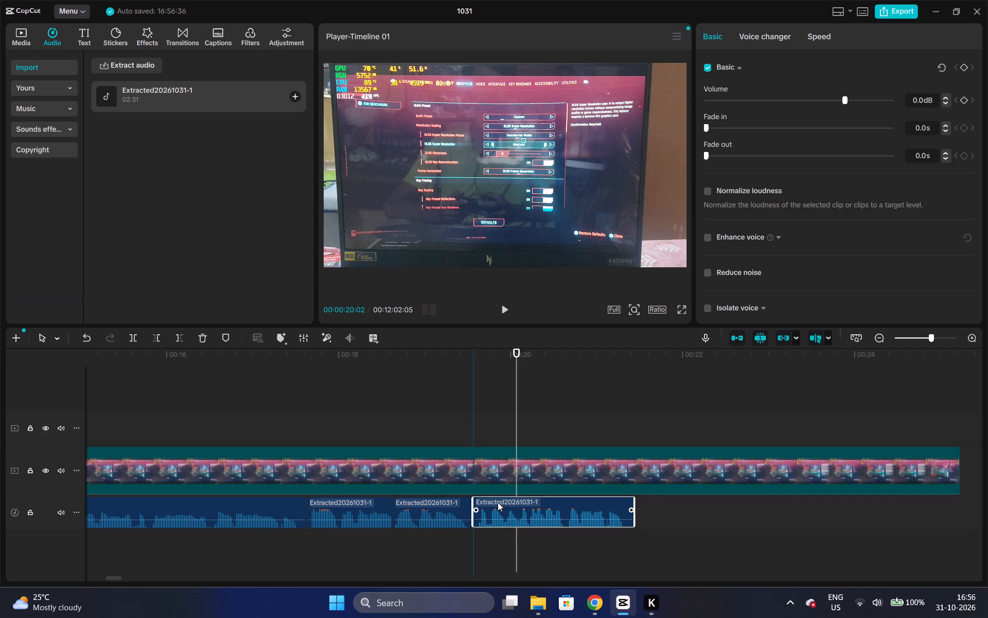
pyautogui.click(457, 441)
pyautogui.press('space')
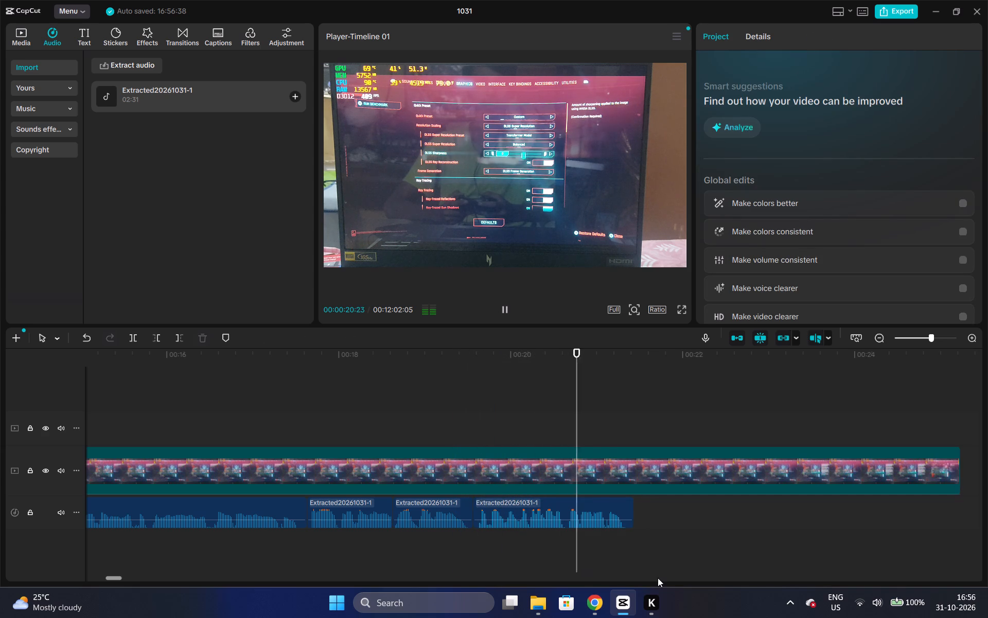
pyautogui.press('space')
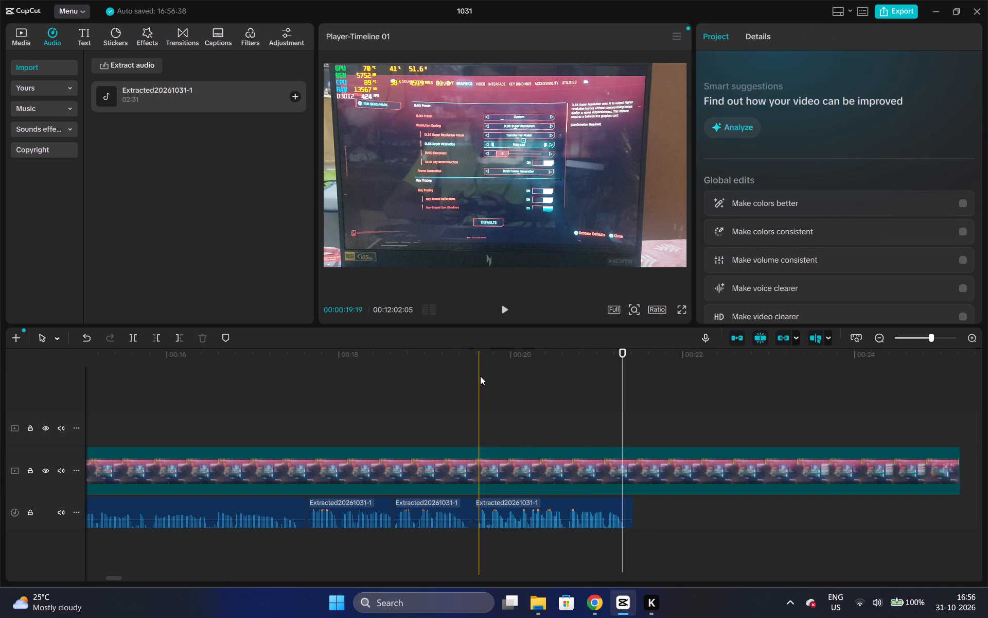
# Play the beginning of the sixth narration clip, from about 00:00:19:17, several times to locate the words to cut.
pyautogui.click(480, 376)
pyautogui.press('space')
pyautogui.press('space')
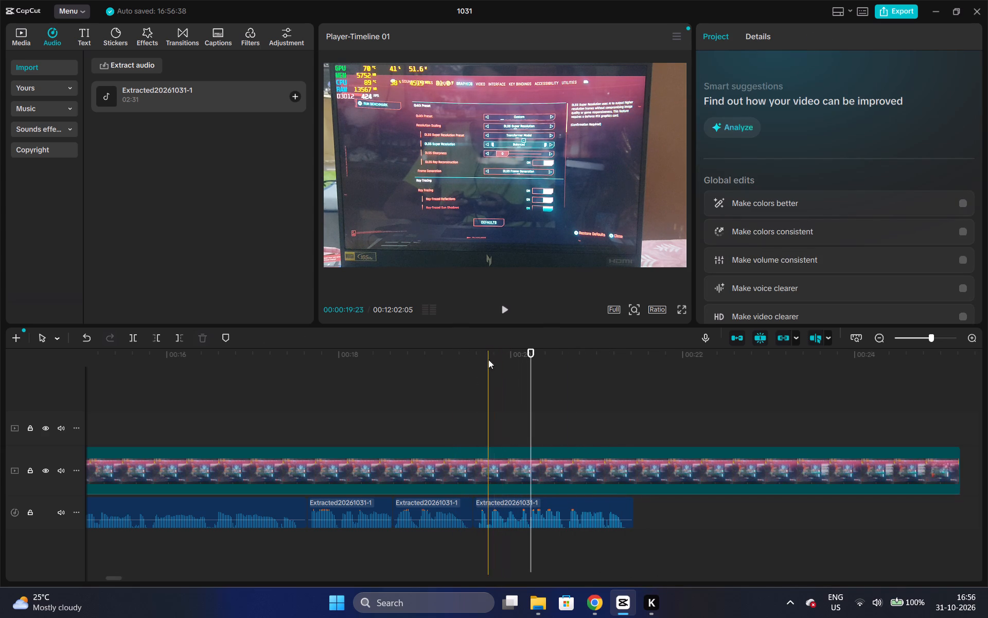
pyautogui.click(481, 364)
pyautogui.press('space')
pyautogui.press('space')
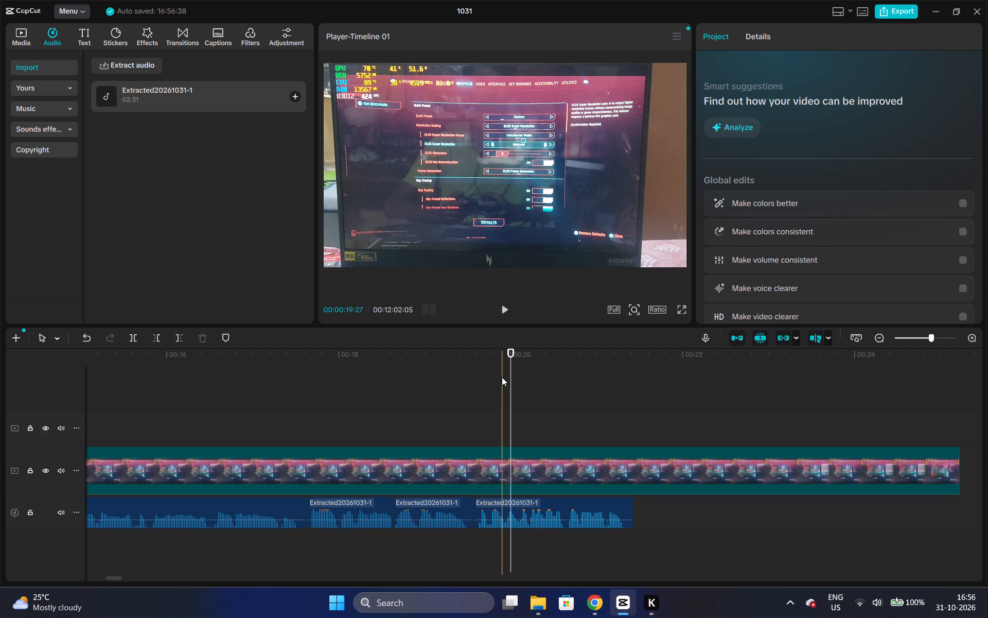
pyautogui.click(502, 377)
pyautogui.press('space')
pyautogui.press('space')
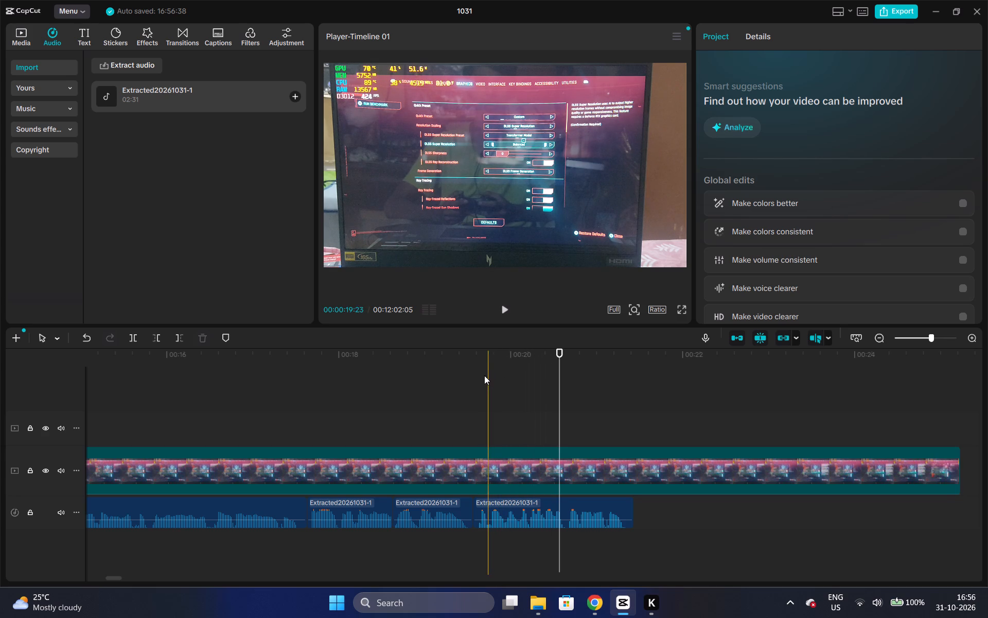
pyautogui.click(490, 375)
pyautogui.press('space')
pyautogui.press('space')
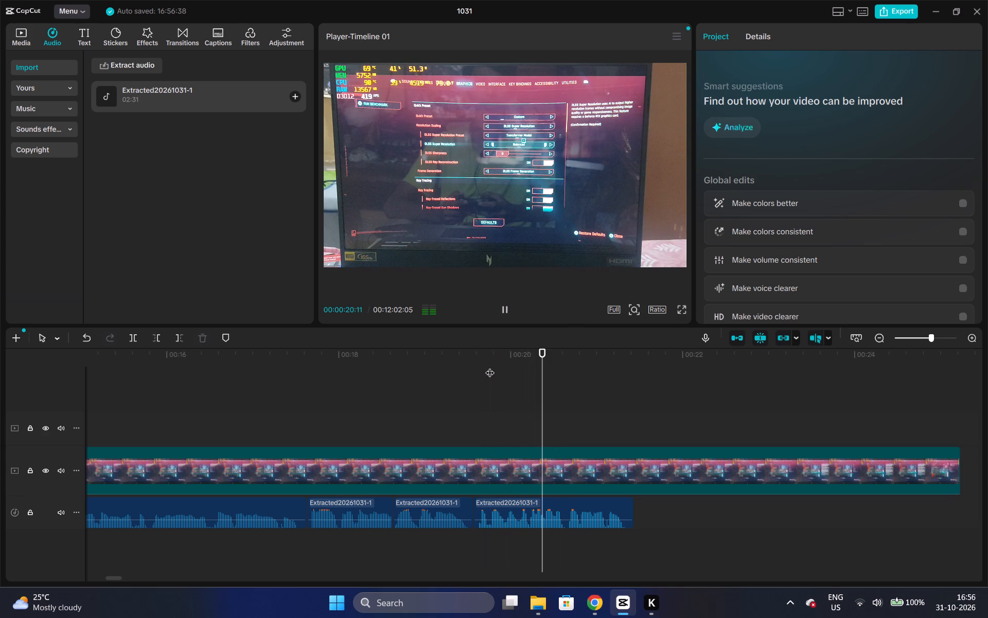
pyautogui.click(490, 366)
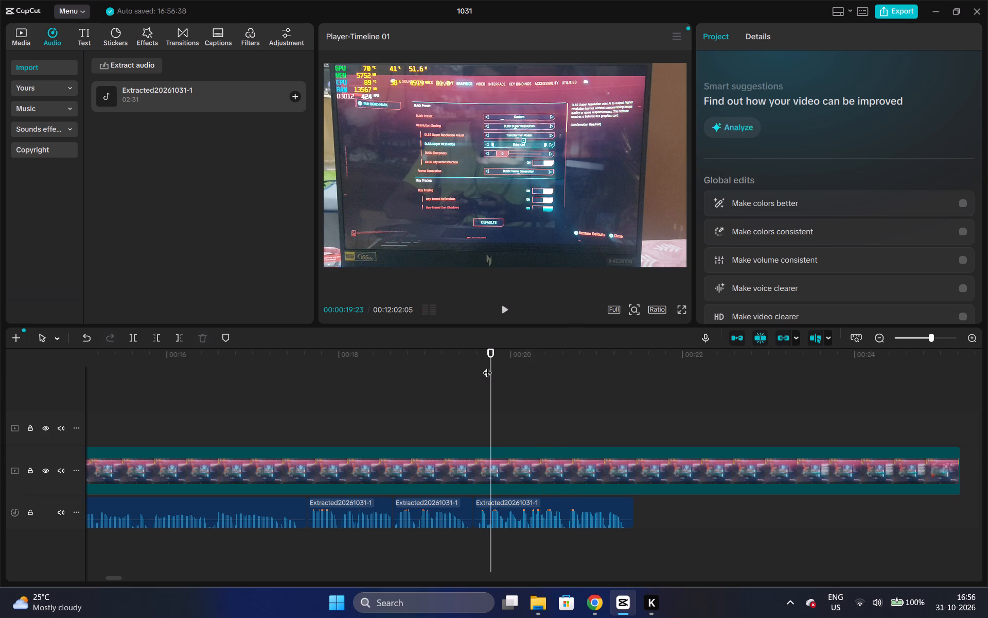
pyautogui.click(476, 366)
pyautogui.press('space')
pyautogui.press('space')
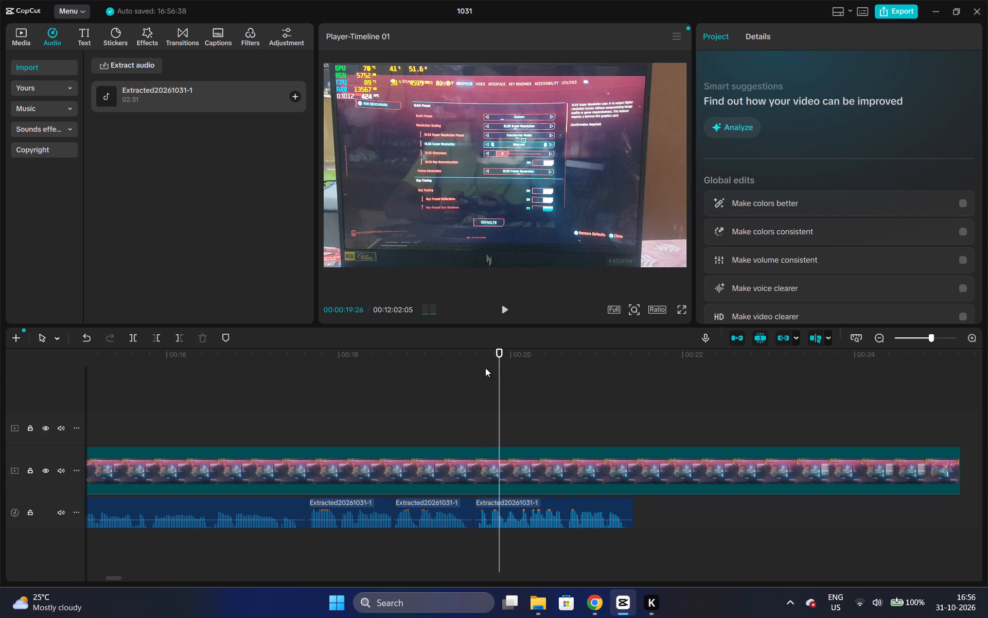
pyautogui.click(492, 369)
pyautogui.press('space')
pyautogui.press('space')
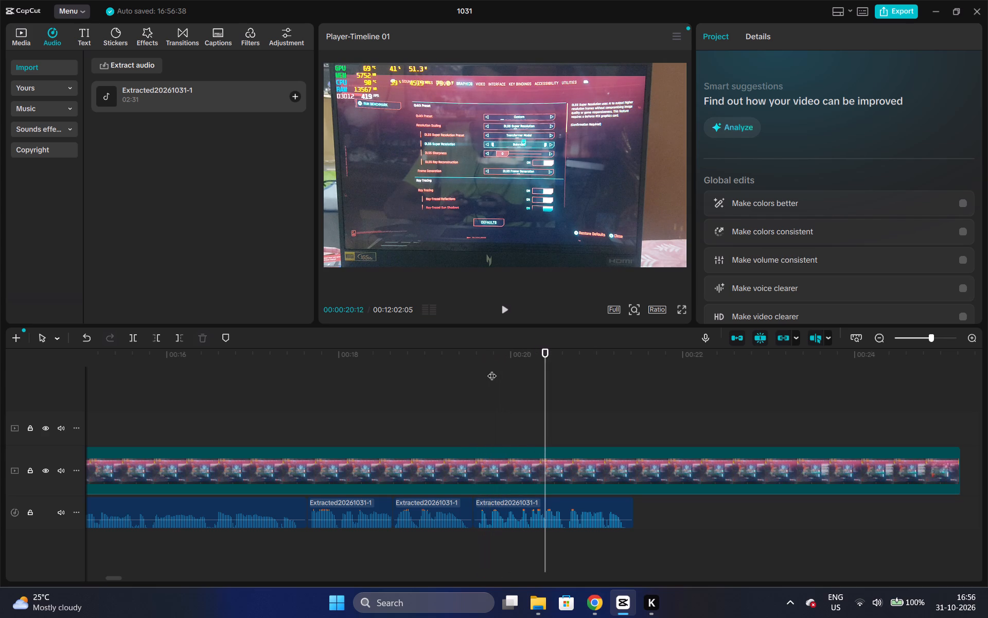
# Split the sixth narration clip at 00:00:19:23 and listen from the cut.
pyautogui.click(492, 369)
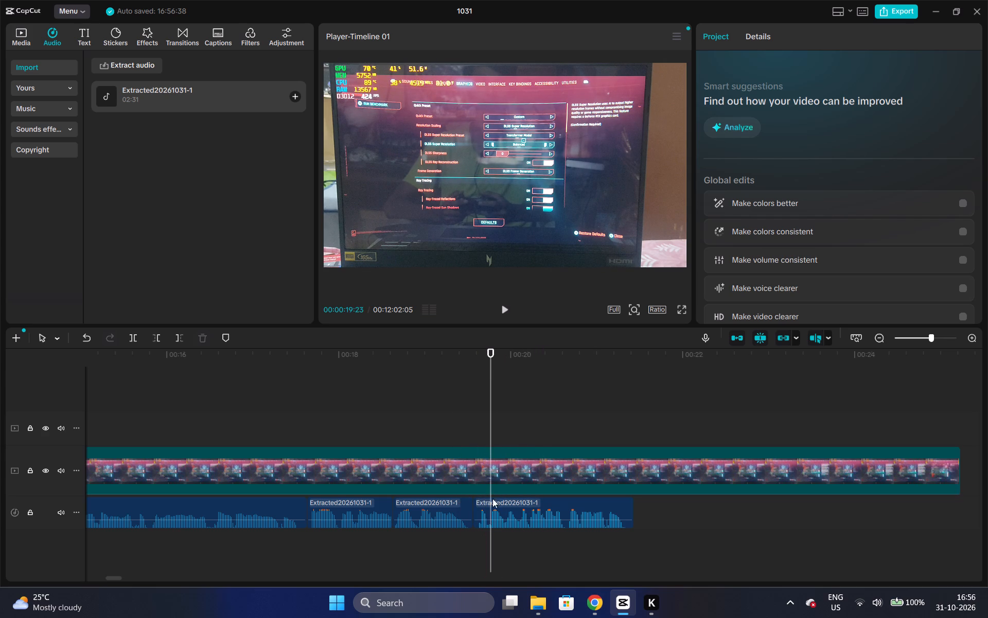
pyautogui.click(490, 508)
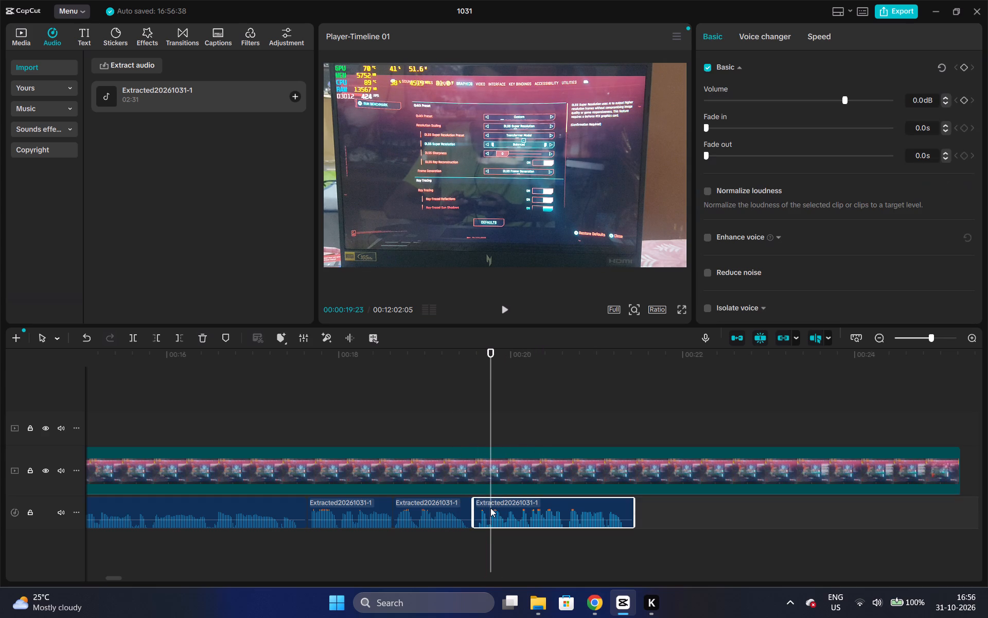
pyautogui.hotkey('ctrl', 'b')
pyautogui.press('space')
pyautogui.press('space')
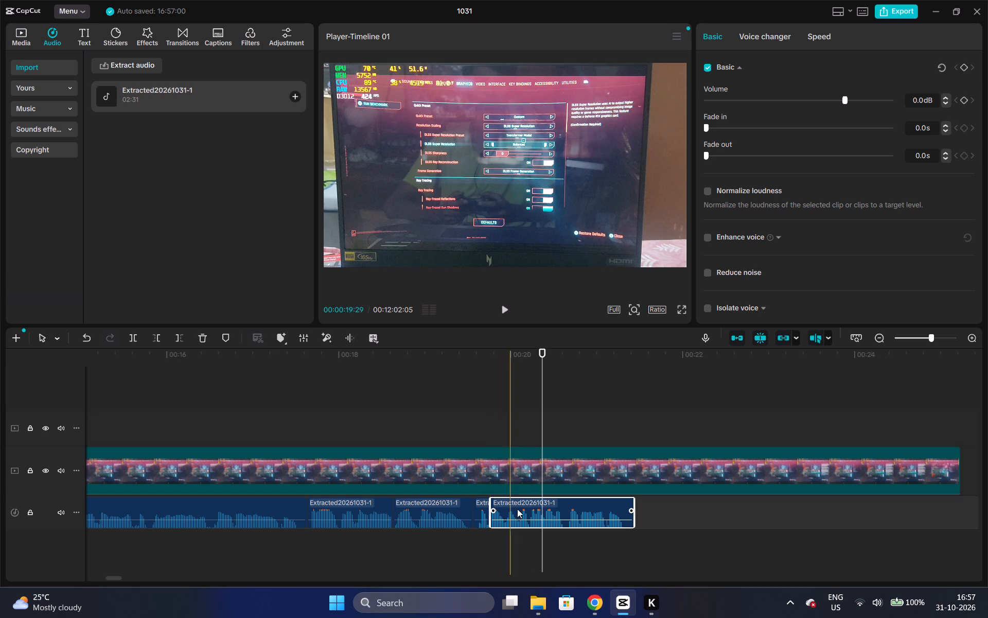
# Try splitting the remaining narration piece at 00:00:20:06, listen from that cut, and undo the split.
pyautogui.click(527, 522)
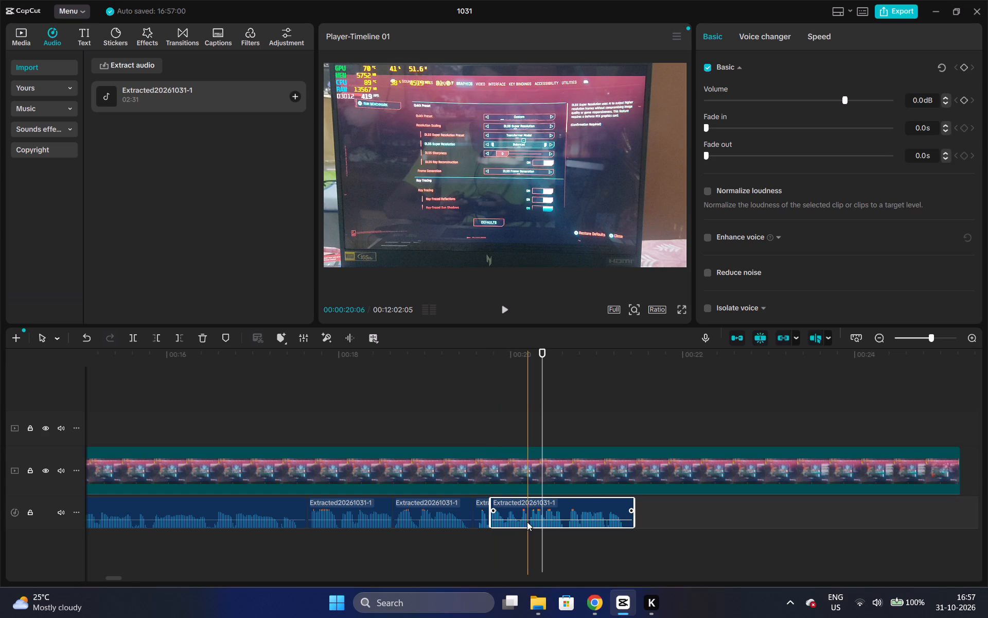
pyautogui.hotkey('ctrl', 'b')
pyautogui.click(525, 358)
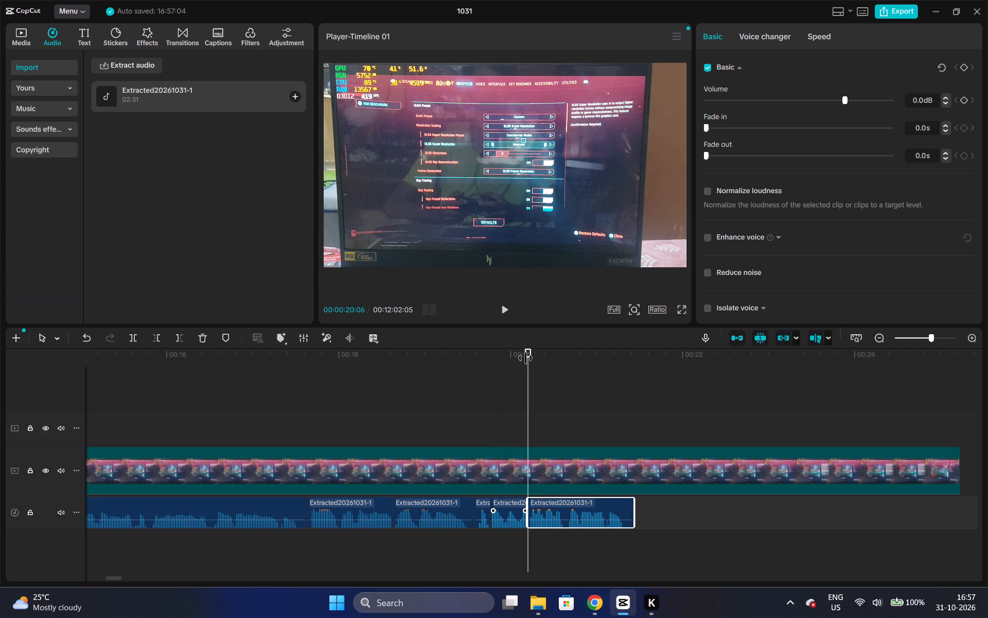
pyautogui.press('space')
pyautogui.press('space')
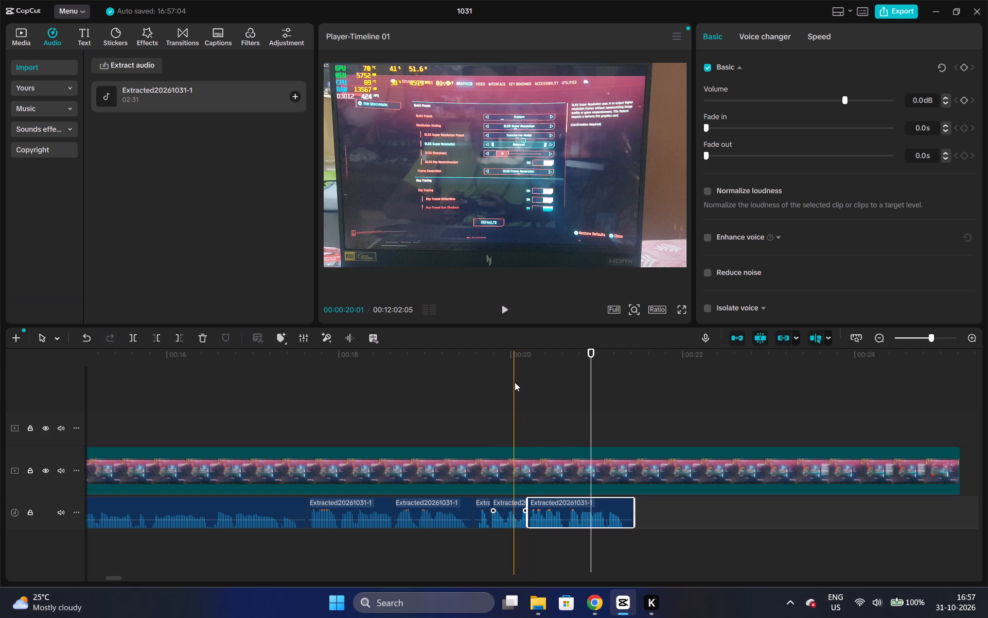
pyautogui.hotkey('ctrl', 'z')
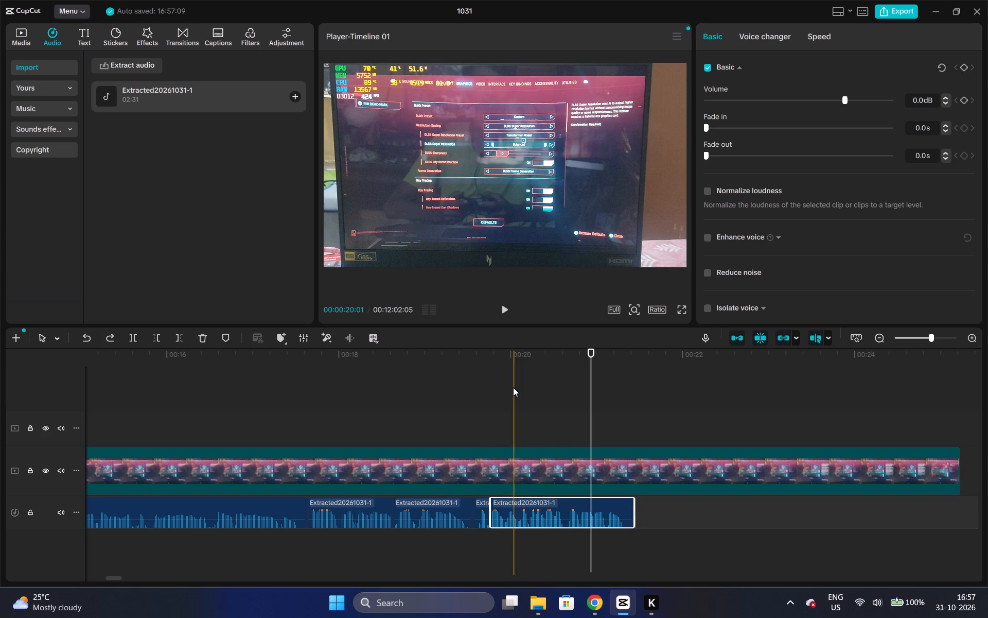
# Cut out the narration between 00:00:19:23 and 00:00:19:28, close the gap to the preceding short piece, and play the join.
pyautogui.click(505, 363)
pyautogui.press('space')
pyautogui.press('space')
pyautogui.click(505, 363)
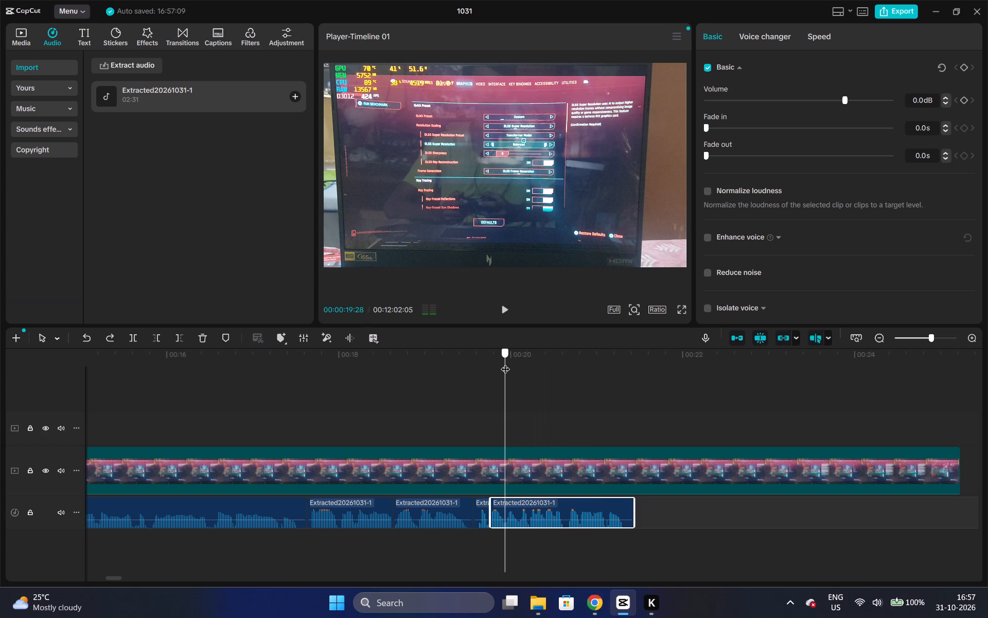
pyautogui.hotkey('ctrl', 'b')
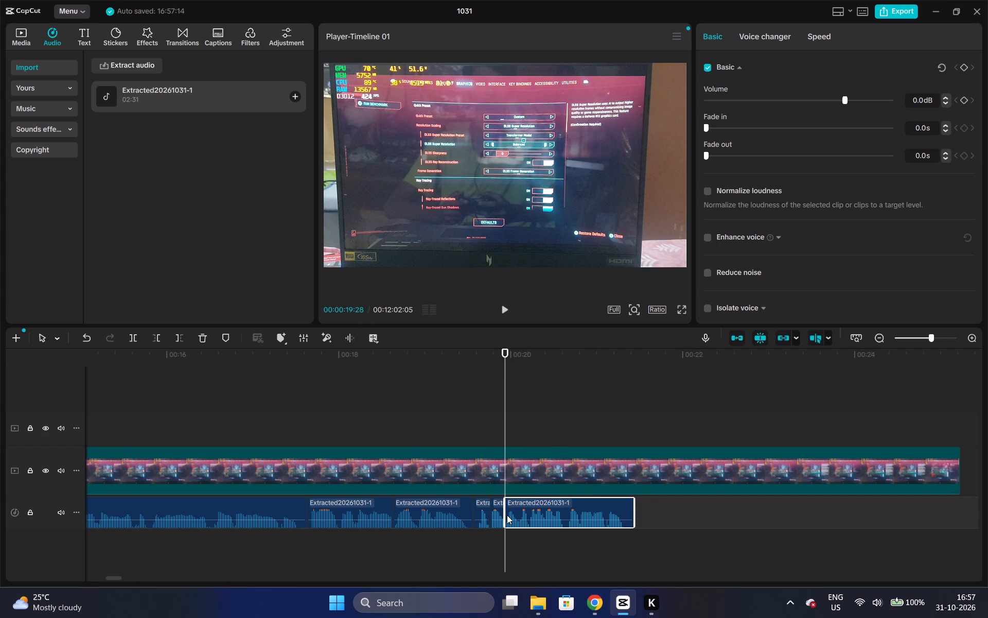
pyautogui.click(499, 507)
pyautogui.hotkey('ctrl', 'x')
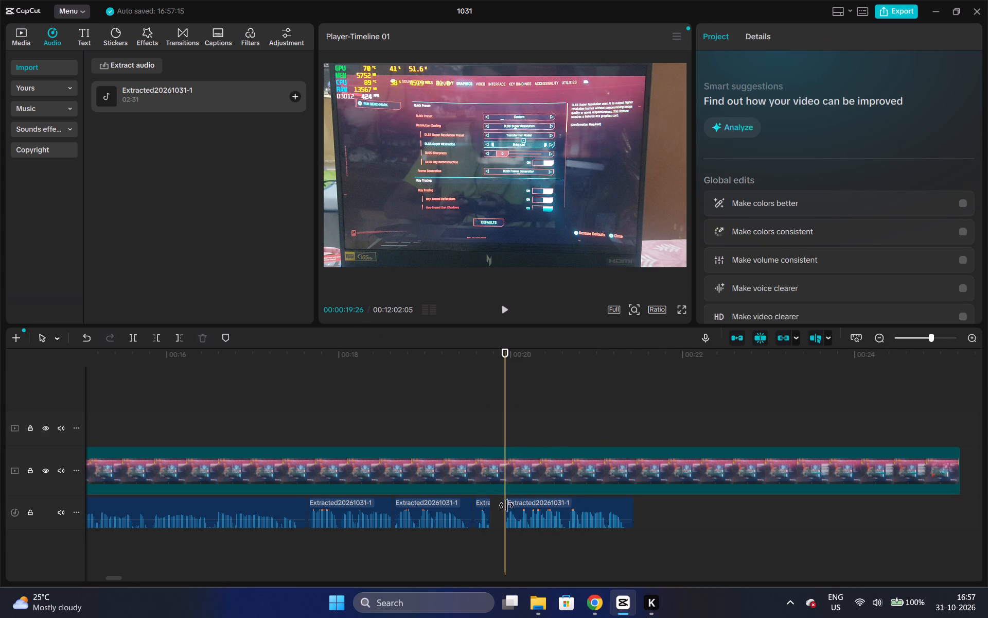
pyautogui.moveTo(510, 504); pyautogui.dragTo(495, 504)
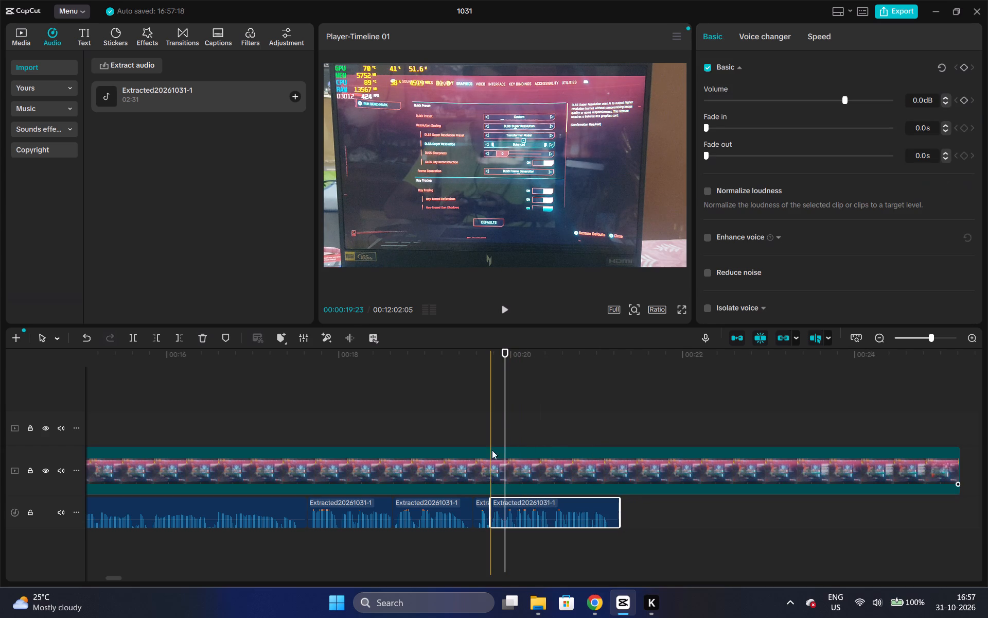
pyautogui.click(465, 363)
pyautogui.press('space')
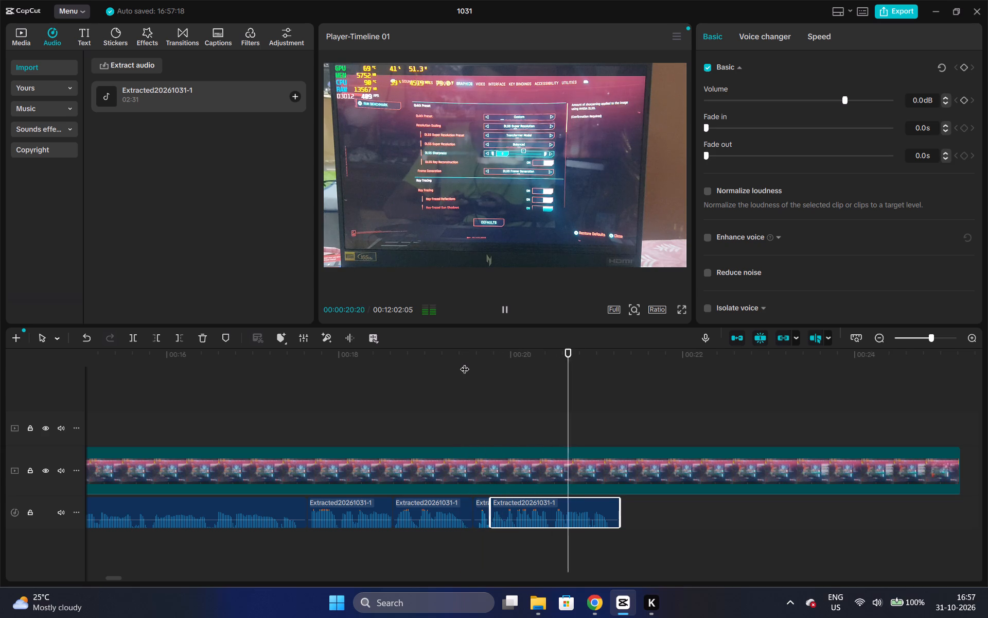
pyautogui.press('space')
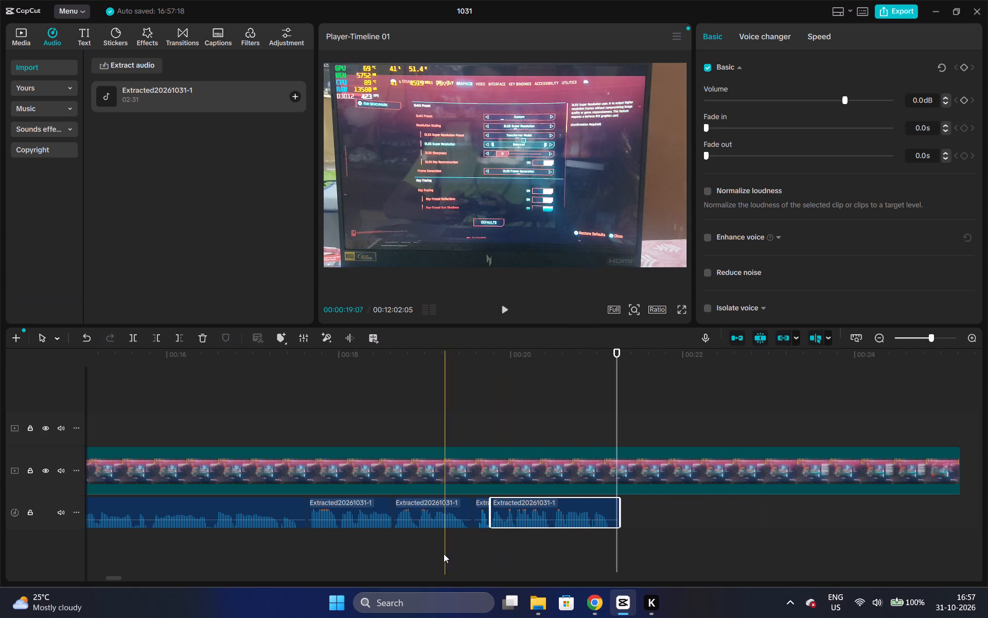
# Move the narration clip starting just past the footage's end directly behind the preceding clip at about 00:00:21:08, on the same track.
pyautogui.doubleClick(873, 337)
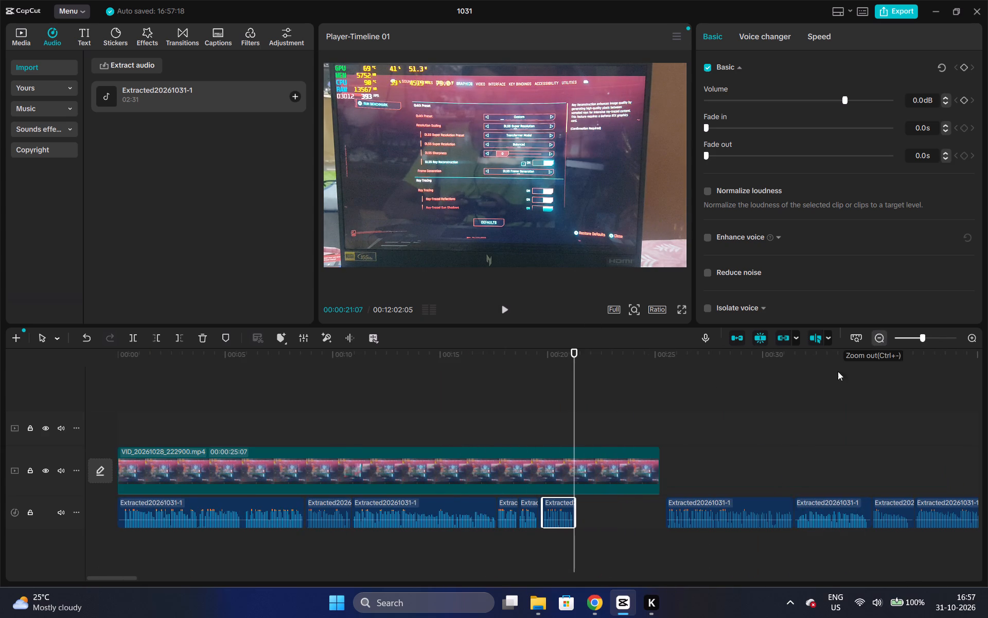
pyautogui.moveTo(736, 499); pyautogui.dragTo(639, 497)
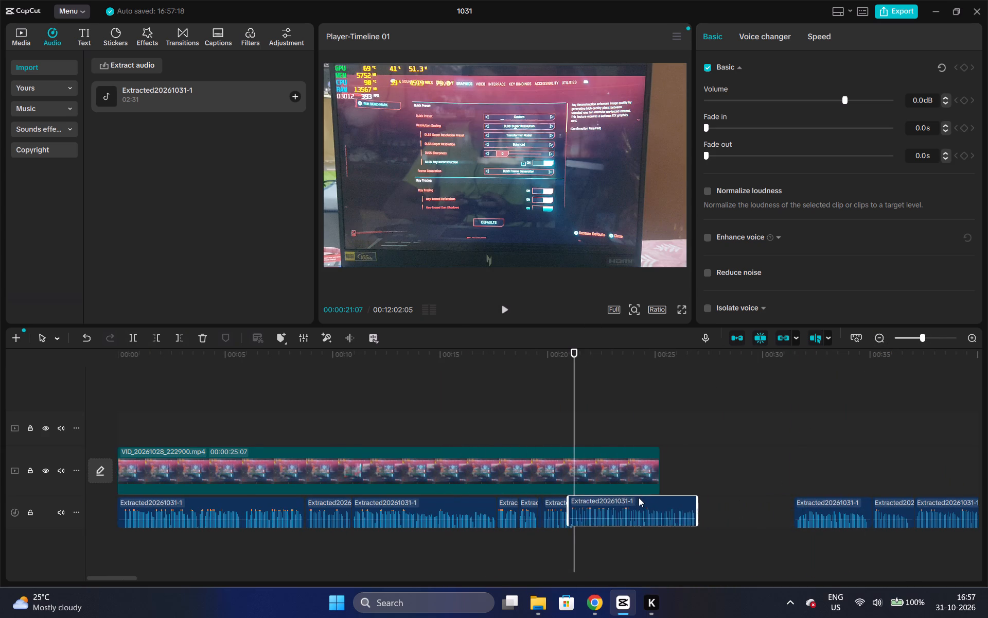
pyautogui.moveTo(639, 497); pyautogui.dragTo(641, 499)
pyautogui.moveTo(630, 523); pyautogui.dragTo(632, 488)
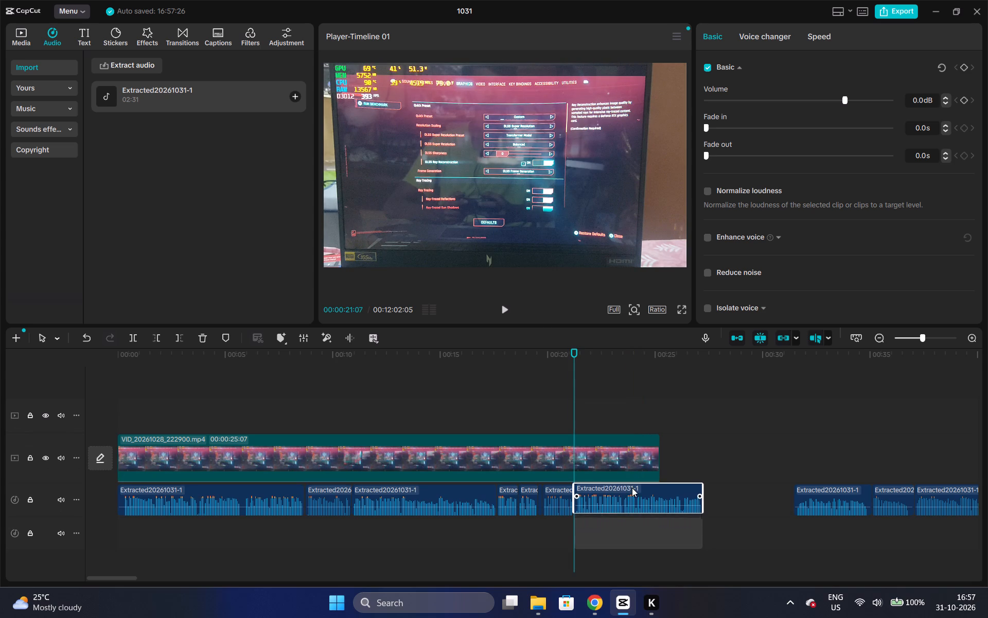
pyautogui.moveTo(632, 488); pyautogui.dragTo(635, 486)
pyautogui.tripleClick(971, 336)
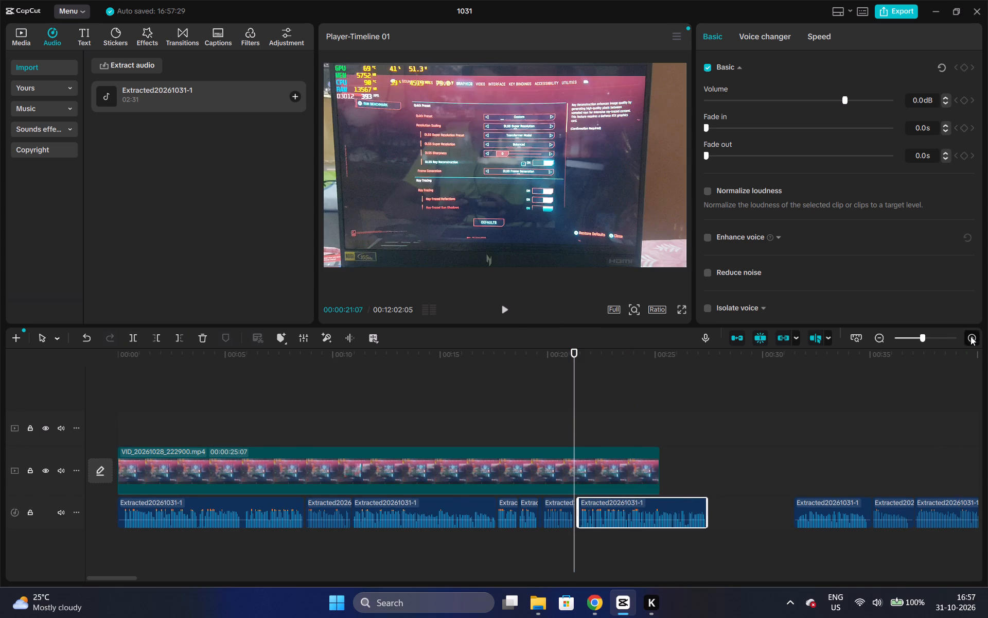
pyautogui.moveTo(701, 495); pyautogui.dragTo(678, 495)
pyautogui.moveTo(679, 495); pyautogui.dragTo(669, 498)
pyautogui.moveTo(668, 499); pyautogui.dragTo(641, 497)
pyautogui.moveTo(607, 485); pyautogui.dragTo(603, 515)
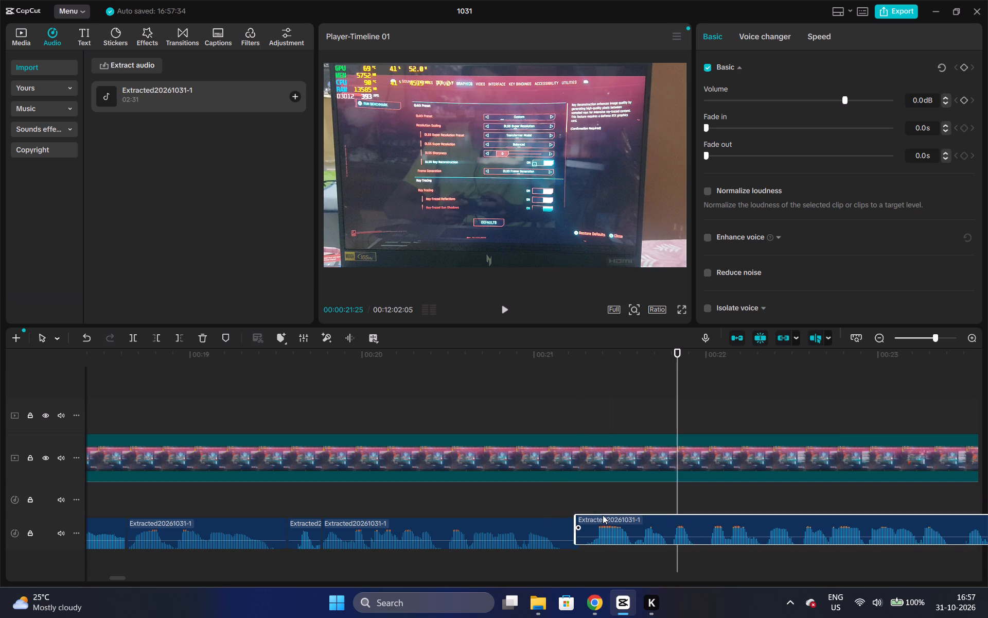
pyautogui.moveTo(603, 515); pyautogui.dragTo(606, 517)
pyautogui.click(551, 514)
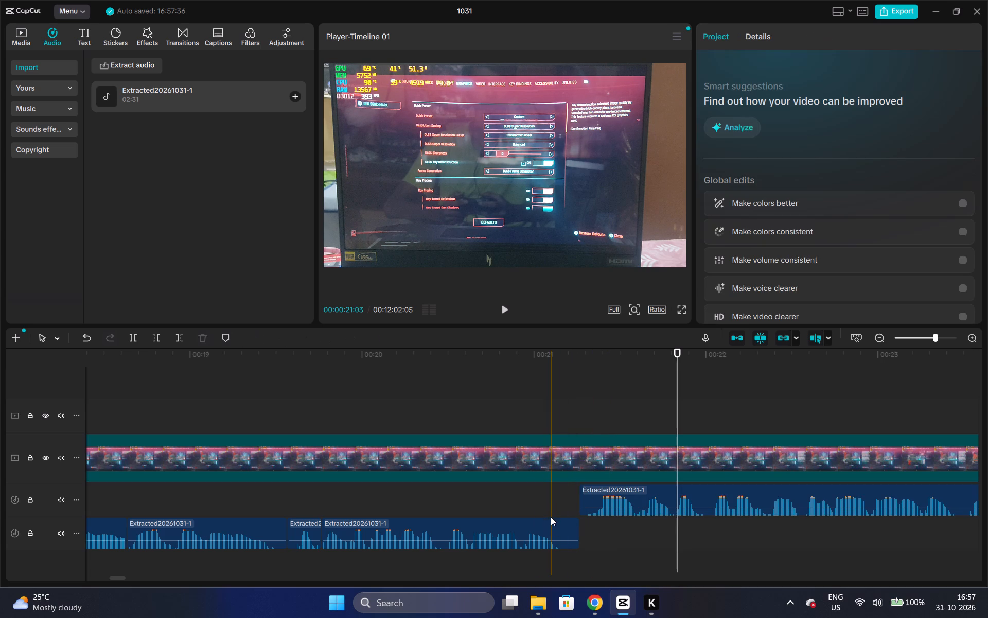
pyautogui.moveTo(613, 485); pyautogui.dragTo(628, 516)
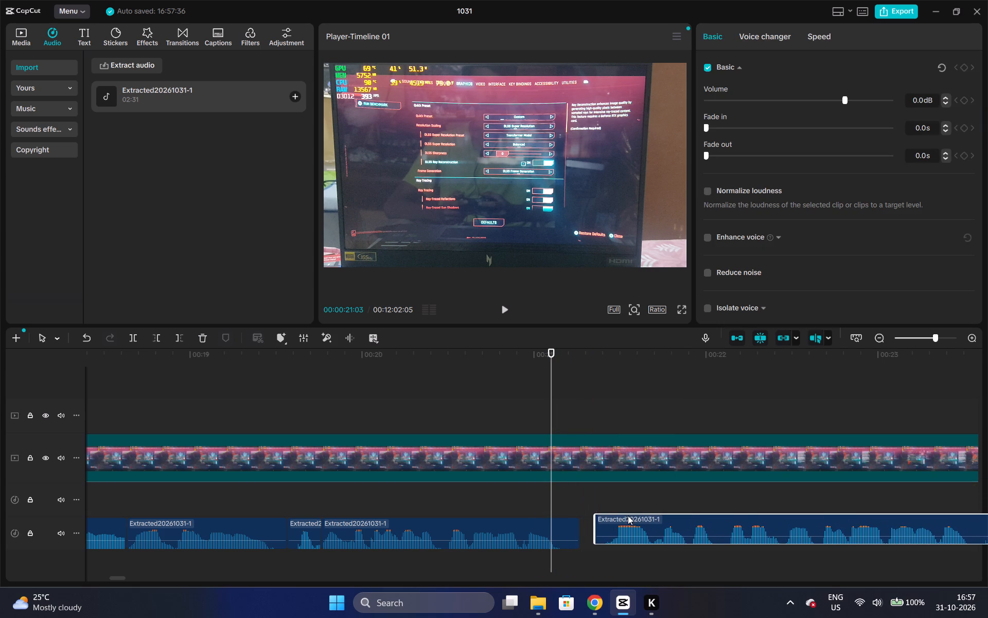
pyautogui.moveTo(628, 516); pyautogui.dragTo(624, 521)
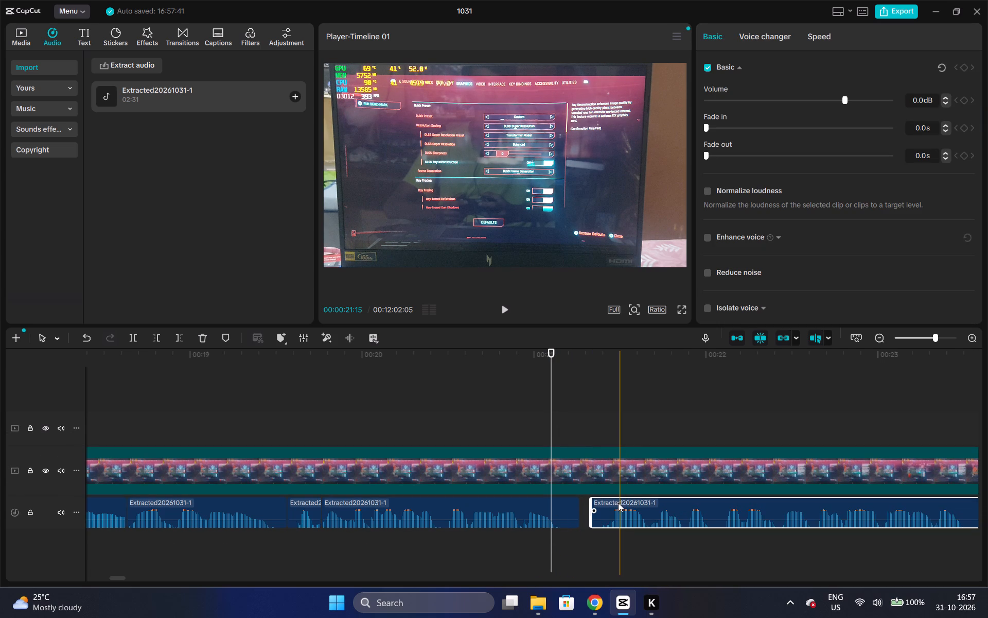
pyautogui.moveTo(618, 503); pyautogui.dragTo(607, 504)
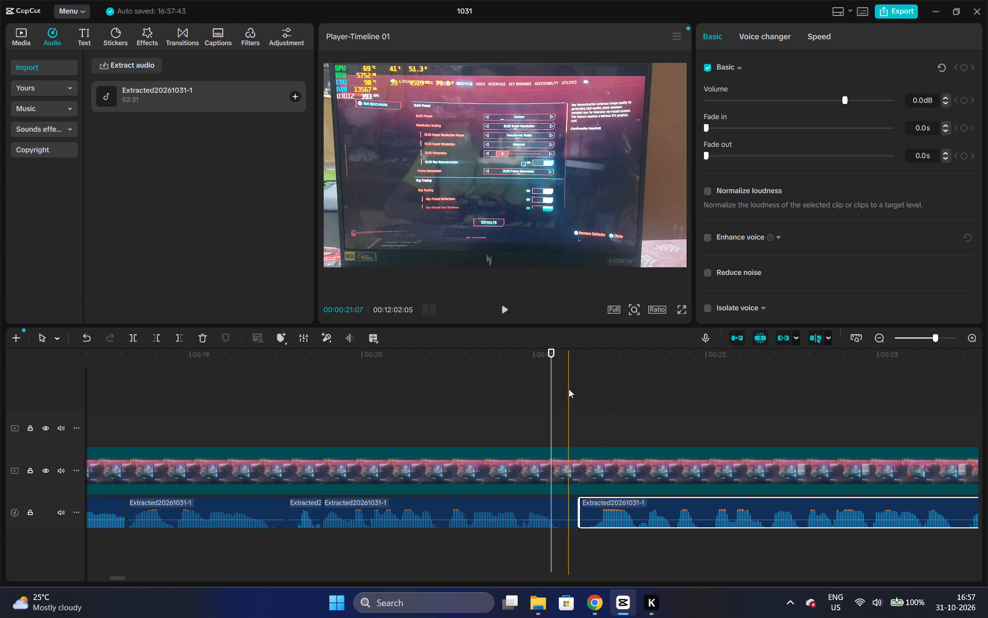
# Trim the preceding clip's end to 00:00:21:04 and the moved clip's beginning to about 00:00:21:09, and close the gap between them.
pyautogui.click(558, 509)
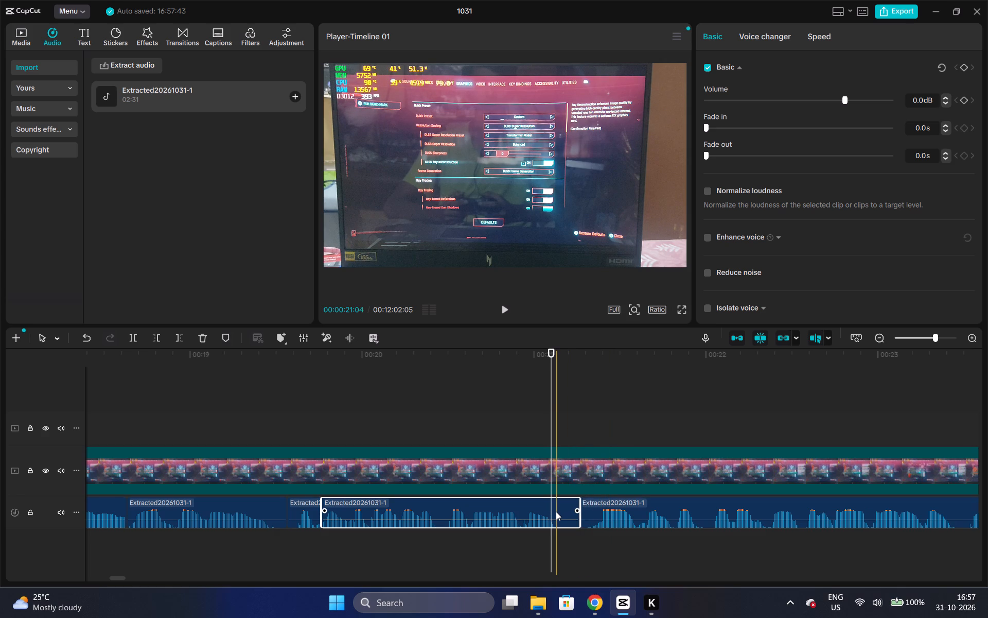
pyautogui.press('w')
pyautogui.click(583, 507)
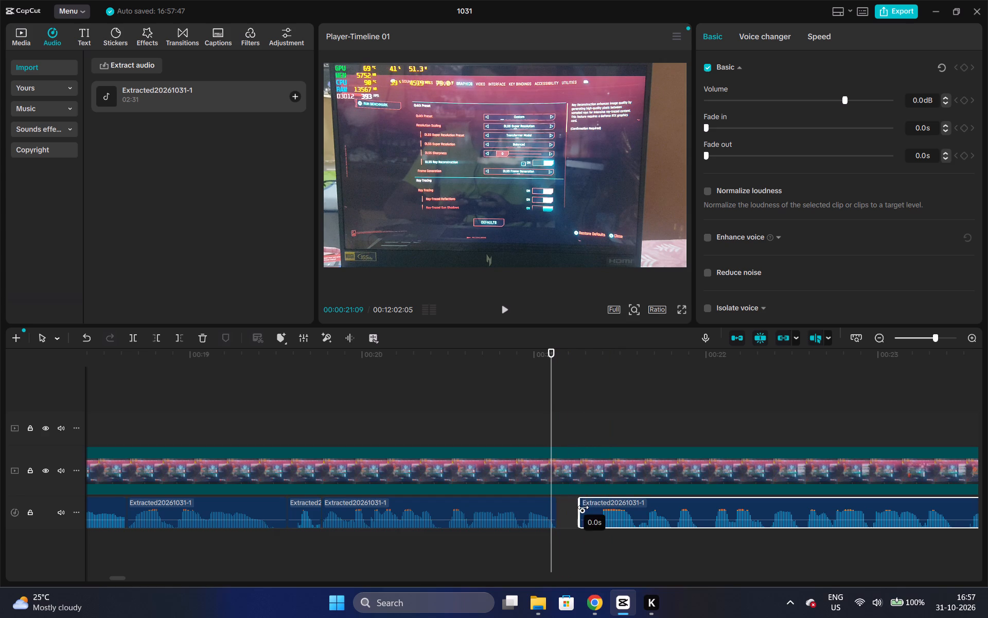
pyautogui.press('q')
pyautogui.moveTo(595, 502); pyautogui.dragTo(593, 502)
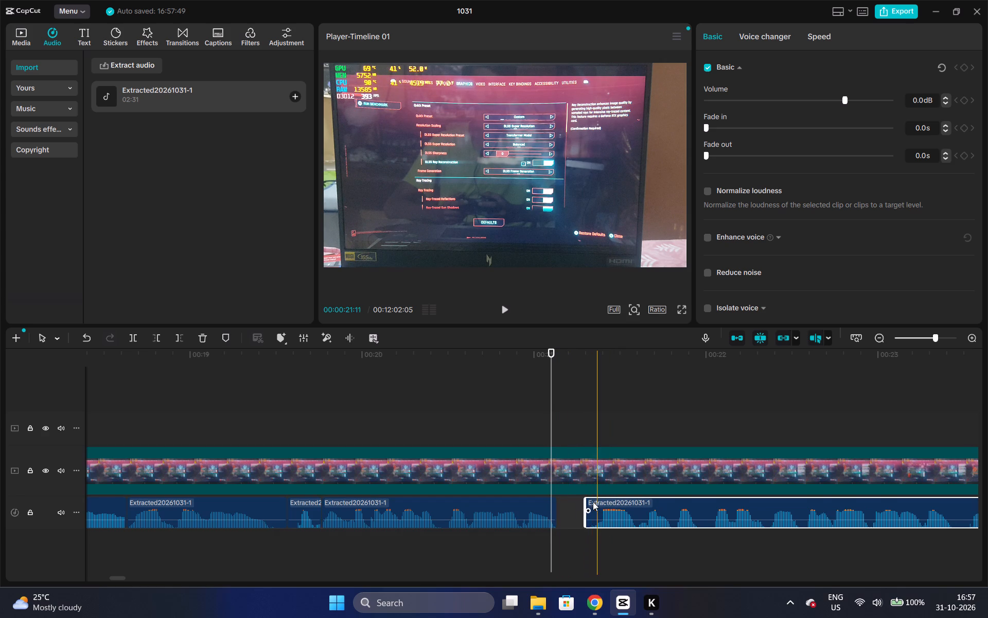
pyautogui.moveTo(593, 502); pyautogui.dragTo(568, 503)
# Play the narration across the join at about 00:00:21:04 and on to the end of the clip following it.
pyautogui.click(531, 369)
pyautogui.press('space')
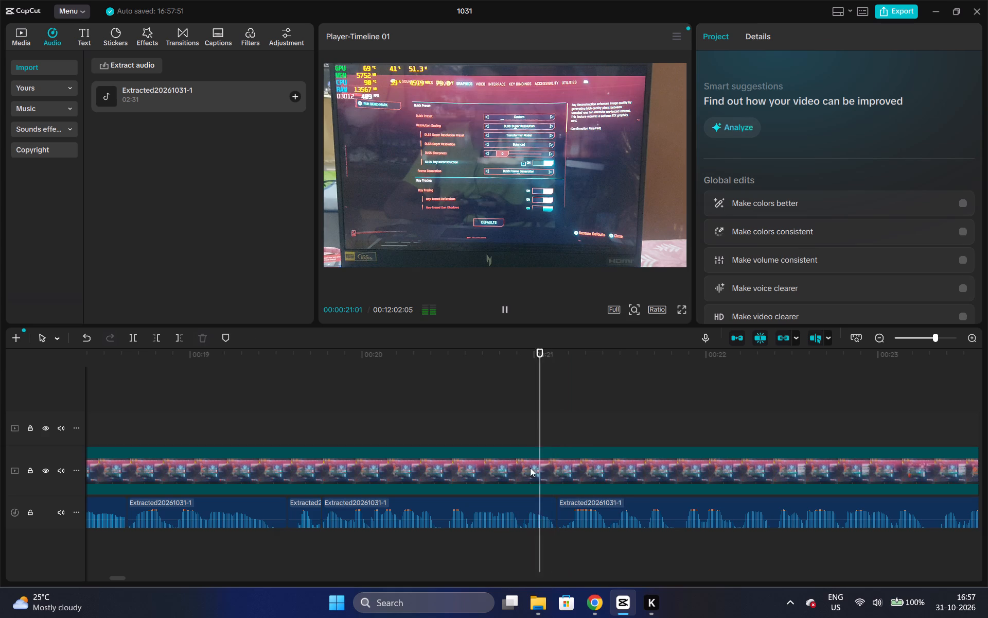
pyautogui.press('space')
pyautogui.tripleClick(883, 333)
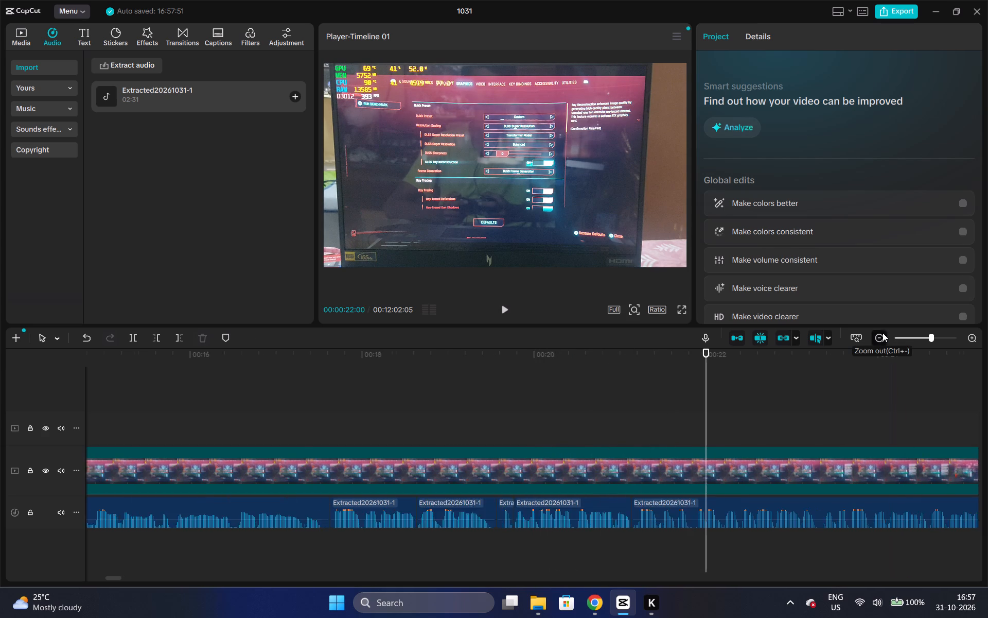
pyautogui.press('space')
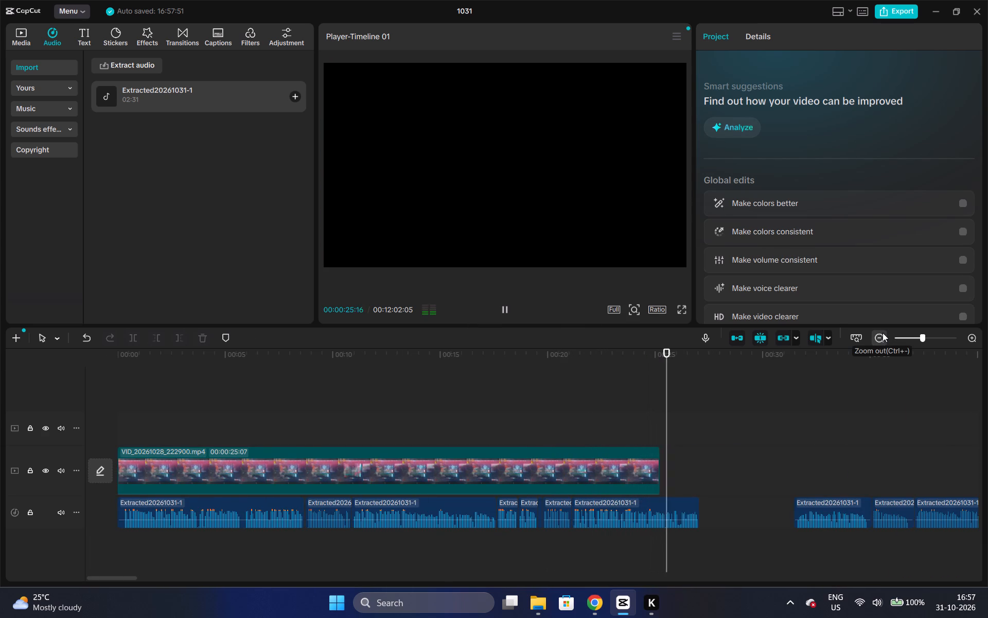
pyautogui.press('space')
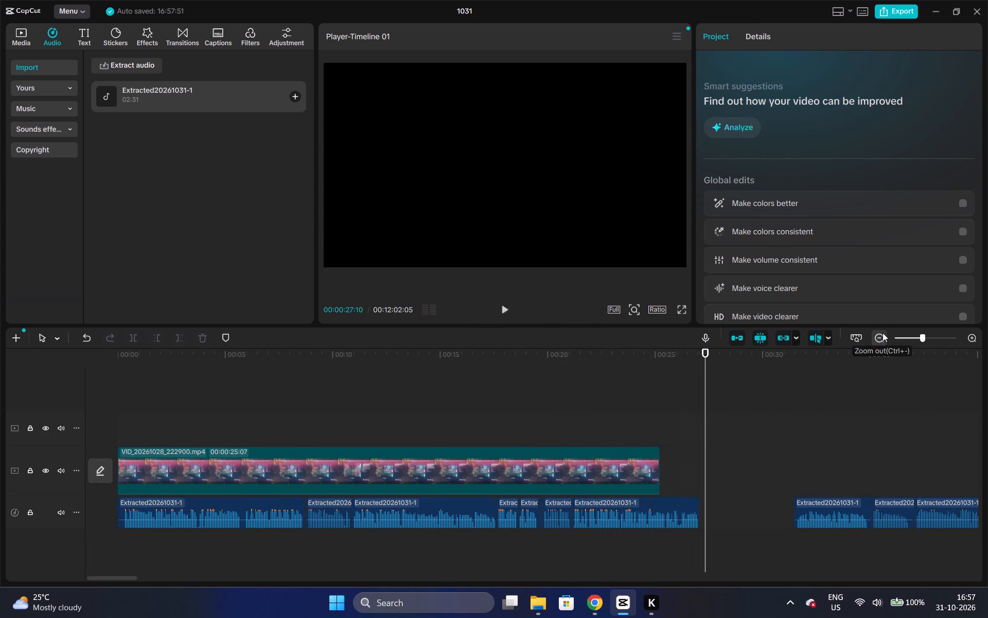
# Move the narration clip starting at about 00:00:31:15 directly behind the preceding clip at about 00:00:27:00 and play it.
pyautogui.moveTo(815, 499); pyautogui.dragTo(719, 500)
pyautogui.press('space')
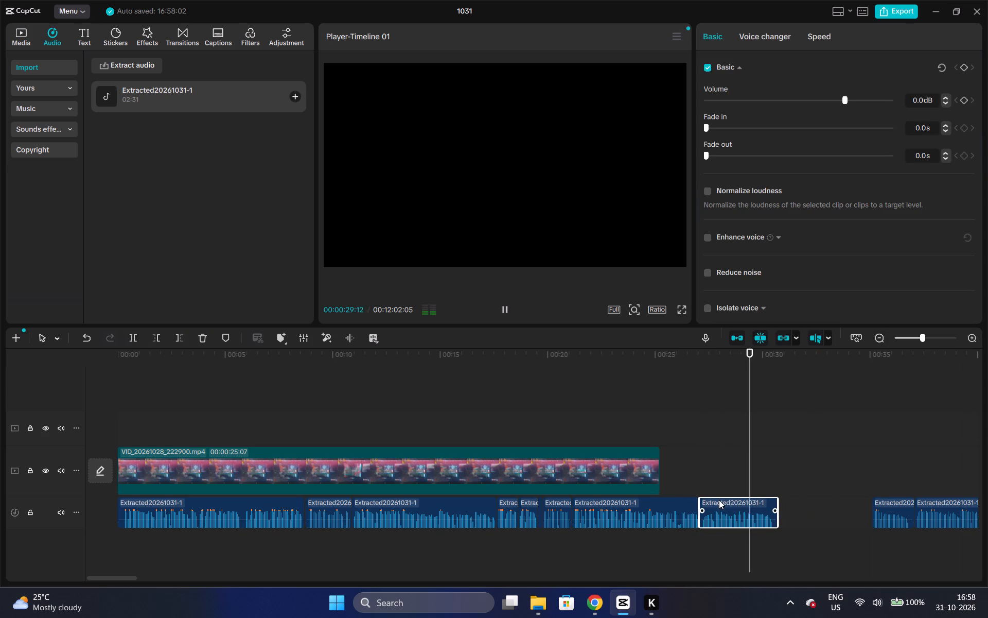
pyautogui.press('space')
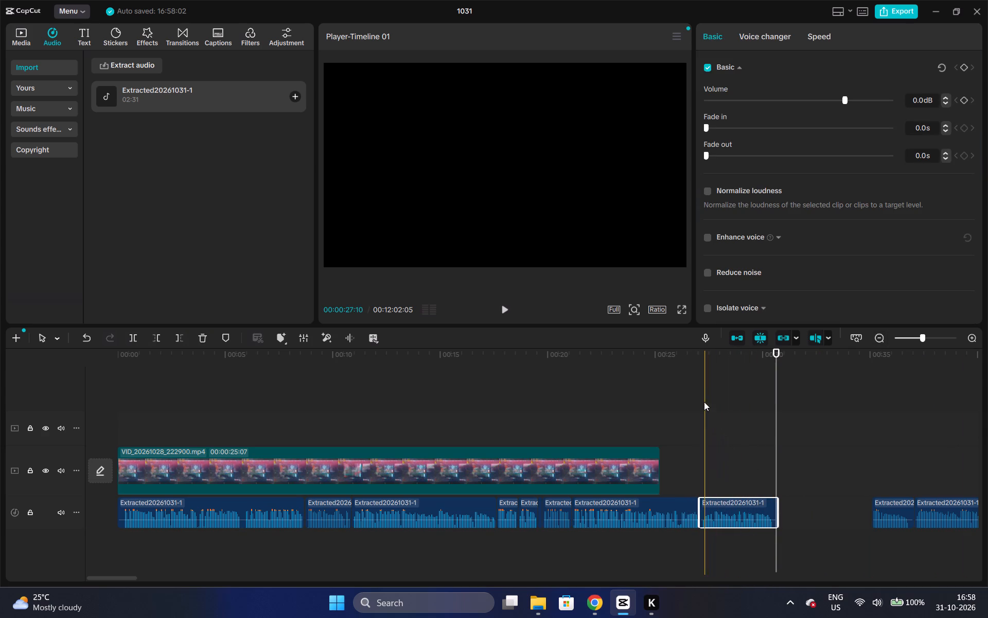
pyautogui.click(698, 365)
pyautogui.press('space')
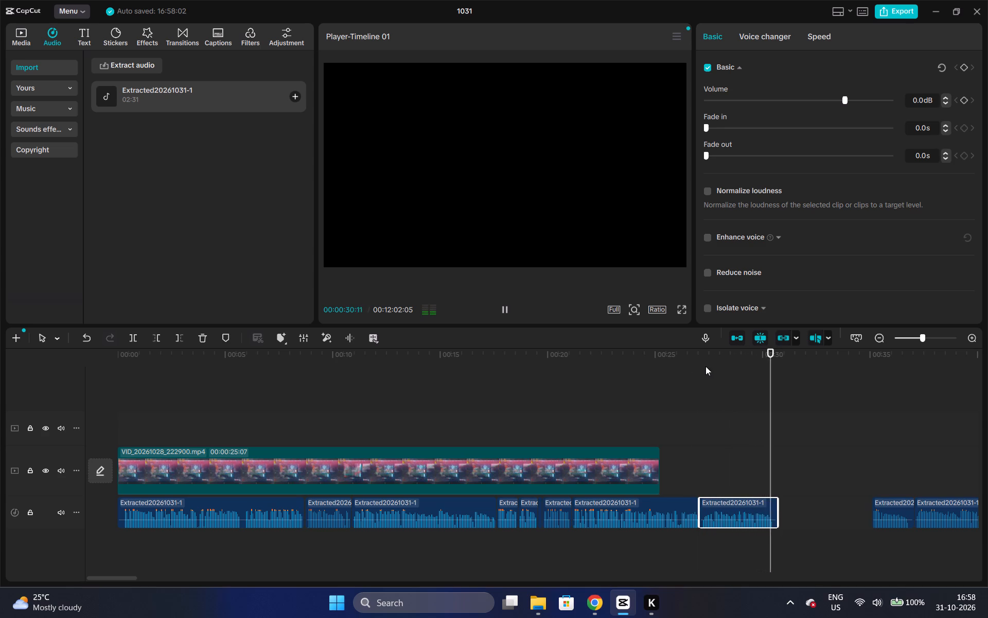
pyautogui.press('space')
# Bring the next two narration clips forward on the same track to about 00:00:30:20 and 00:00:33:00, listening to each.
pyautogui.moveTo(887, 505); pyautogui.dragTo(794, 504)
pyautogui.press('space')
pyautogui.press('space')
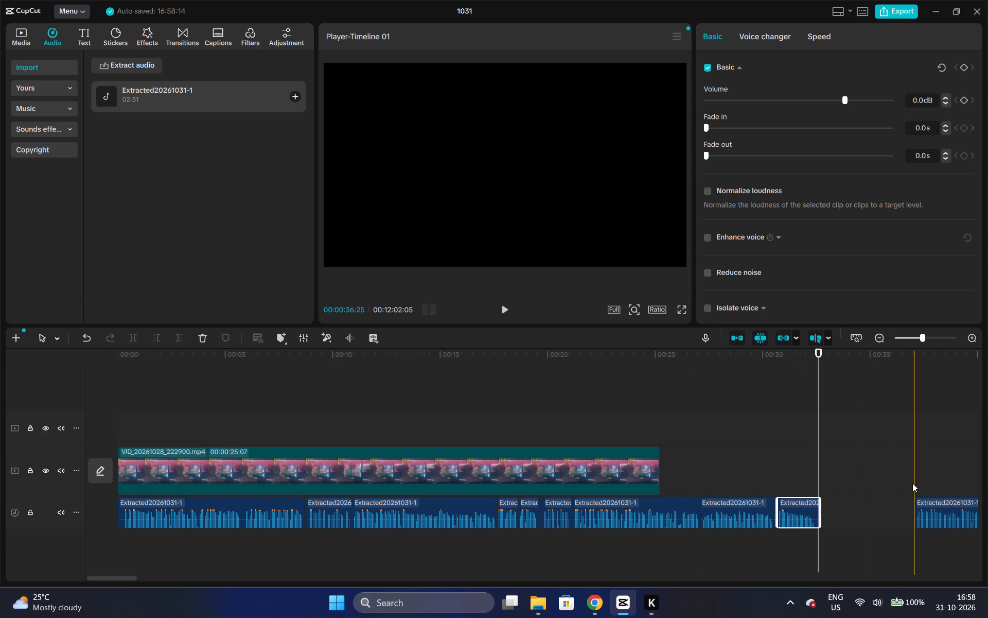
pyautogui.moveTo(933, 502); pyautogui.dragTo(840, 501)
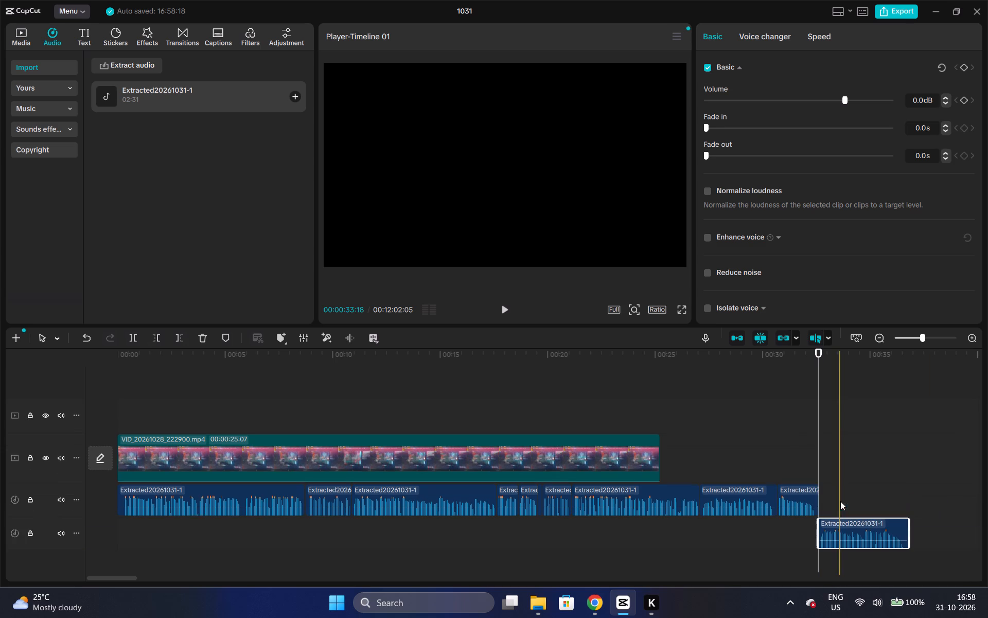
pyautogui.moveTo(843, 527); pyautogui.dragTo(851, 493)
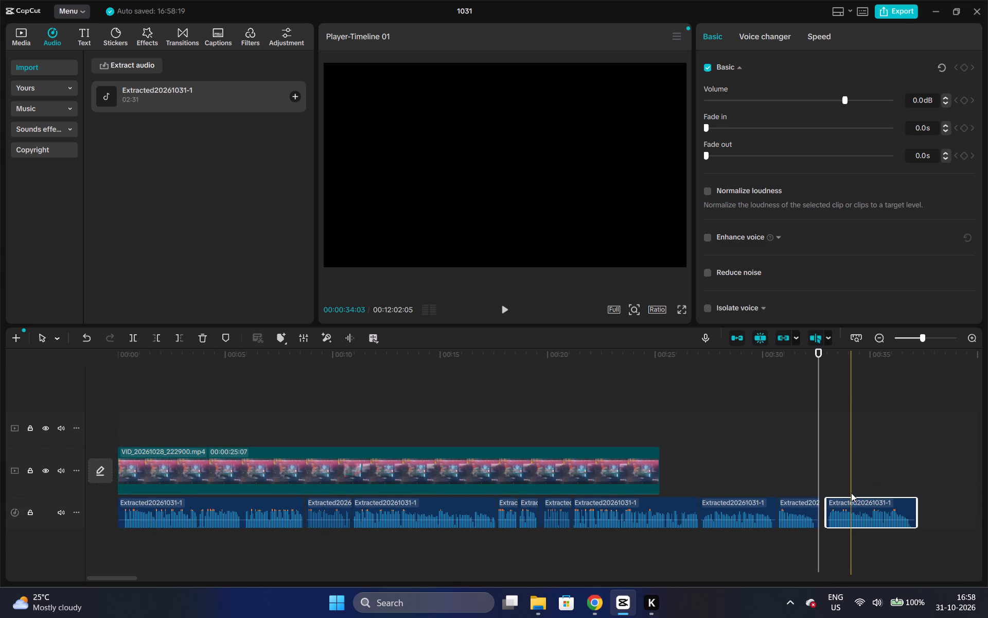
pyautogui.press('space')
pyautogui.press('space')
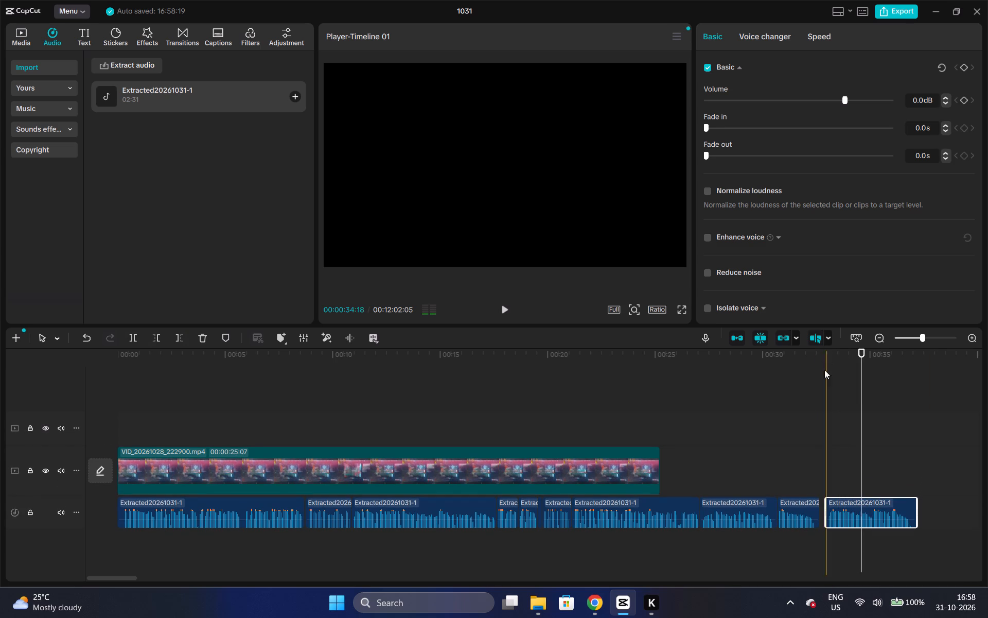
# Cut the two narration clips between about 00:00:27:00 and 00:00:32:20 and move the following clip into their place at 00:00:27:00.
pyautogui.click(731, 516)
pyautogui.keyDown('ctrl'); pyautogui.click(806, 504); pyautogui.keyUp('ctrl')
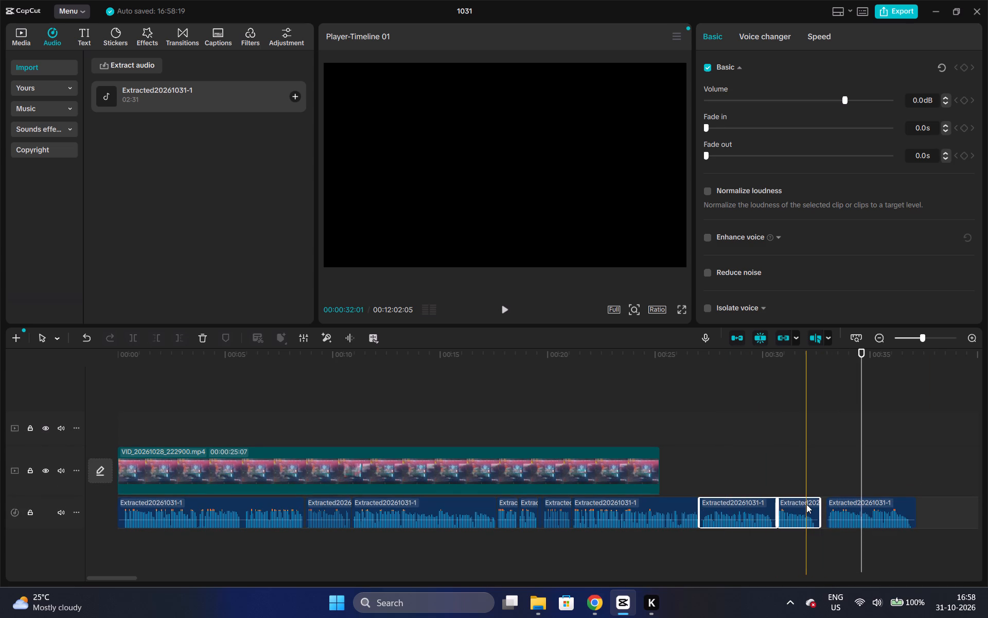
pyautogui.hotkey('ctrl', 'x')
pyautogui.moveTo(839, 504); pyautogui.dragTo(742, 504)
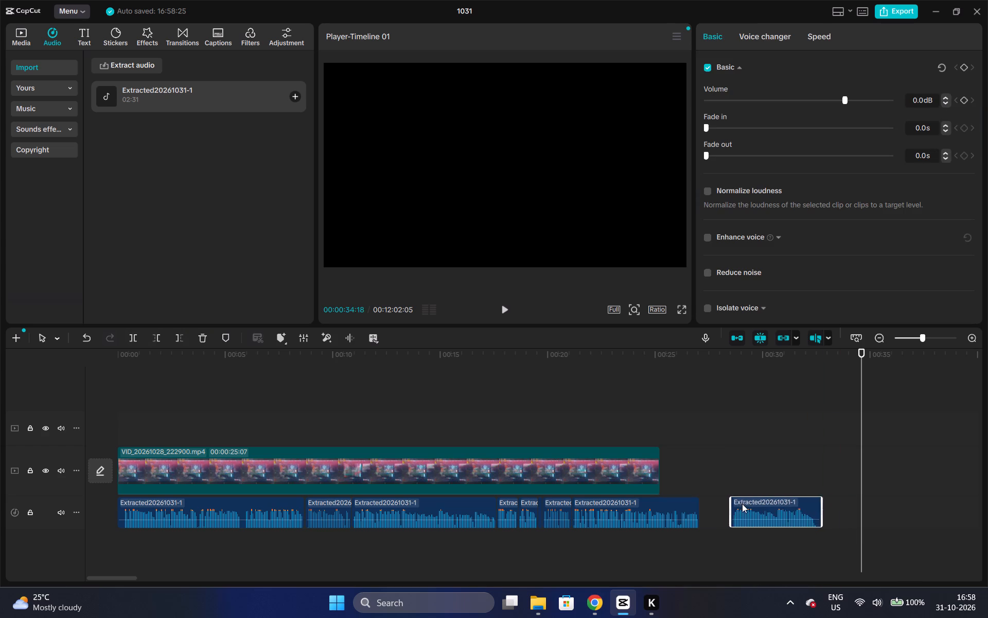
pyautogui.moveTo(742, 504); pyautogui.dragTo(711, 503)
# Play the moved clip from its join at about 00:00:27:00 and trim its end to about 00:00:31:00.
pyautogui.click(698, 387)
pyautogui.press('space')
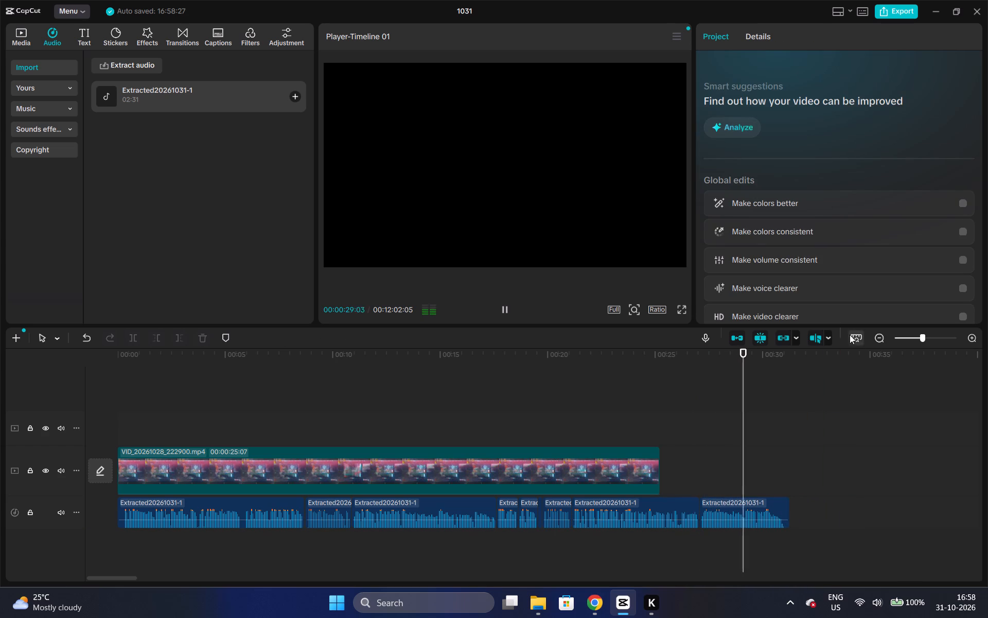
pyautogui.press('space')
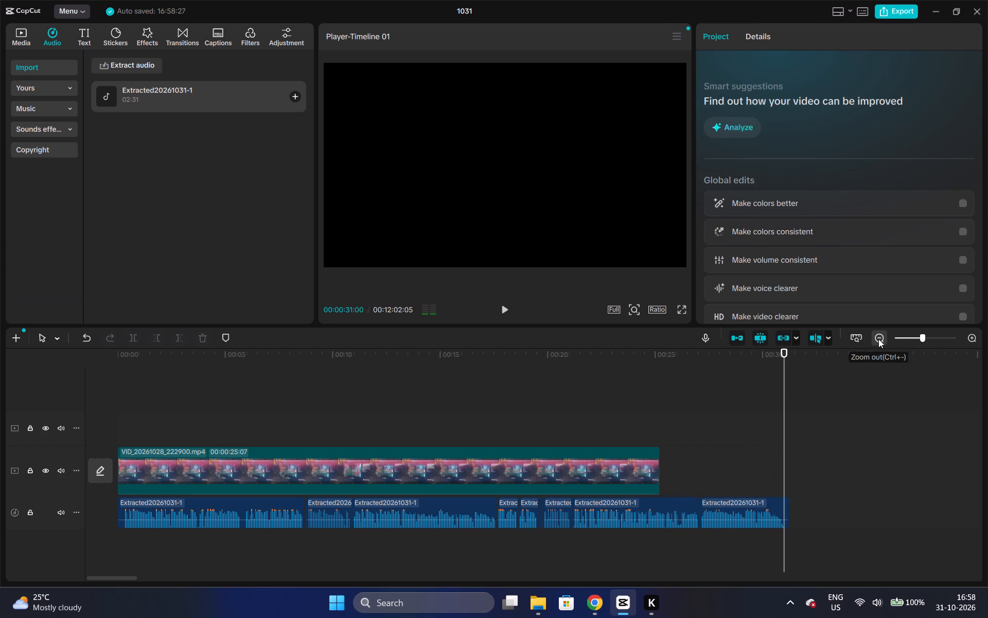
pyautogui.click(782, 513)
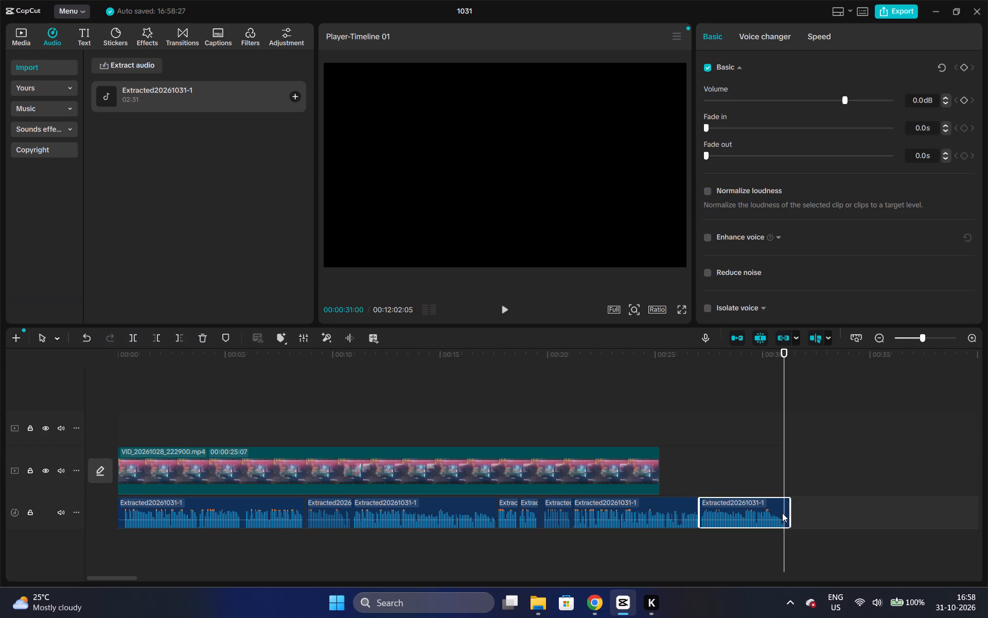
pyautogui.press('w')
# Move the narration clip starting at about 00:00:41:10 directly behind the trimmed clip at about 00:00:31:00 and play it.
pyautogui.tripleClick(878, 338)
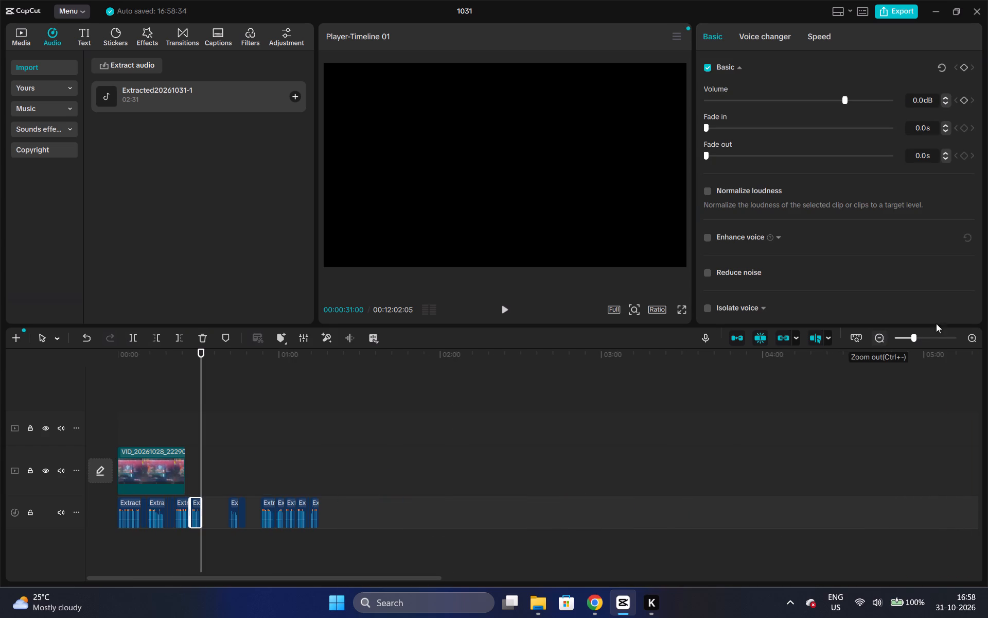
pyautogui.doubleClick(968, 337)
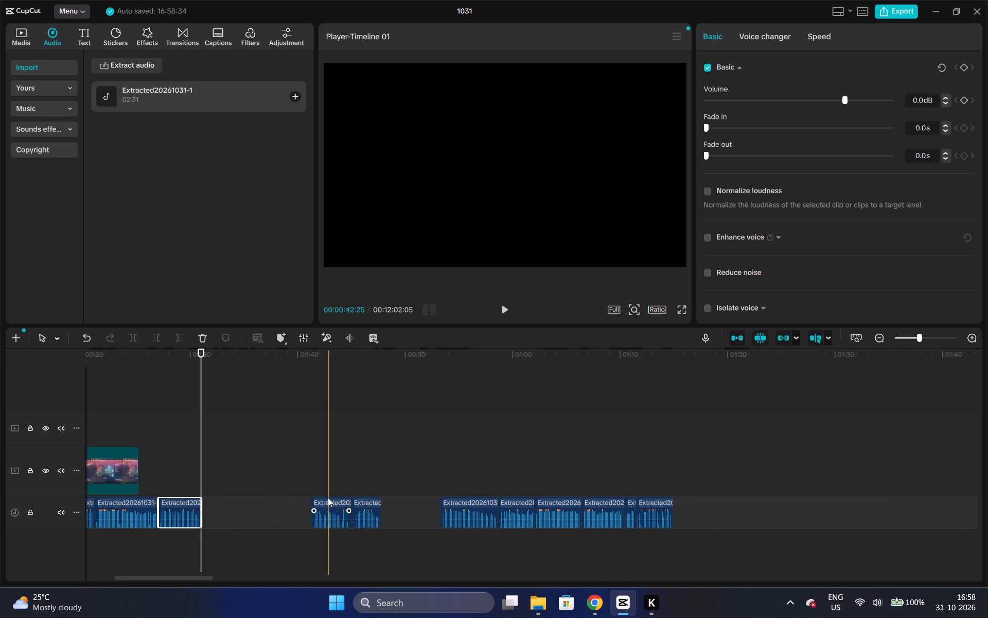
pyautogui.moveTo(328, 499); pyautogui.dragTo(220, 499)
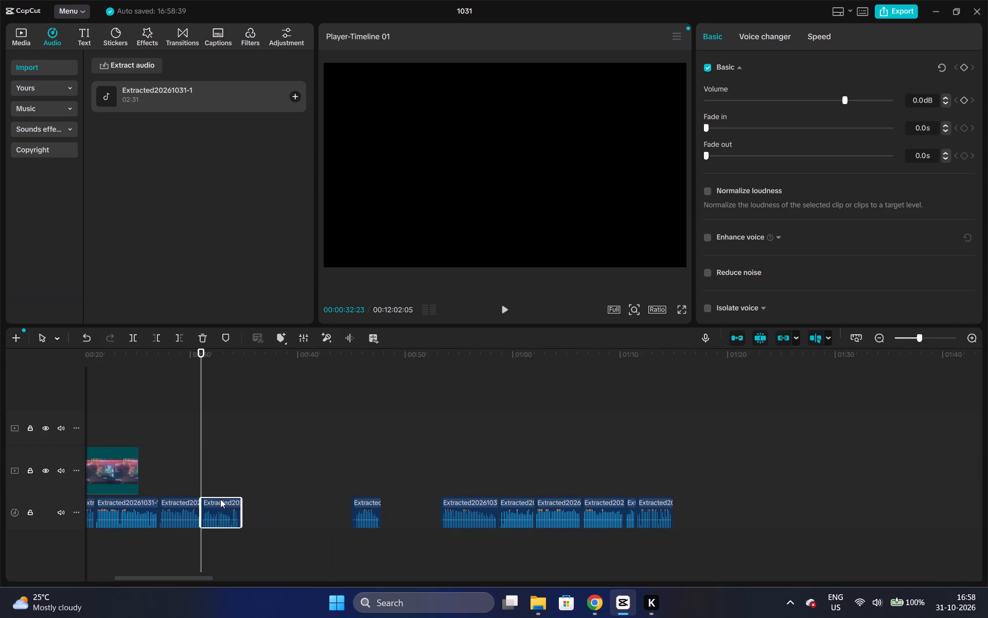
pyautogui.press('space')
pyautogui.click(205, 359)
pyautogui.press('space')
pyautogui.press('space')
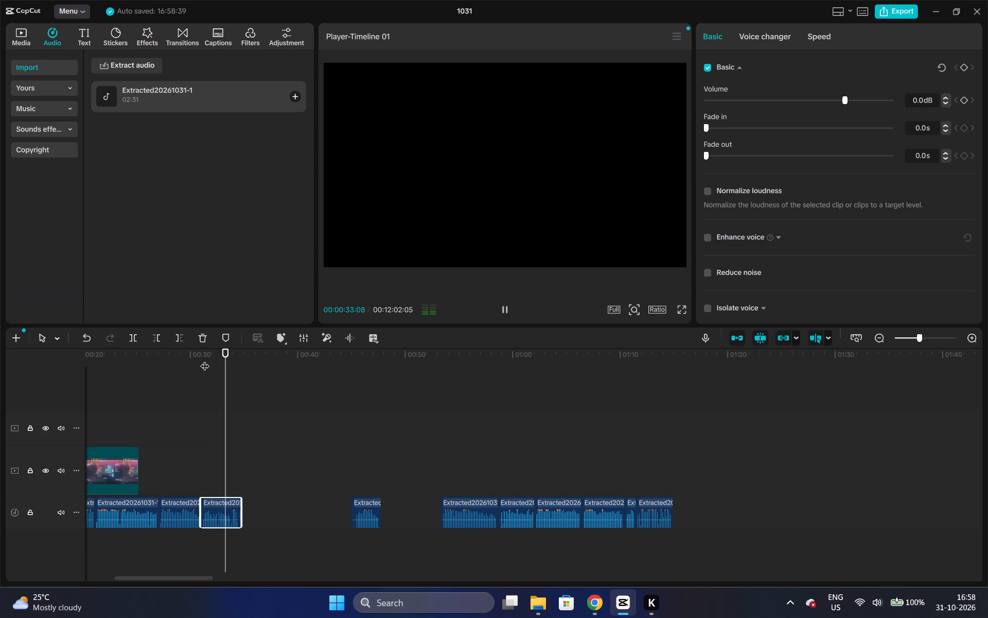
pyautogui.press('space')
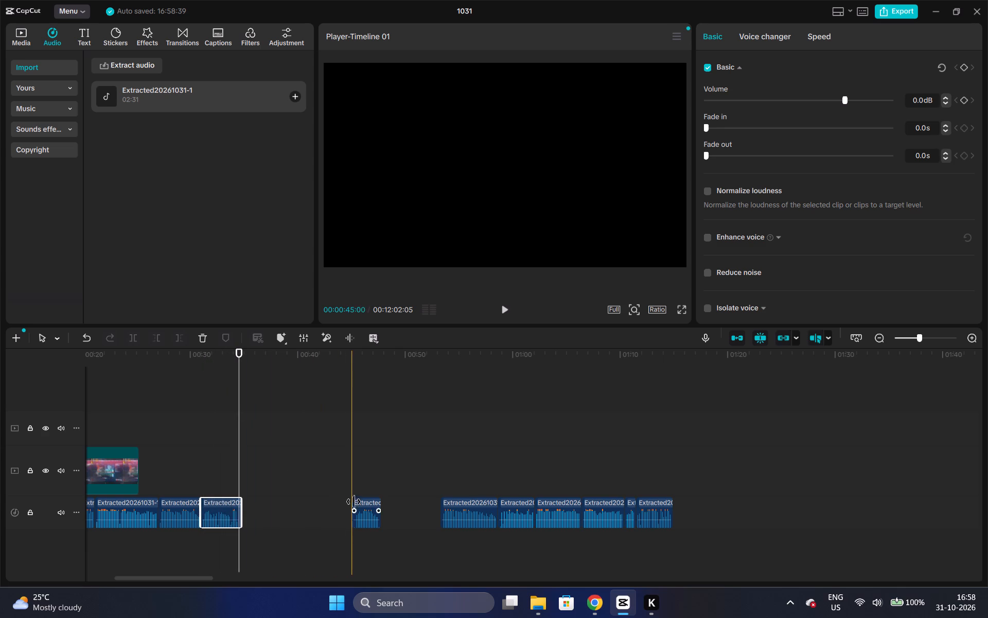
# Move the next short narration clip from about 00:00:45:00 directly behind the preceding clip at about 00:00:34:20, on the same track.
pyautogui.moveTo(361, 502); pyautogui.dragTo(250, 501)
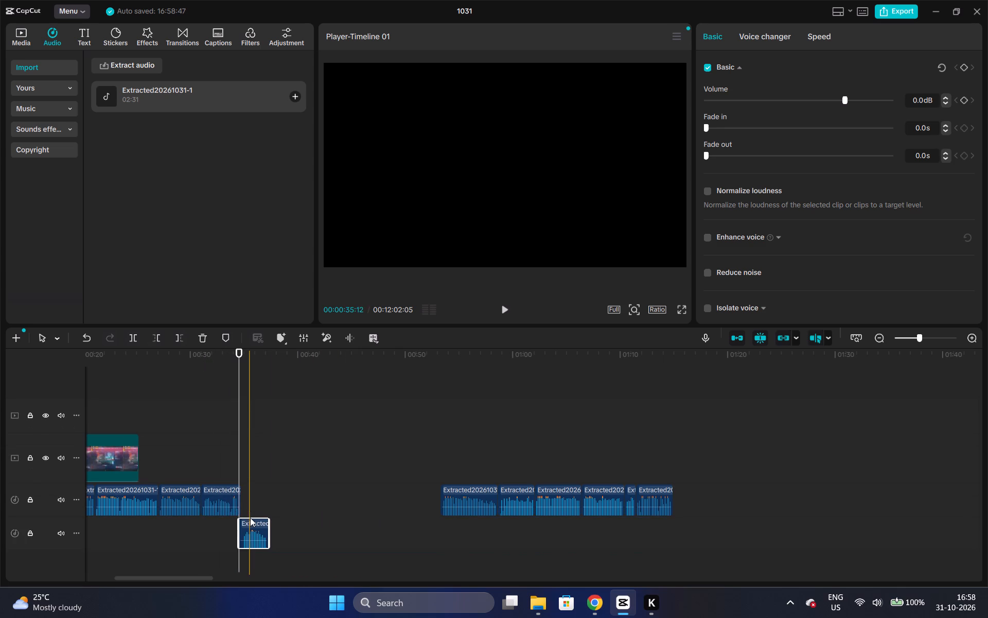
pyautogui.moveTo(250, 518); pyautogui.dragTo(257, 496)
pyautogui.moveTo(257, 521); pyautogui.dragTo(269, 486)
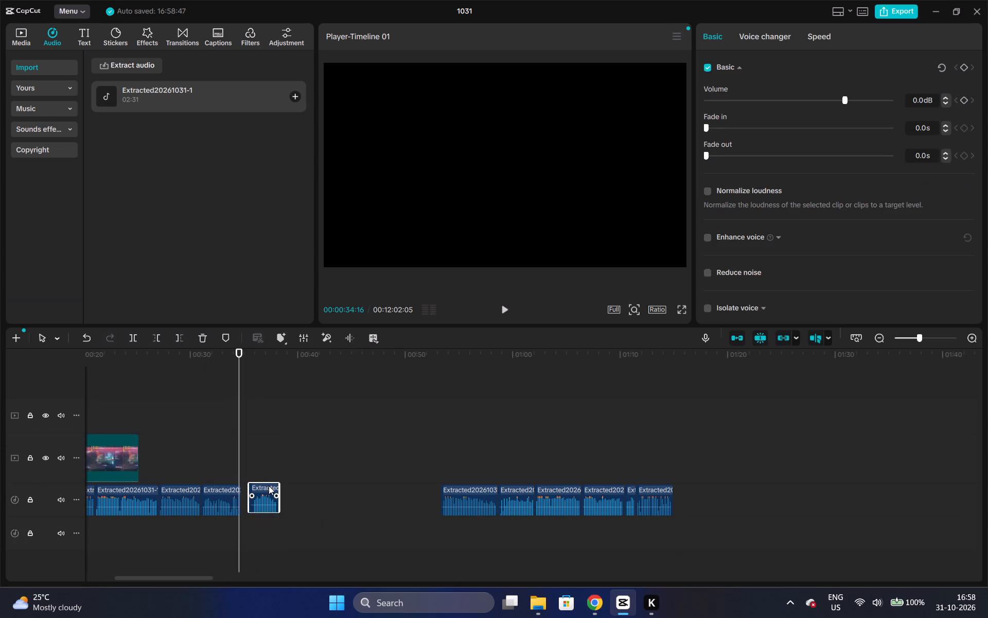
pyautogui.moveTo(269, 486); pyautogui.dragTo(262, 486)
pyautogui.moveTo(259, 488); pyautogui.dragTo(264, 522)
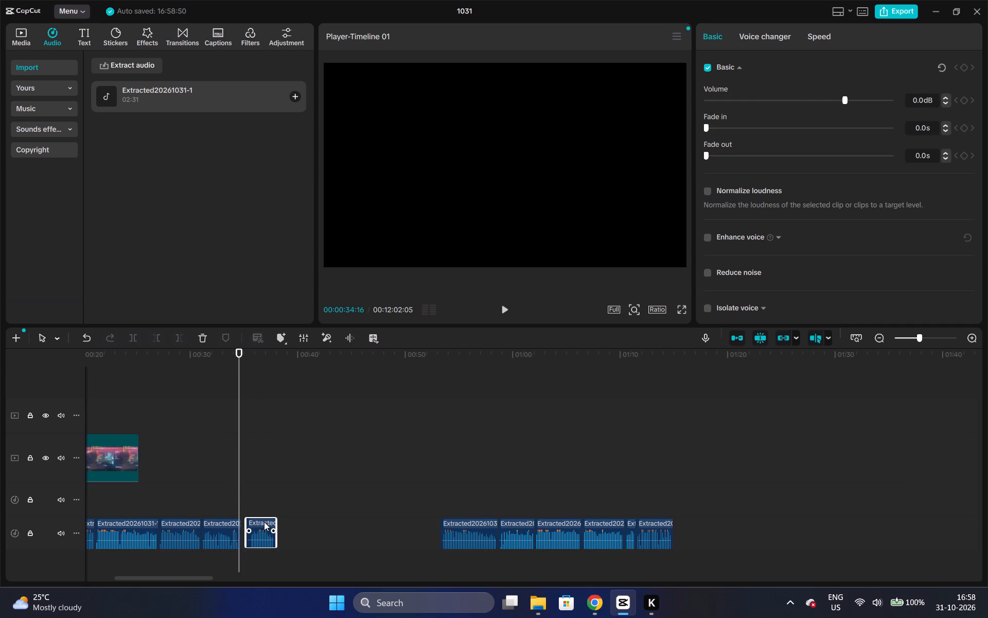
pyautogui.moveTo(258, 502); pyautogui.dragTo(253, 502)
pyautogui.moveTo(255, 516); pyautogui.dragTo(264, 493)
pyautogui.moveTo(259, 521); pyautogui.dragTo(263, 489)
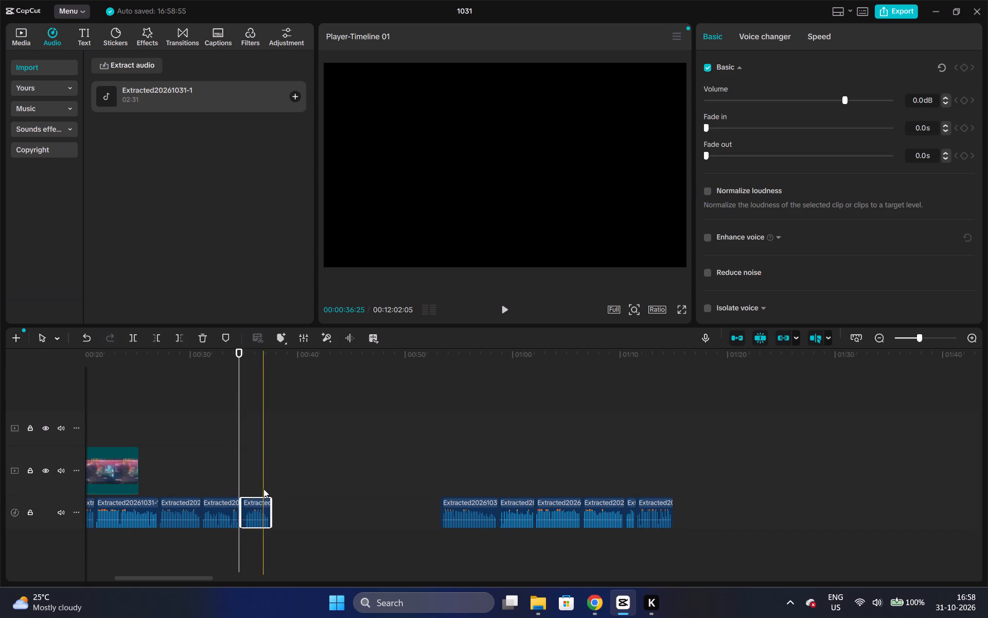
# Listen to the start of the moved short clip and trim its beginning to about 00:00:35:00.
pyautogui.click(240, 404)
pyautogui.press('space')
pyautogui.press('space')
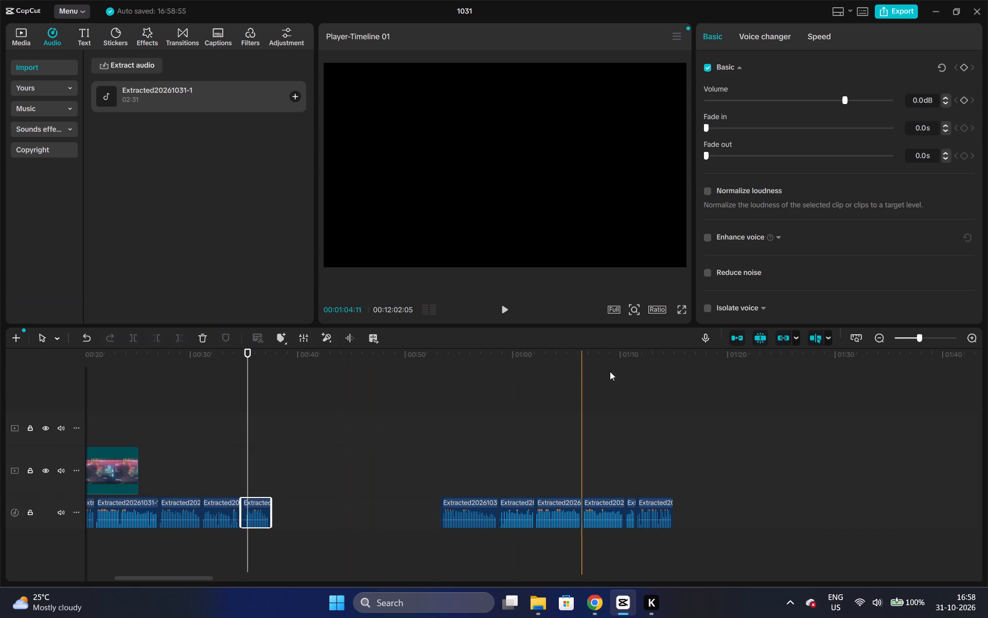
pyautogui.doubleClick(977, 334)
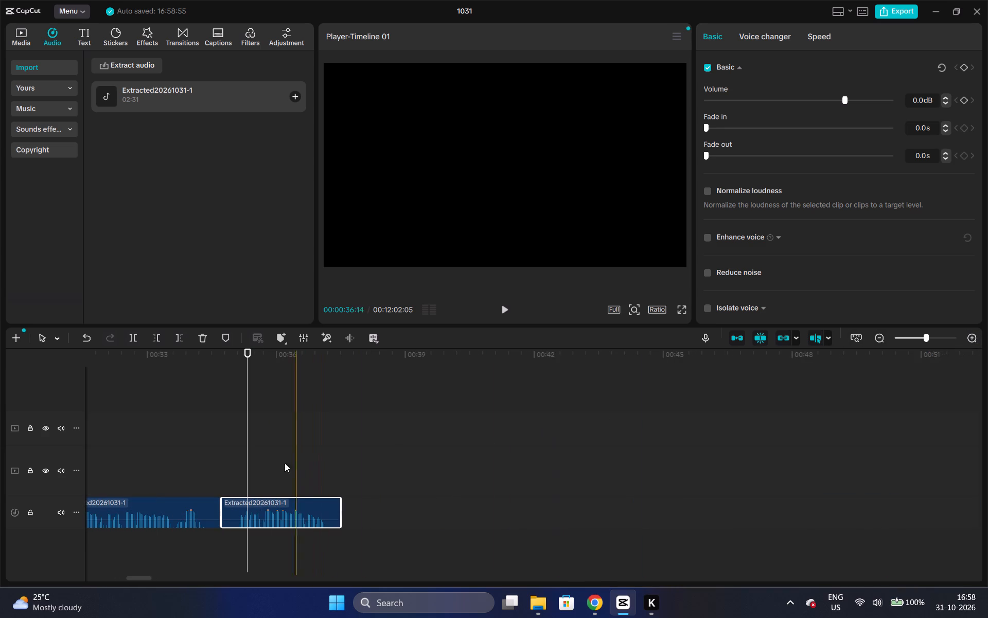
pyautogui.press('q')
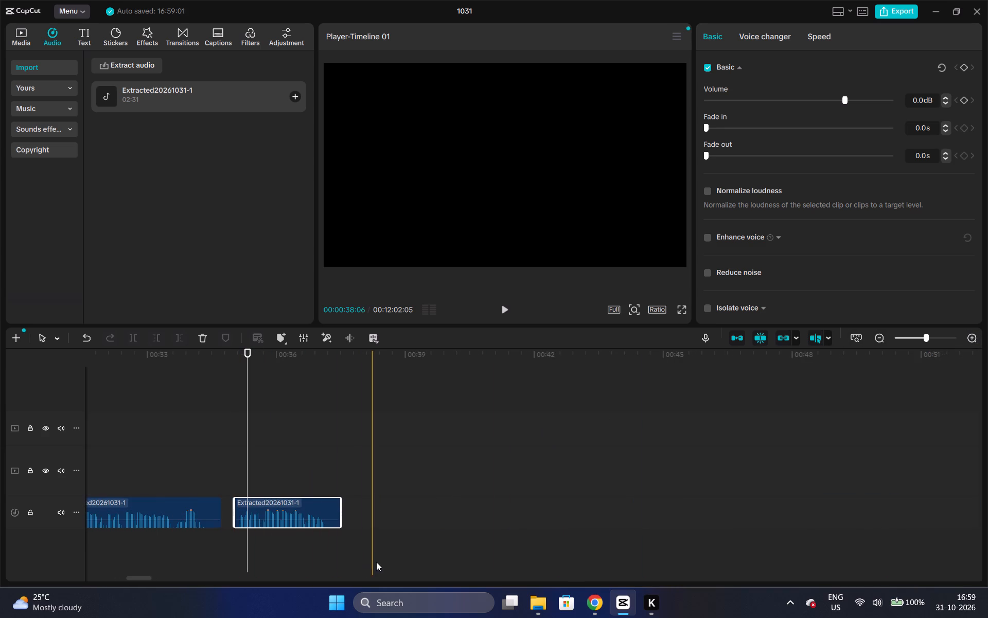
# Play the narration from about 00:00:31:20 and trim the end of the clip before the gap to about 00:00:34:10.
pyautogui.moveTo(140, 577); pyautogui.dragTo(133, 575)
pyautogui.click(343, 412)
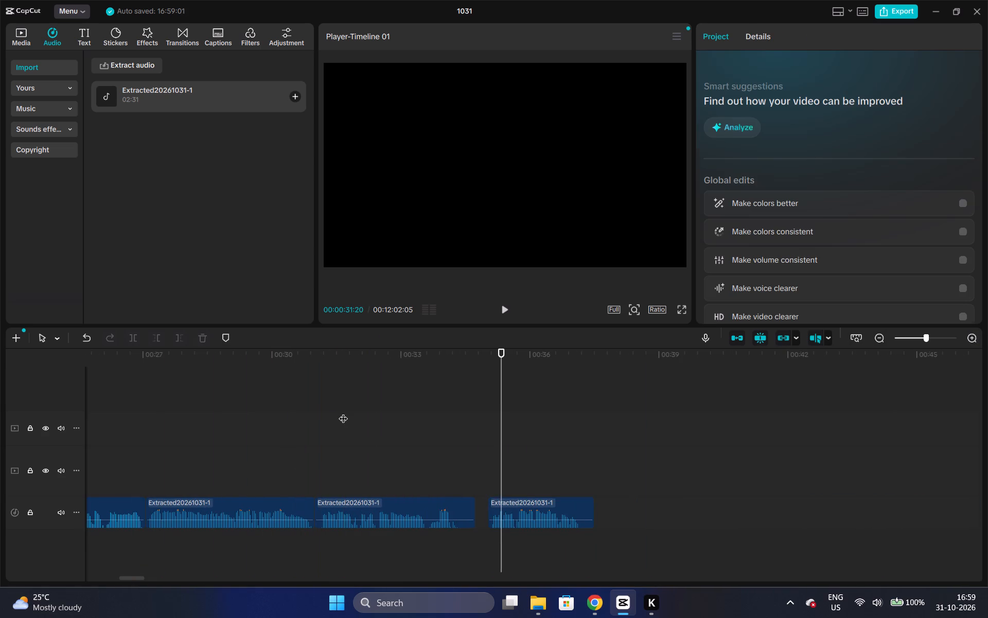
pyautogui.press('space')
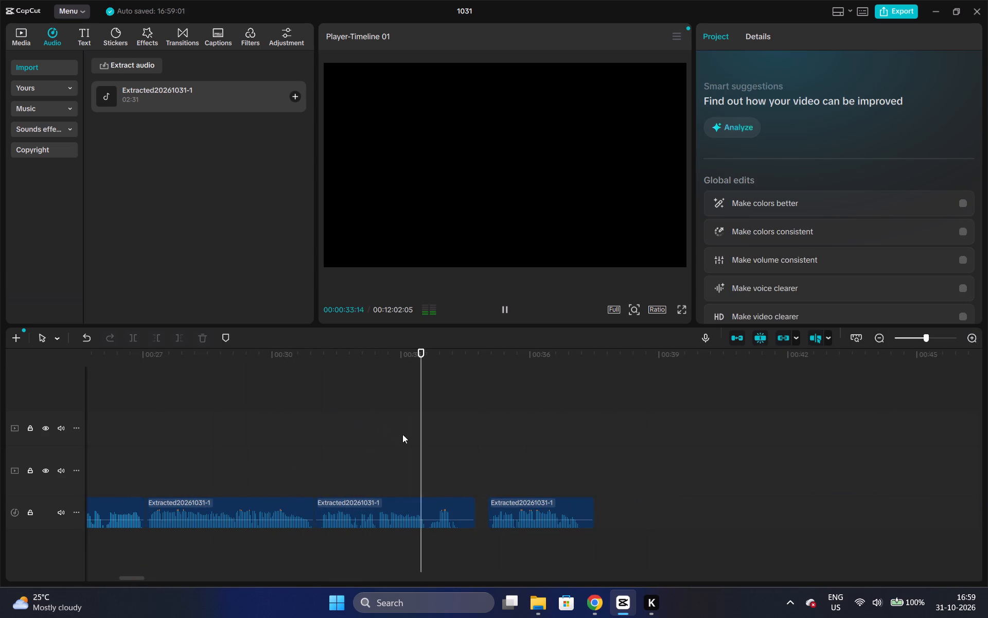
pyautogui.press('space')
pyautogui.click(460, 508)
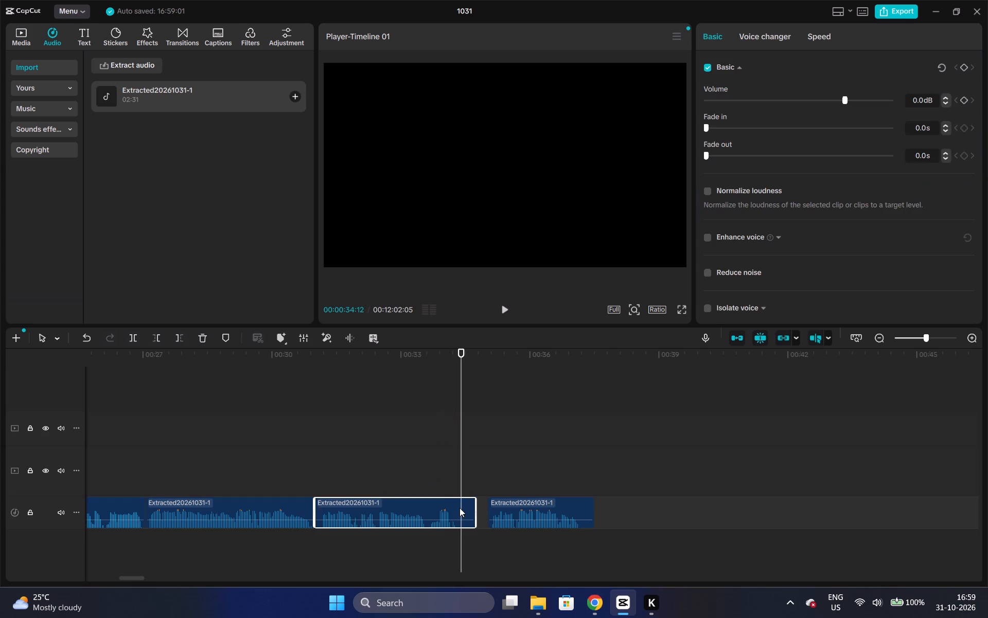
pyautogui.press('w')
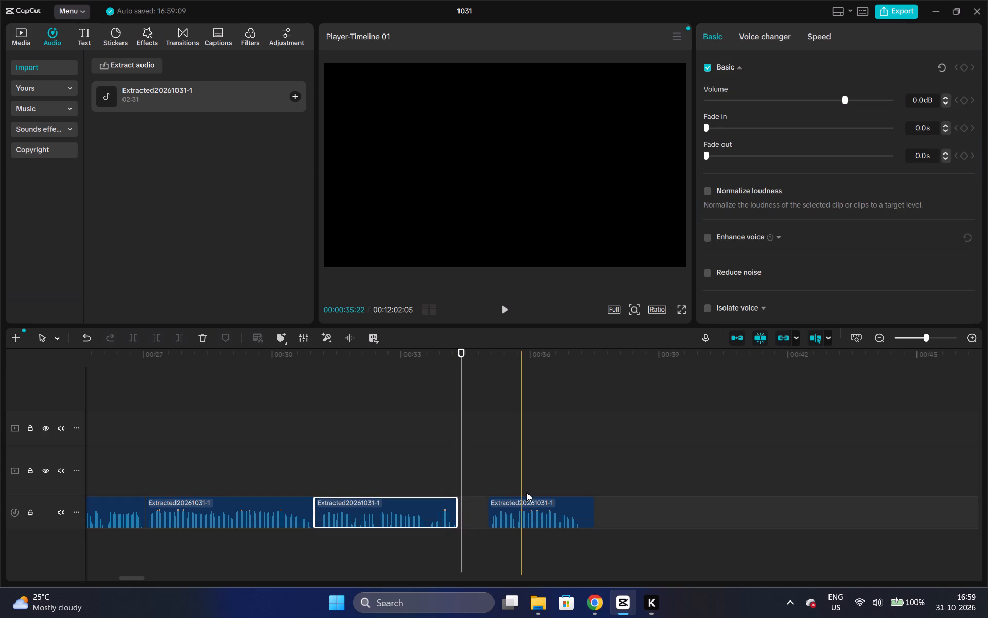
# Close the gap by moving the short clip directly behind the preceding clip at about 00:00:34:10, on the same track.
pyautogui.moveTo(518, 497); pyautogui.dragTo(490, 498)
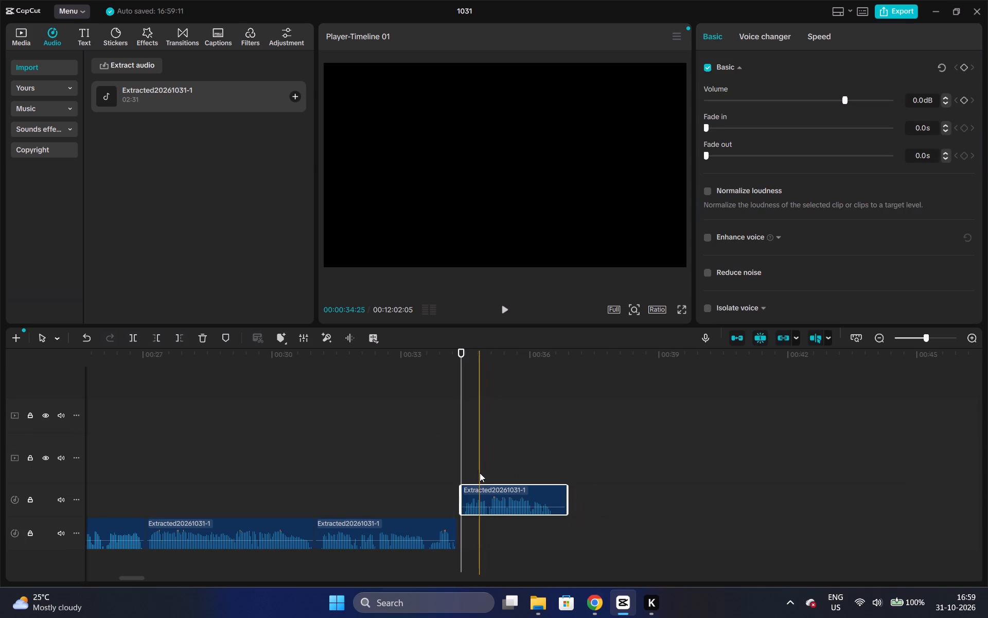
pyautogui.moveTo(485, 487); pyautogui.dragTo(481, 524)
# Play across the join at about 00:00:34:10 and trim the short clip's end to about 00:00:36:15.
pyautogui.click(449, 424)
pyautogui.press('space')
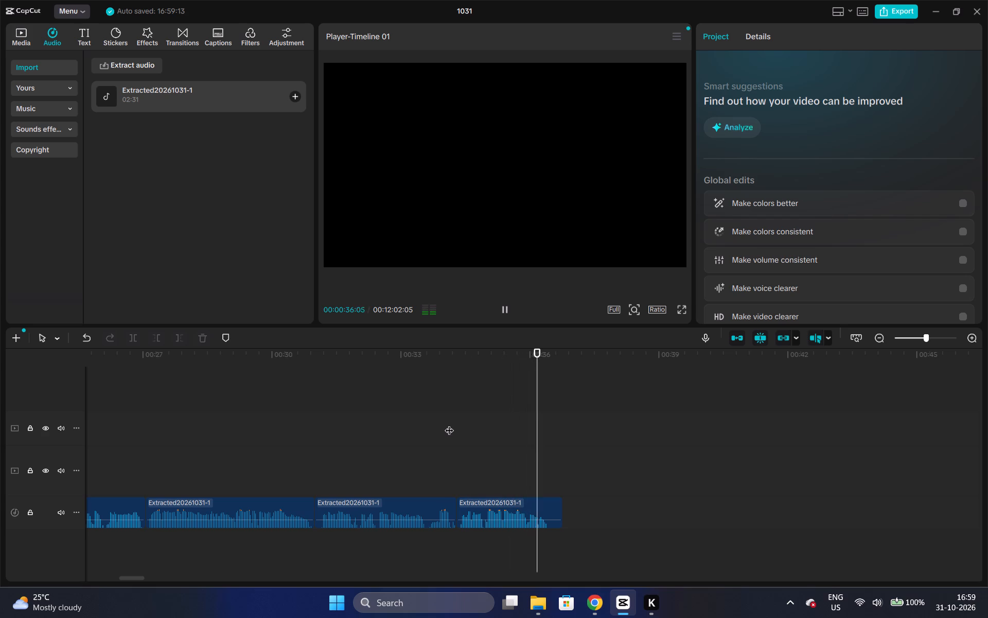
pyautogui.press('space')
pyautogui.click(549, 499)
pyautogui.press('w')
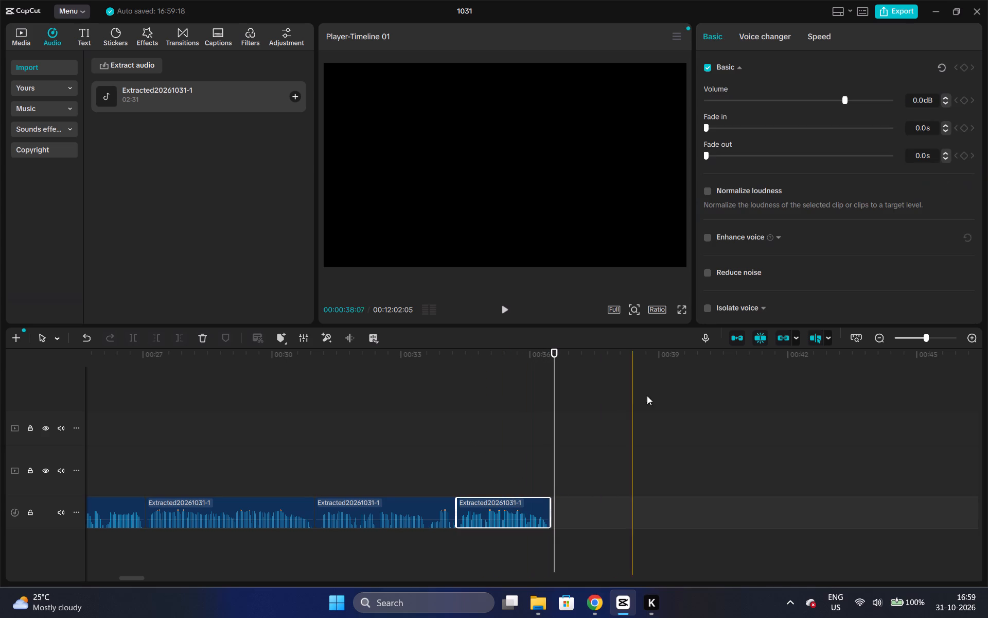
# Listen to the separate group of narration clips after the gap, starting from about 00:00:54.
pyautogui.tripleClick(874, 335)
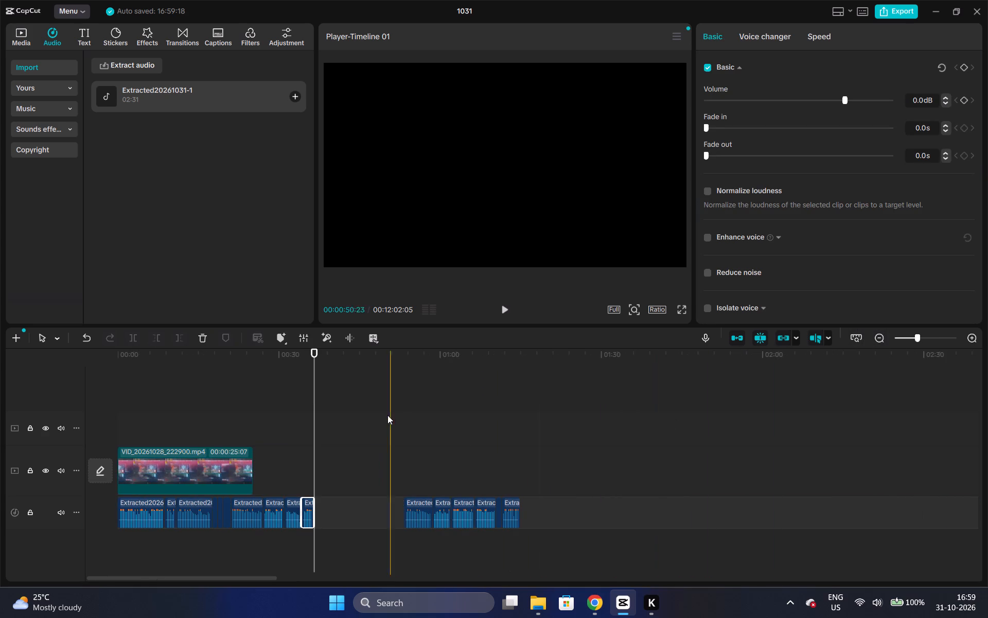
pyautogui.click(407, 355)
pyautogui.press('space')
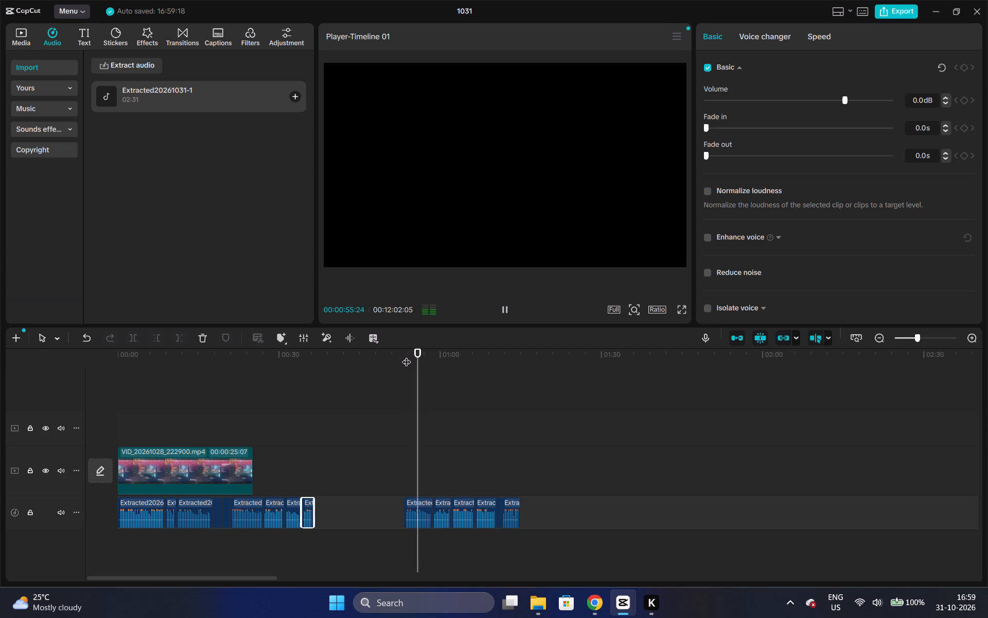
pyautogui.press('space')
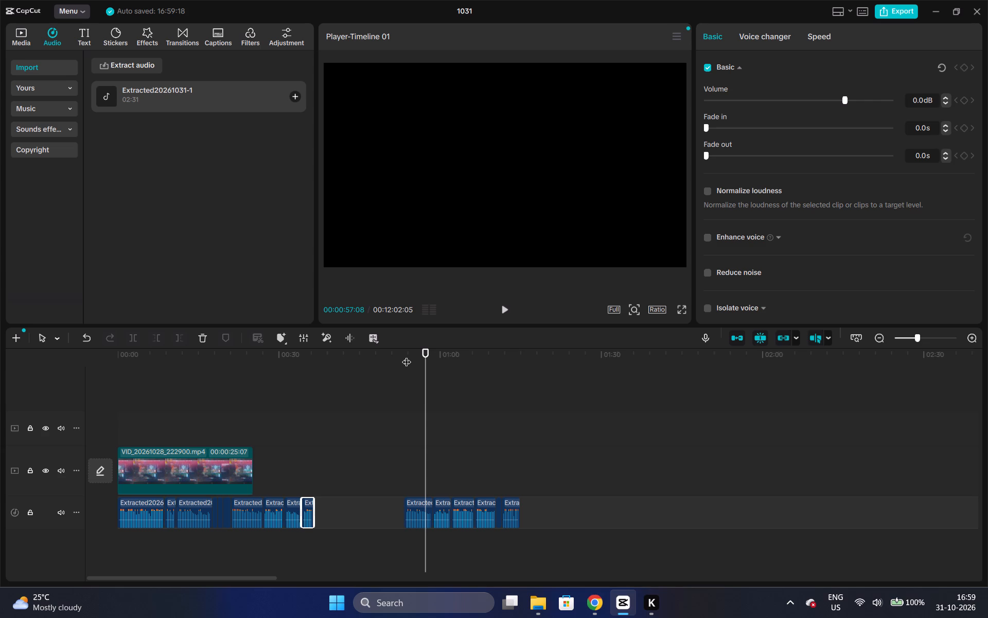
# Play the edited sequence from the beginning to about 00:00:27, viewing most of it in full screen.
pyautogui.click(118, 354)
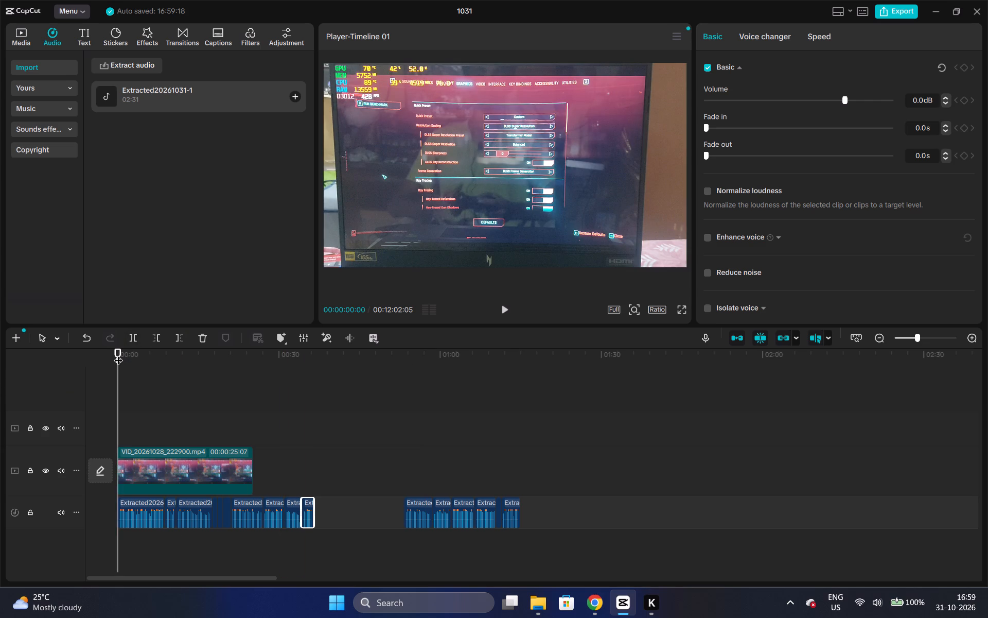
pyautogui.press('space')
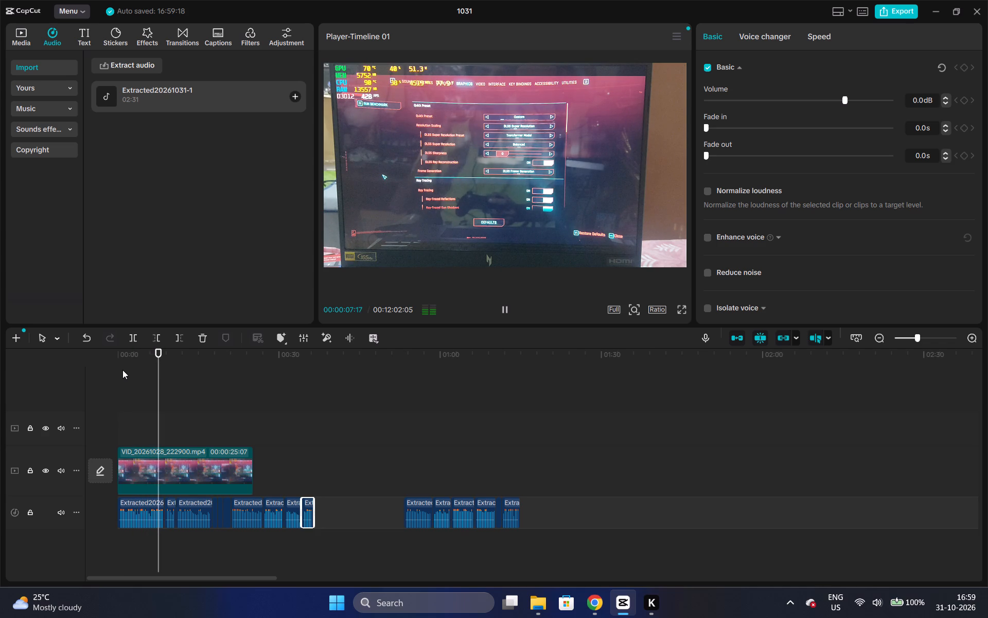
pyautogui.press('space')
pyautogui.click(676, 307)
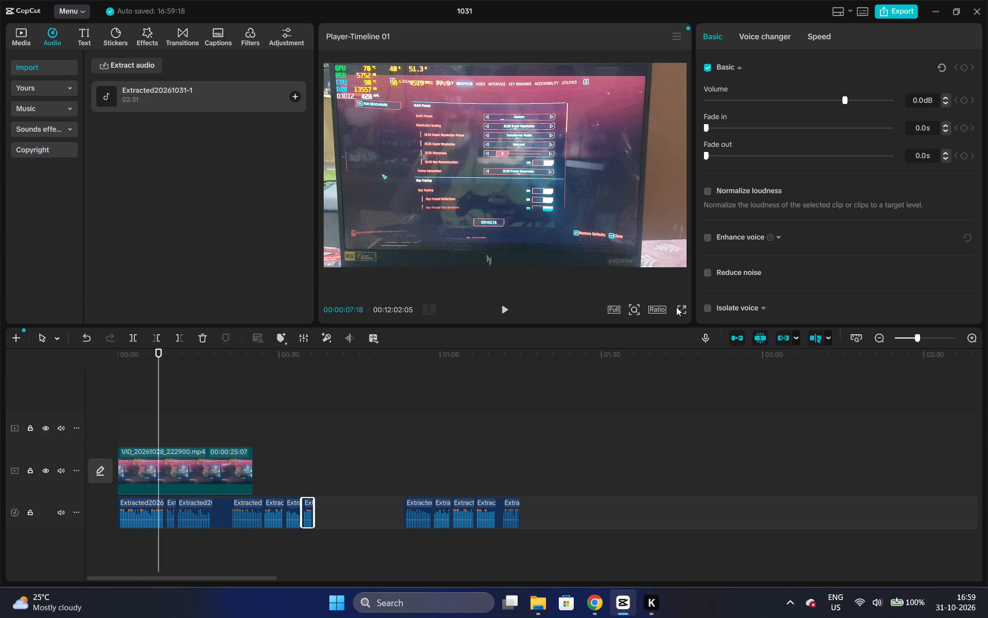
pyautogui.click(680, 310)
pyautogui.press('space')
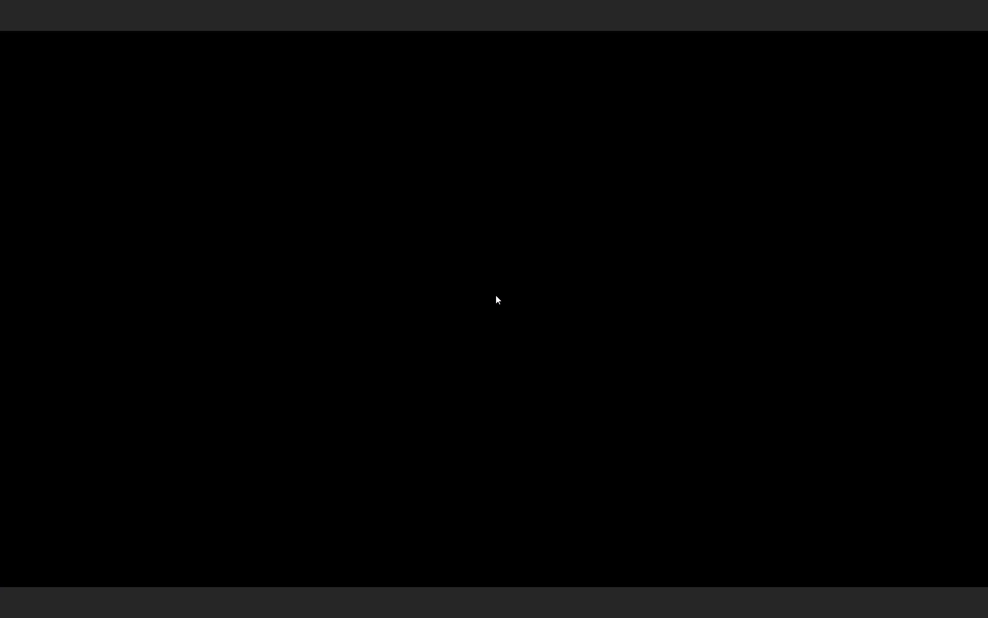
pyautogui.press('space')
pyautogui.press('Escape')
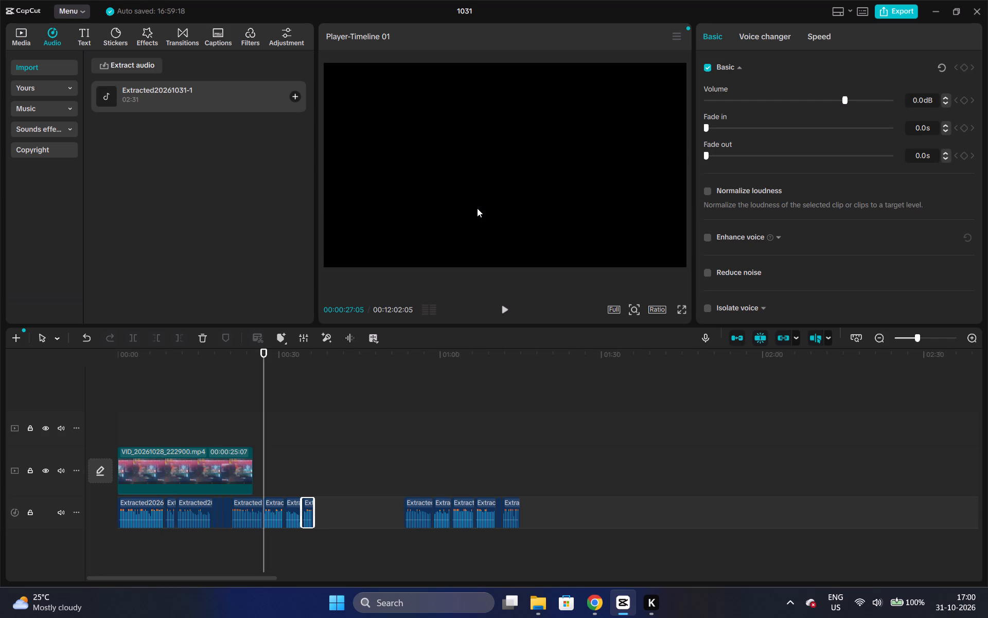
# Replay the sequence from the beginning and stop at the end of the first narration clip, about 00:00:08:22.
pyautogui.click(116, 356)
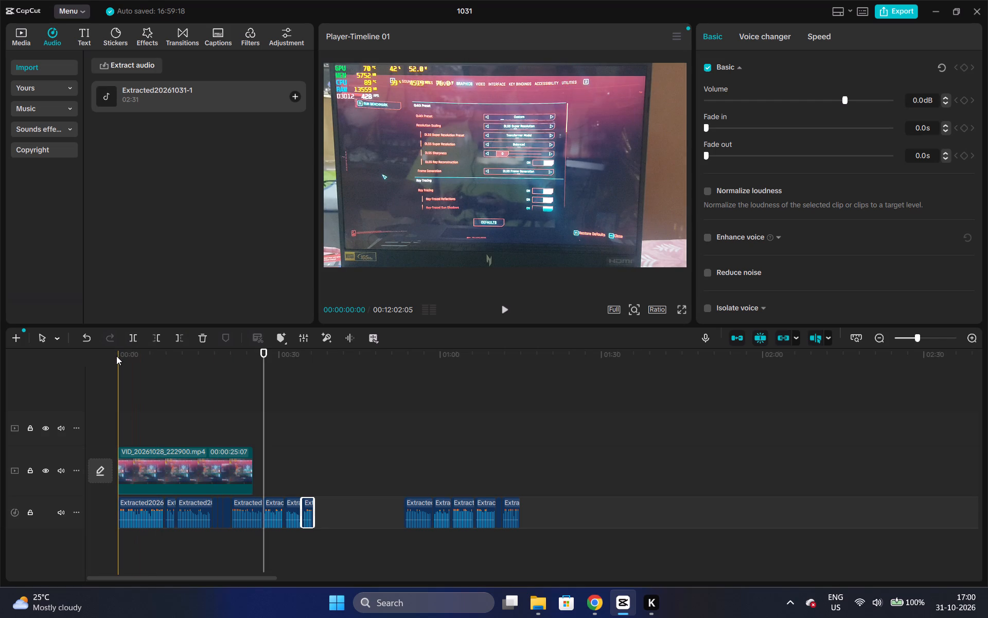
pyautogui.click(122, 356)
pyautogui.press('space')
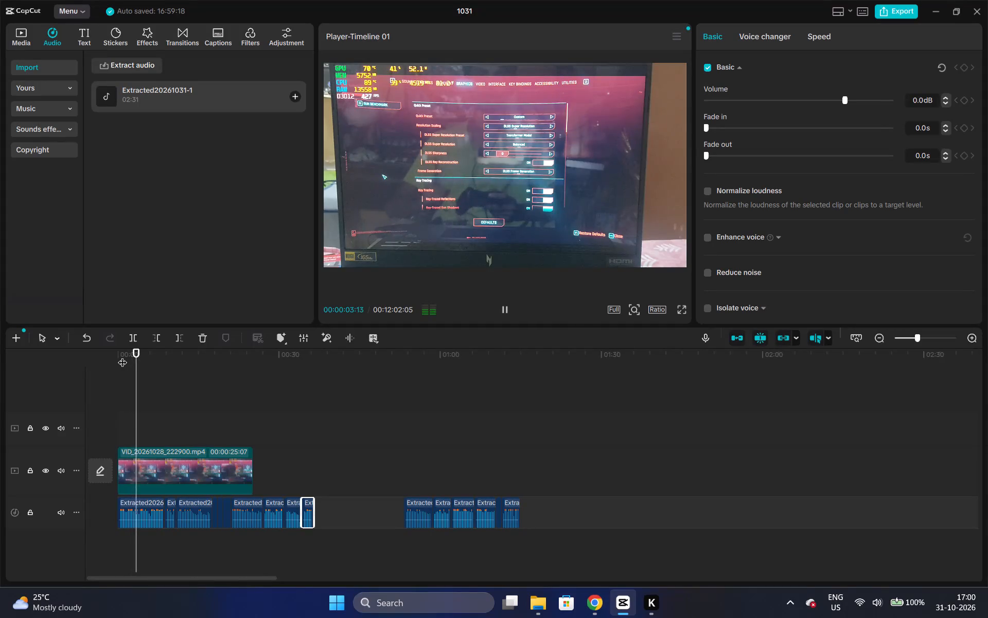
pyautogui.press('space')
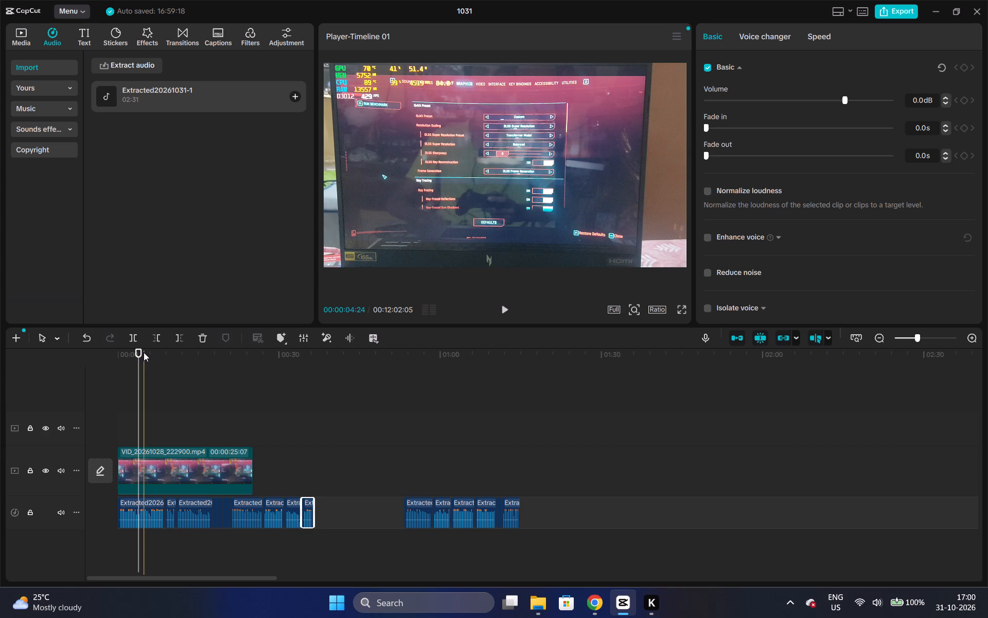
pyautogui.click(139, 352)
pyautogui.press('space')
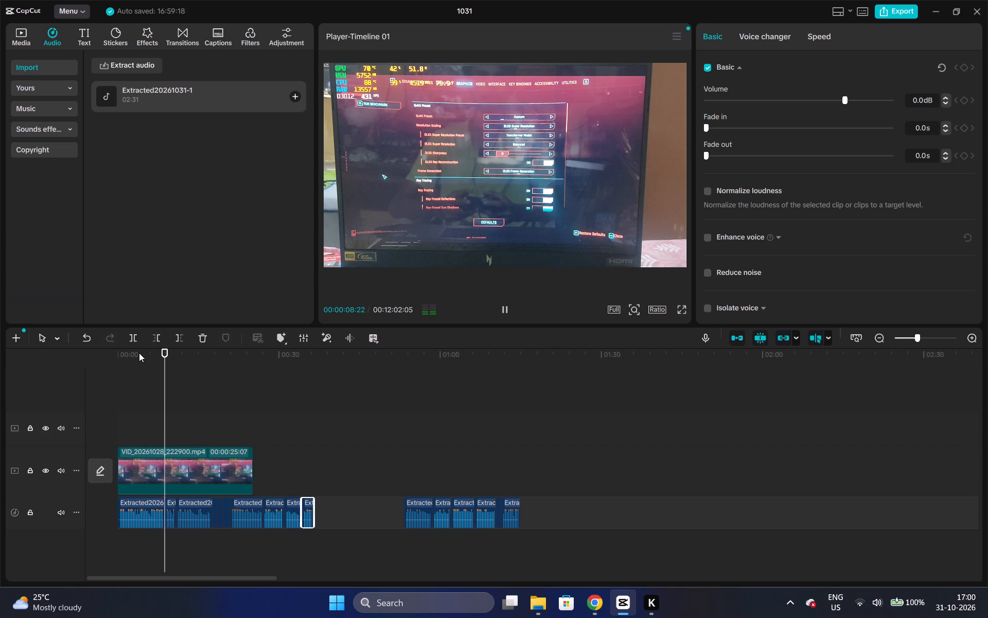
pyautogui.press('space')
# Lock the narration track and move the settings-menu video clip to the track above, starting at about 00:00:08:22.
pyautogui.click(166, 465)
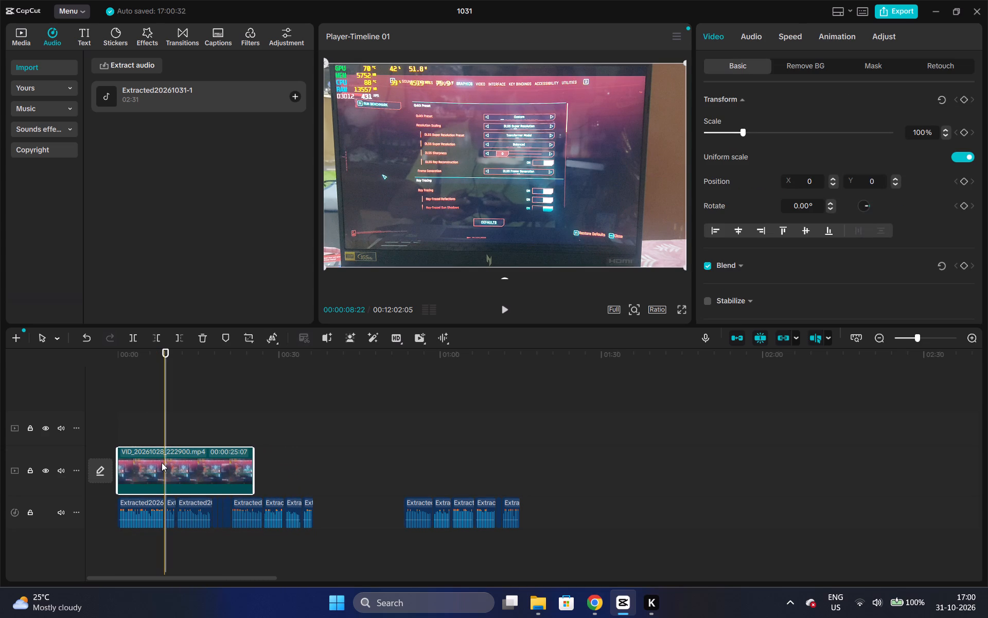
pyautogui.click(26, 519)
pyautogui.click(26, 515)
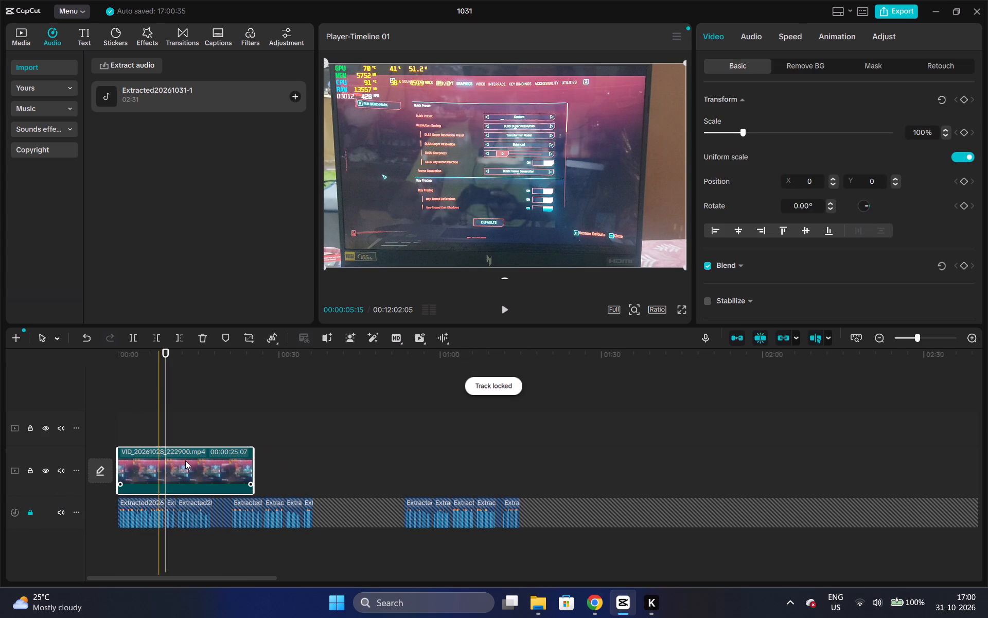
pyautogui.moveTo(181, 459); pyautogui.dragTo(231, 457)
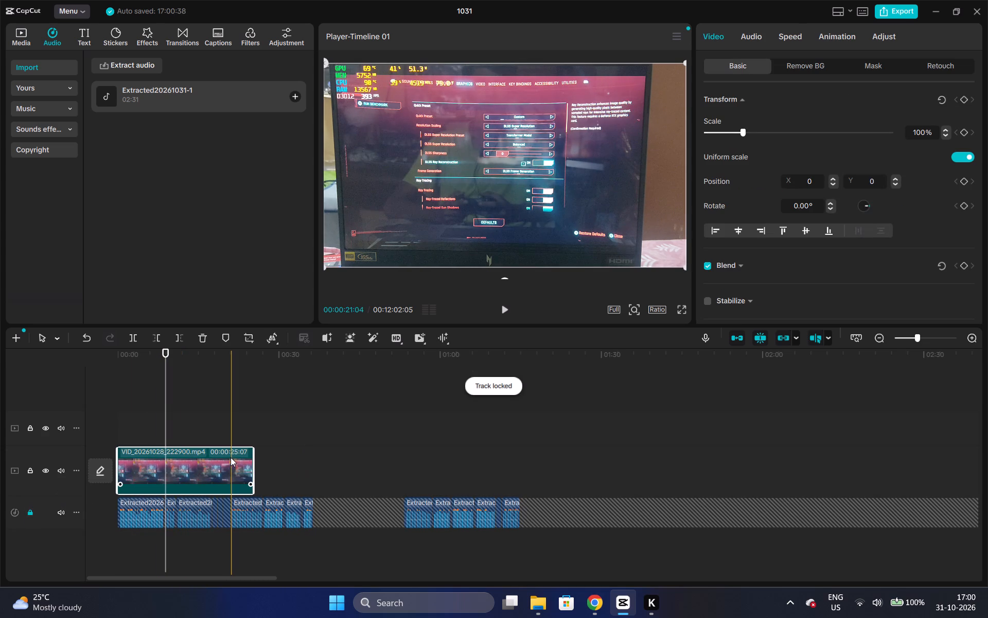
pyautogui.moveTo(196, 459); pyautogui.dragTo(241, 421)
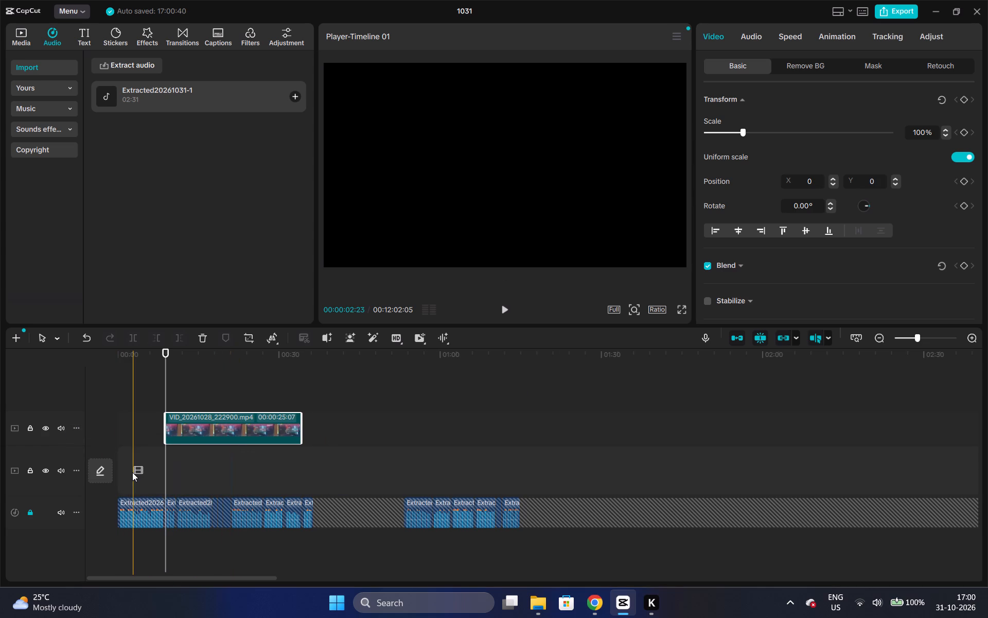
# Listen again to the opening narration from the start of the timeline to about 00:00:05:01.
pyautogui.click(115, 350)
pyautogui.click(117, 362)
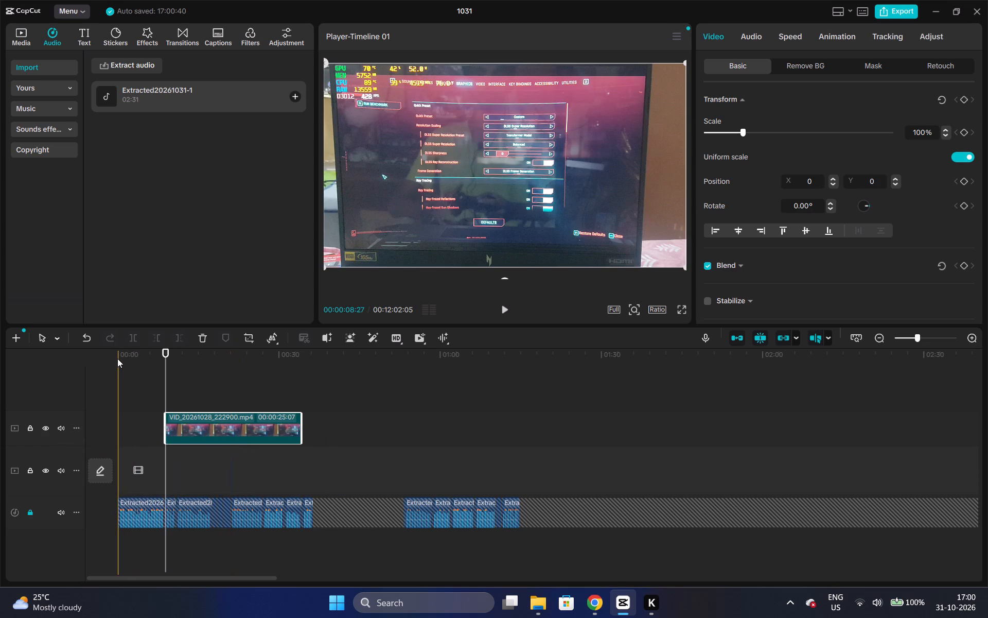
pyautogui.click(117, 354)
pyautogui.click(117, 354)
pyautogui.click(120, 354)
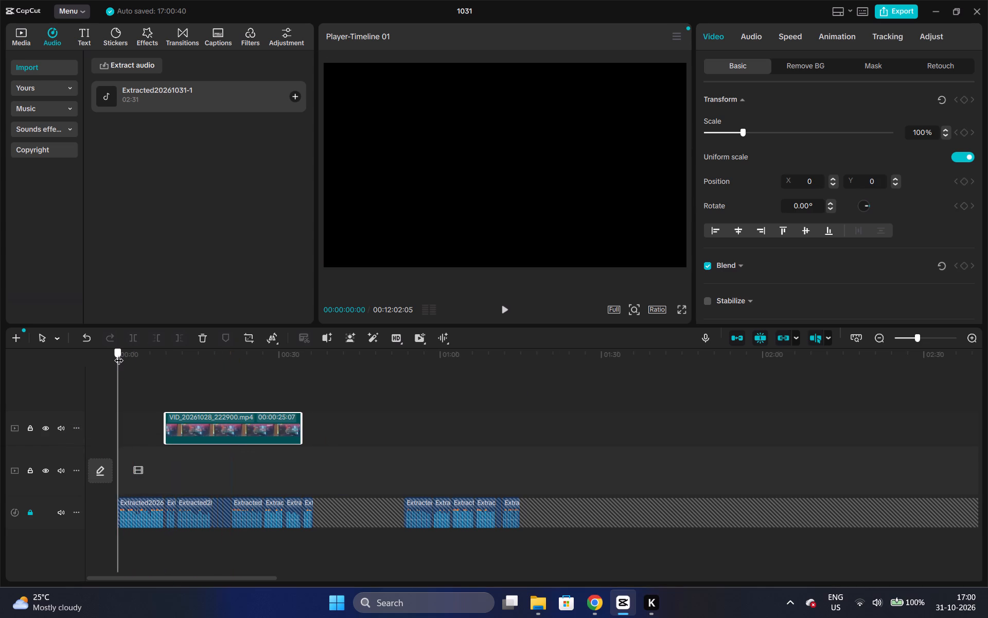
pyautogui.press('space')
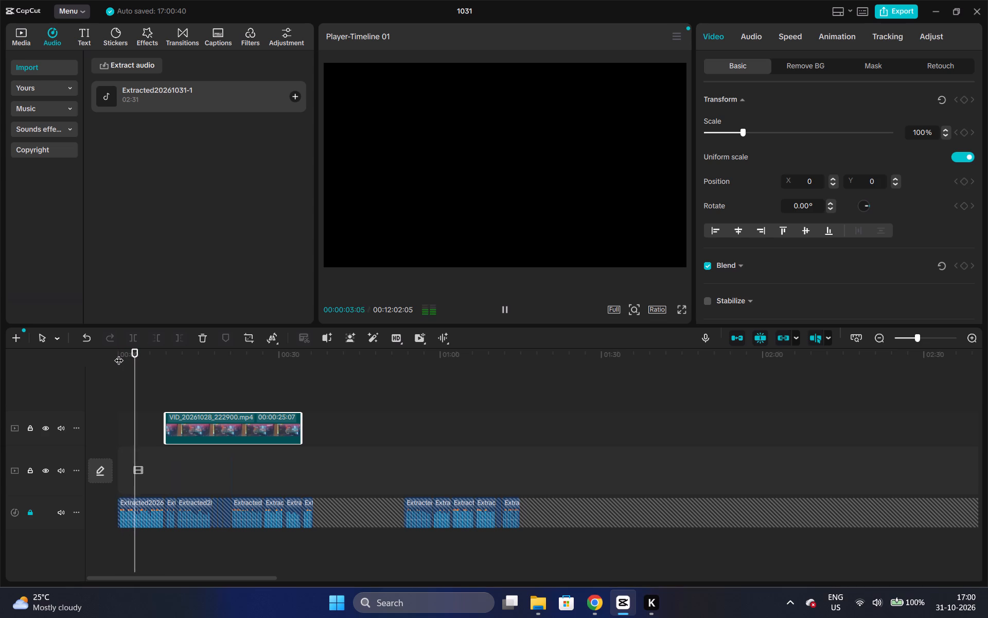
pyautogui.press('space')
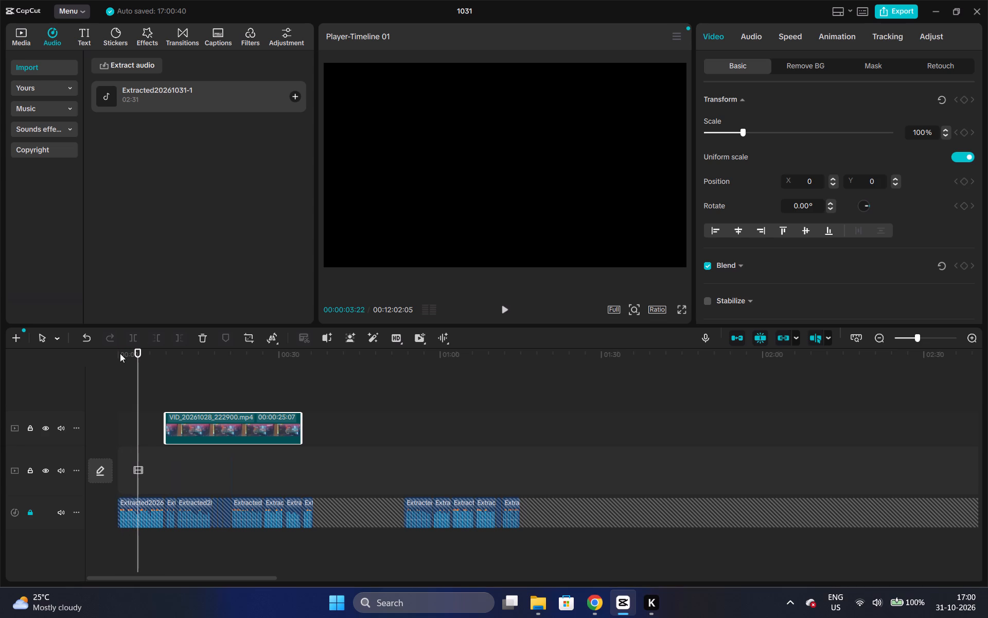
pyautogui.click(114, 354)
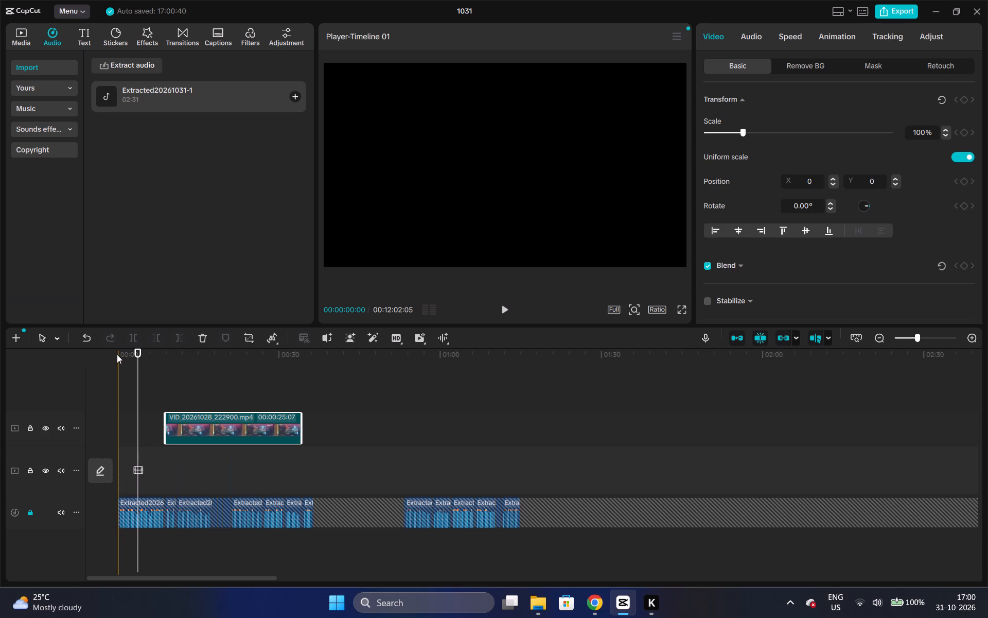
pyautogui.click(118, 354)
pyautogui.press('space')
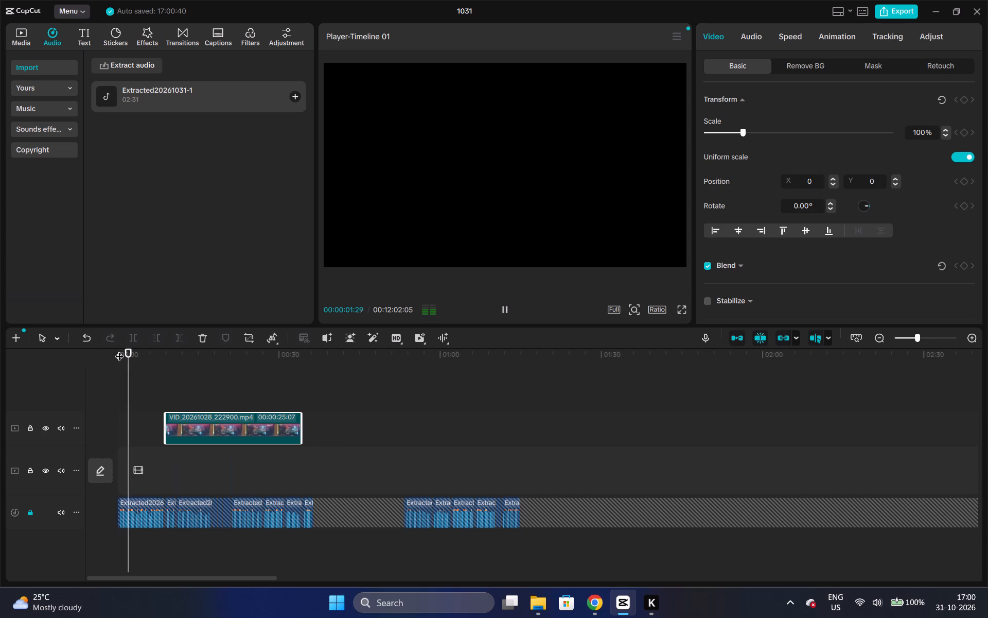
pyautogui.press('space')
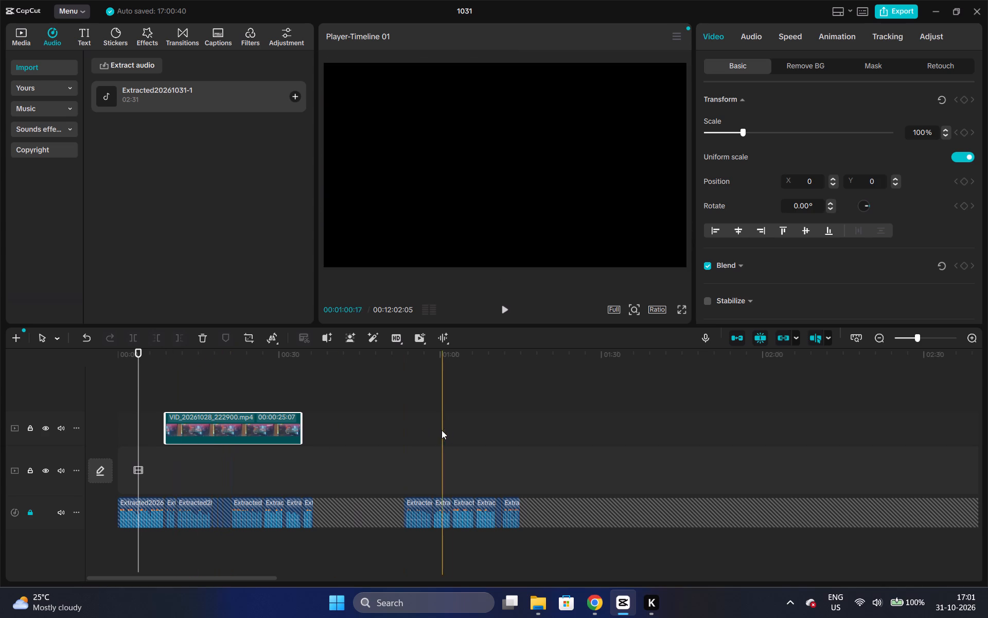
pyautogui.click(145, 352)
pyautogui.click(130, 348)
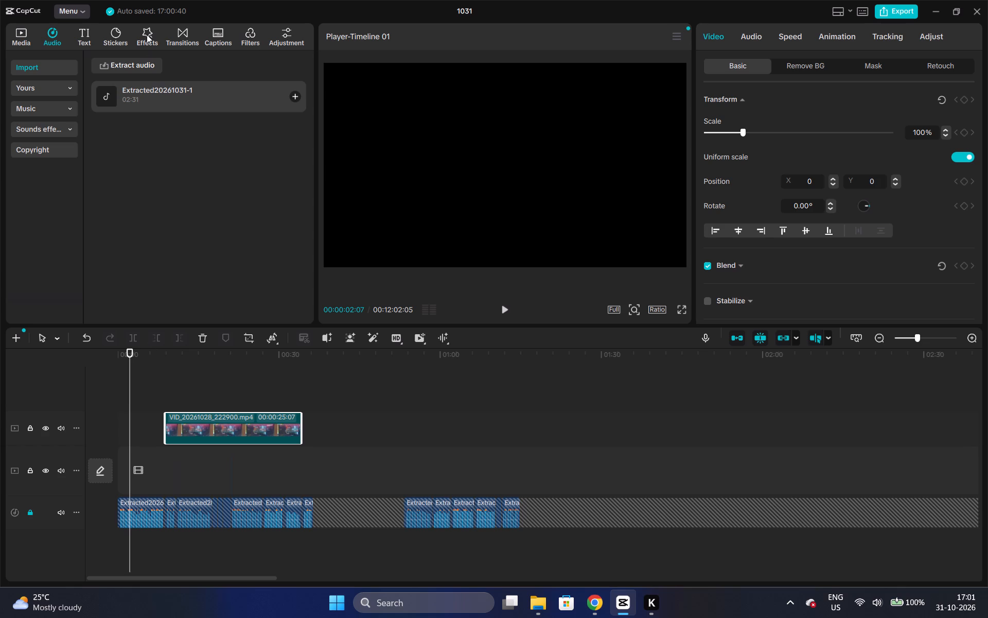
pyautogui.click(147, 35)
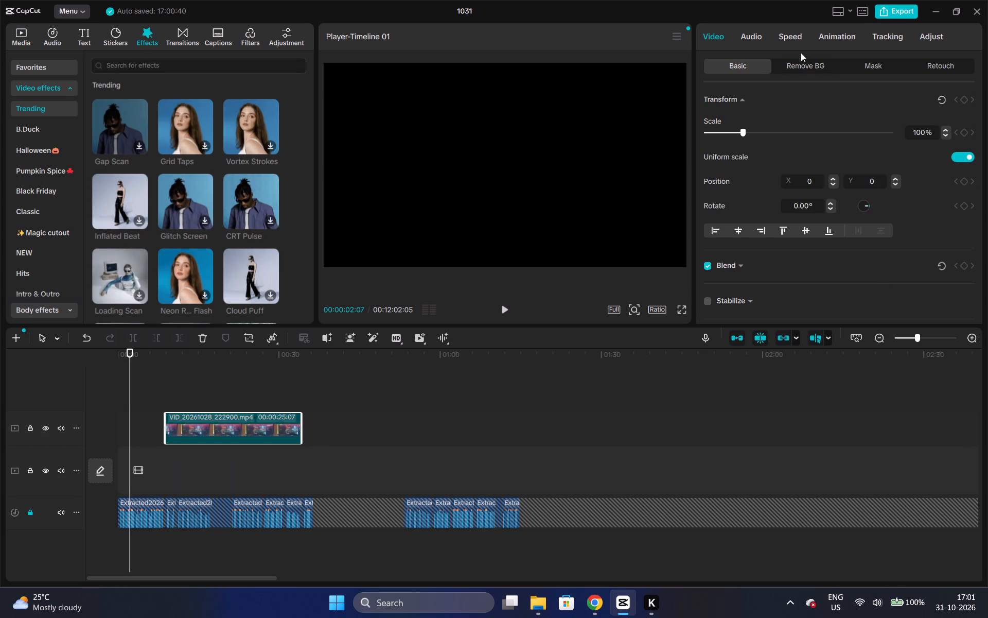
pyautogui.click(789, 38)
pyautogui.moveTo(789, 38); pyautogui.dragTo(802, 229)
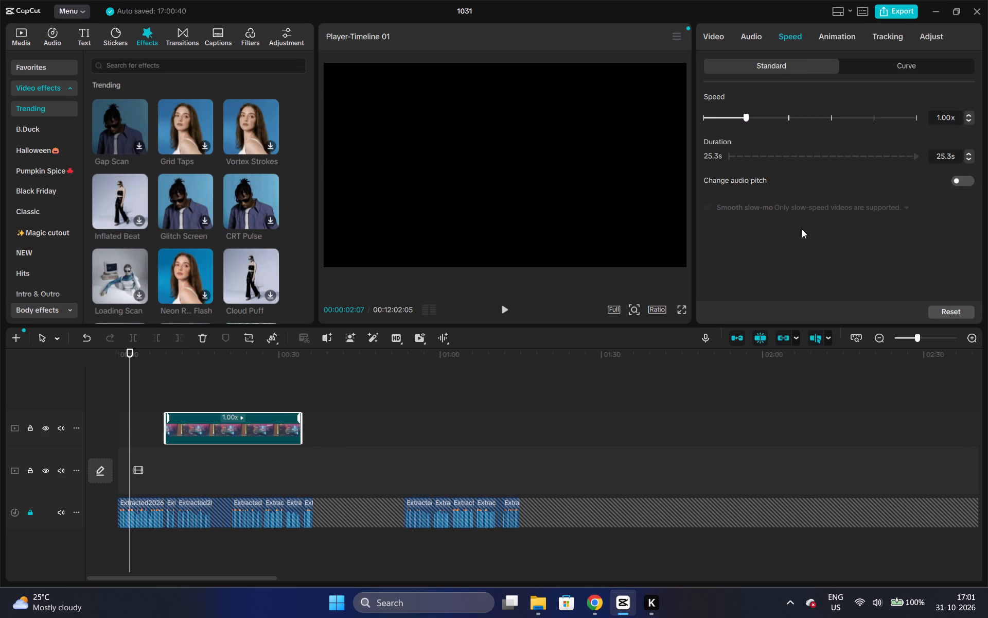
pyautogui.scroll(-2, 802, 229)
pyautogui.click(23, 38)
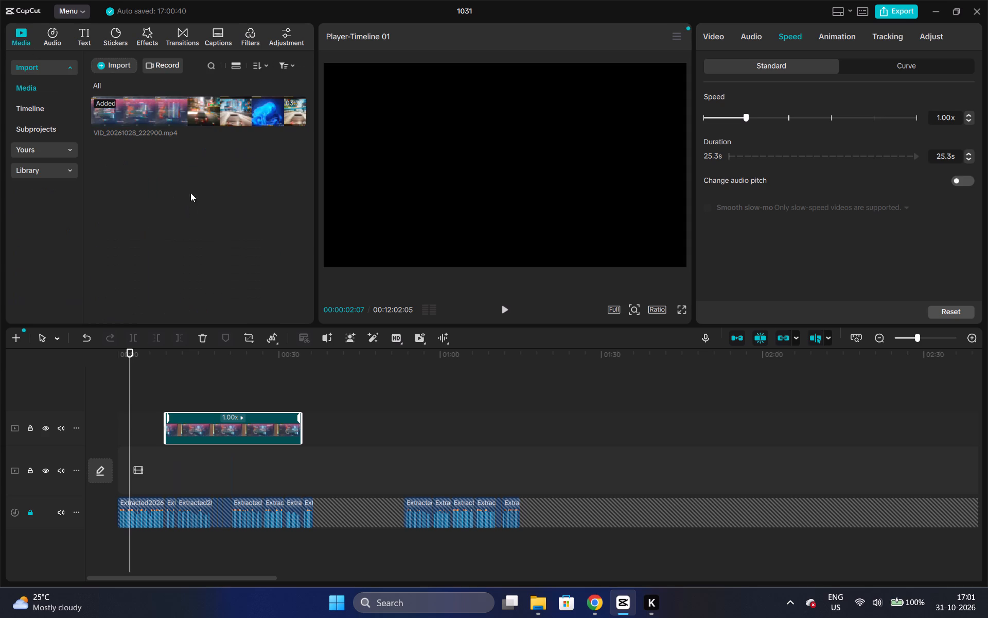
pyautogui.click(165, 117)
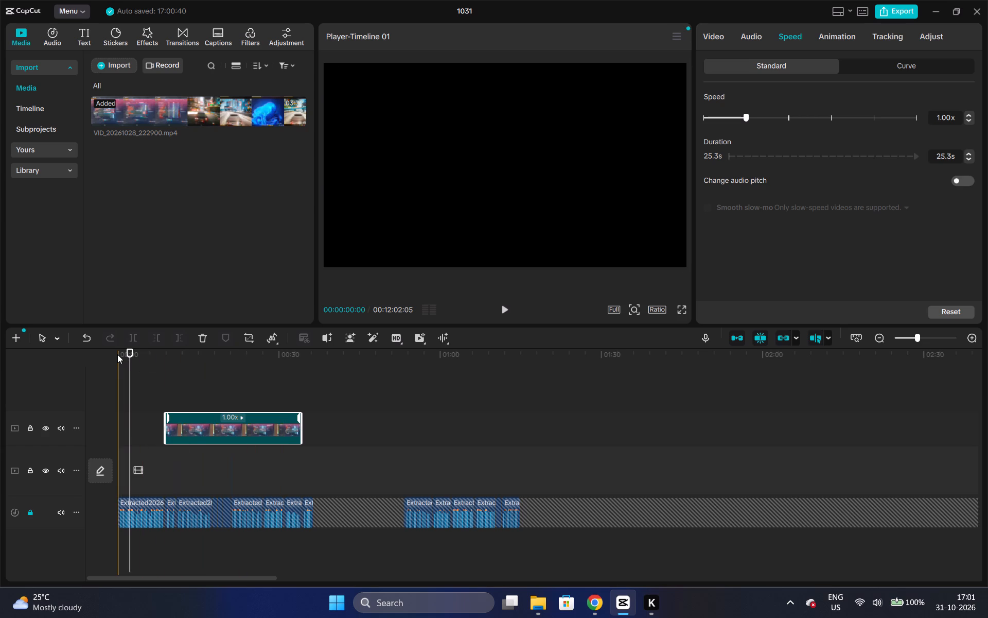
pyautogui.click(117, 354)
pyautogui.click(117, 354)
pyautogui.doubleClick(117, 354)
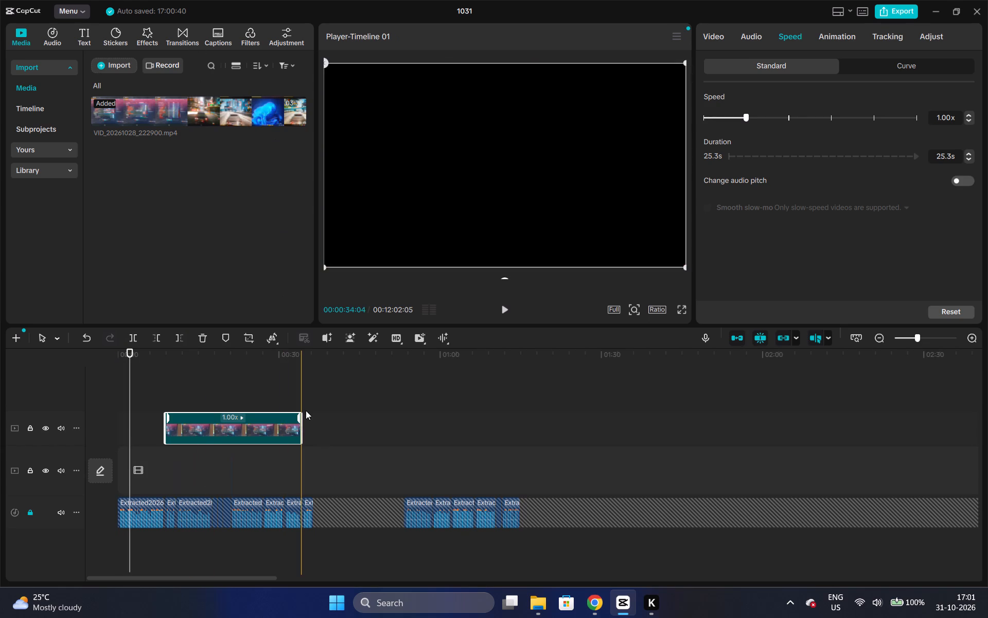
# Extend the end of the moved video clip to about 00:03:37:02, giving it a duration of 208.2 s.
pyautogui.moveTo(302, 424); pyautogui.dragTo(631, 421)
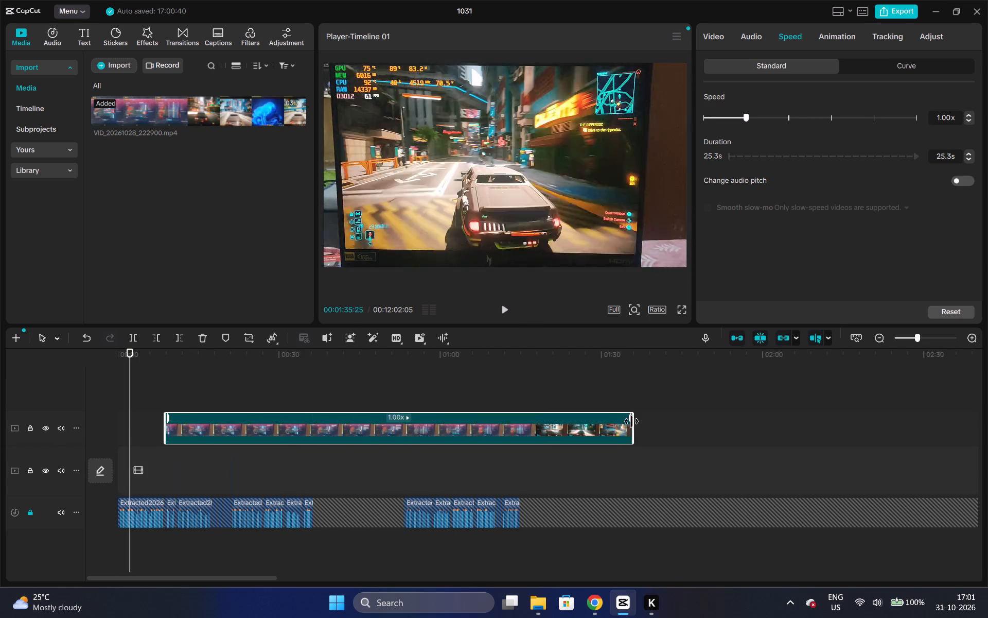
pyautogui.moveTo(631, 421); pyautogui.dragTo(825, 407)
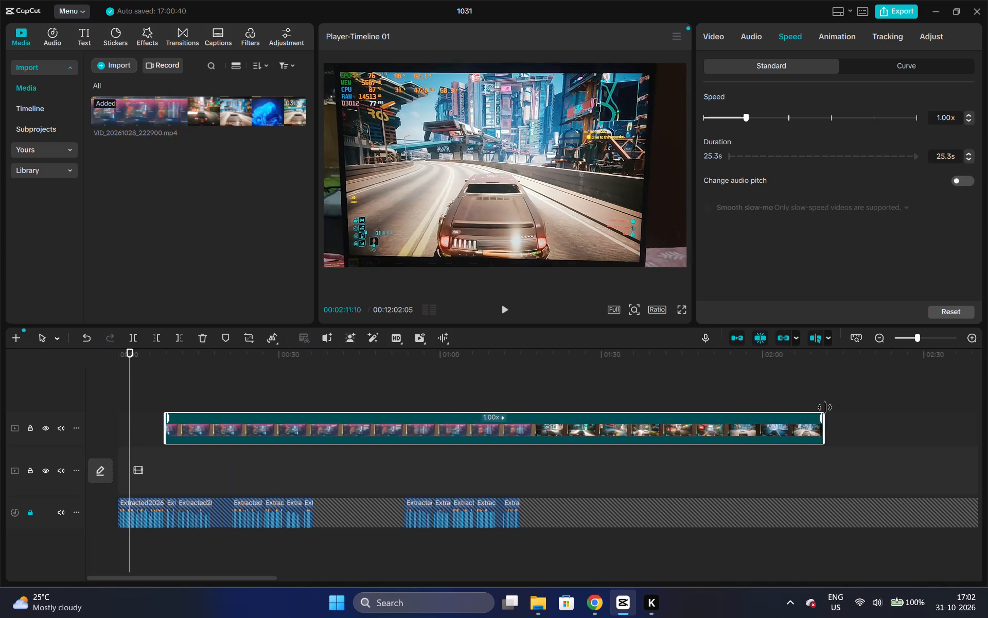
pyautogui.moveTo(825, 407); pyautogui.dragTo(857, 435)
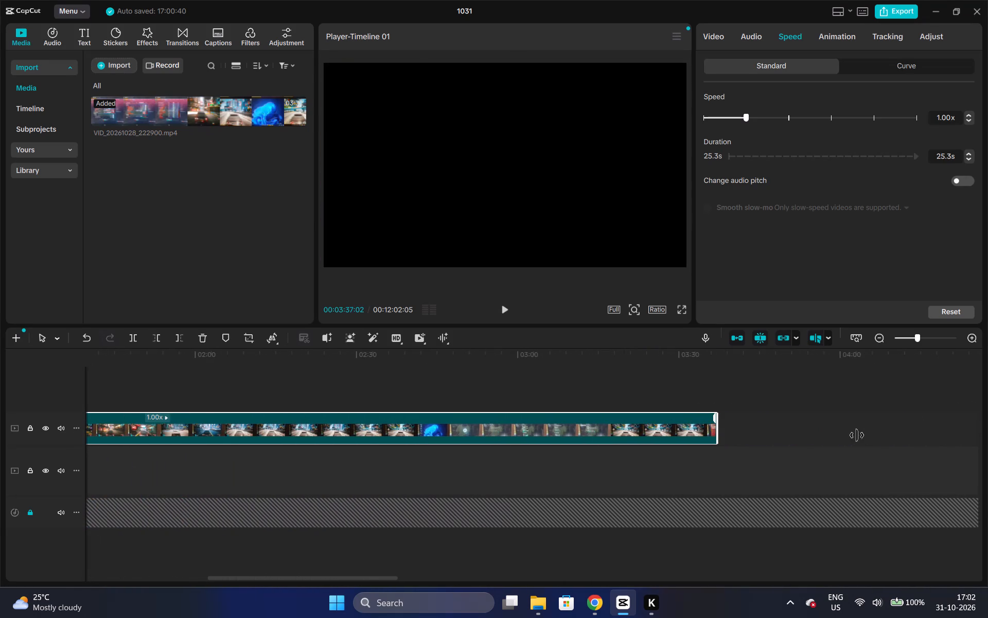
pyautogui.moveTo(857, 435); pyautogui.dragTo(963, 414)
pyautogui.click(877, 329)
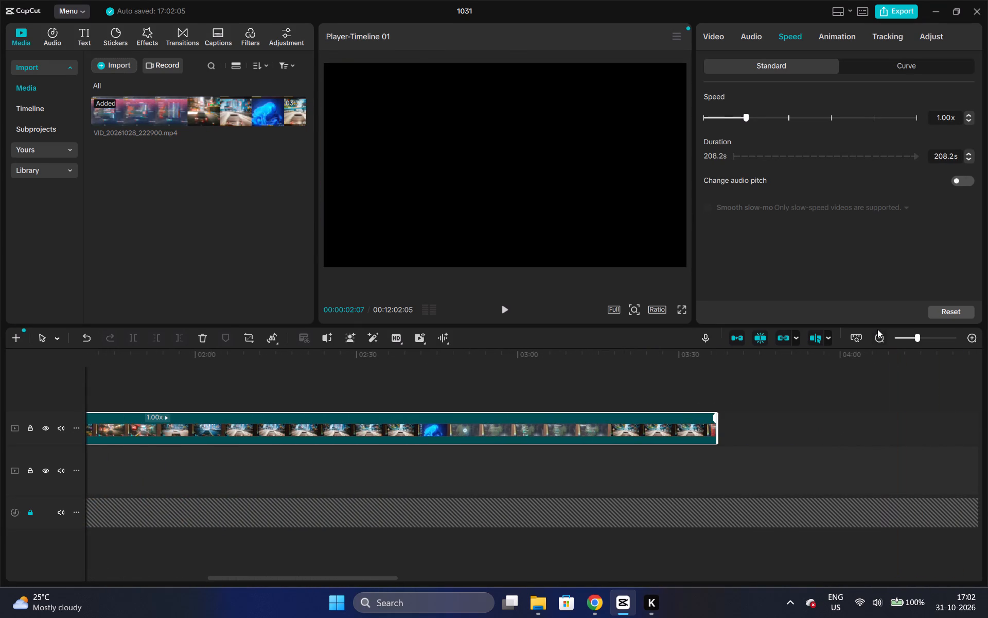
pyautogui.click(877, 329)
pyautogui.tripleClick(878, 336)
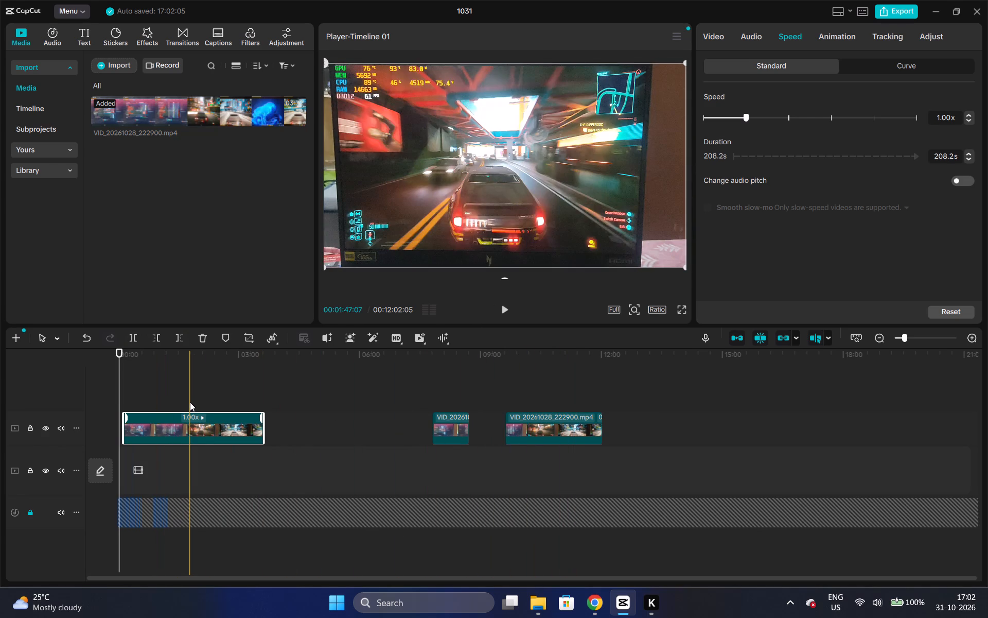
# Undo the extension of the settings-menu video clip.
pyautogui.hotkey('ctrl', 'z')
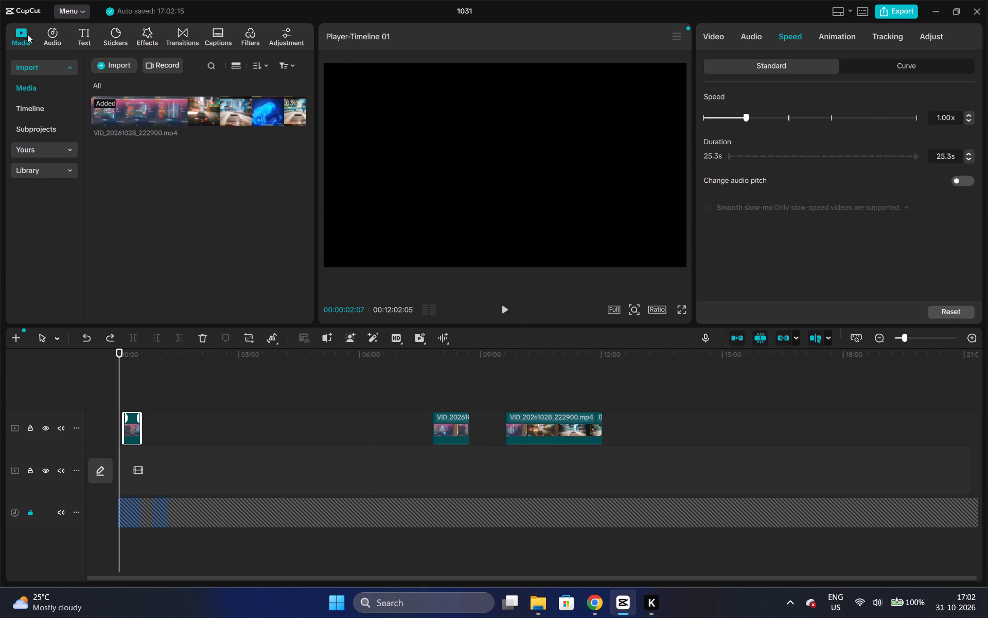
# Open the media import browser and look through the GAMING MODES and VID folders on drive G: for suitable footage.
pyautogui.click(102, 63)
pyautogui.click(135, 87)
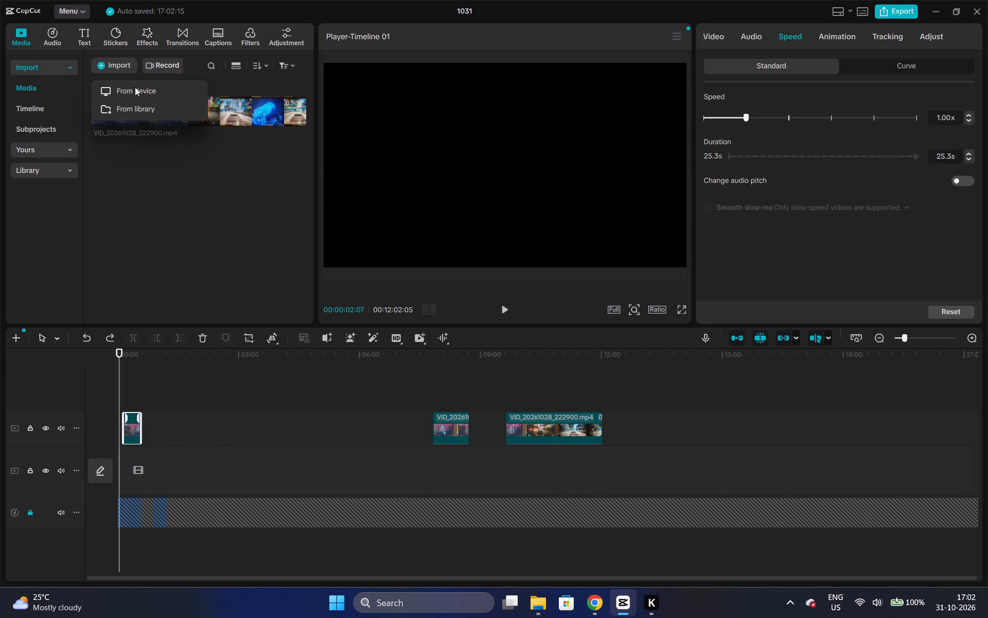
pyautogui.click(147, 40)
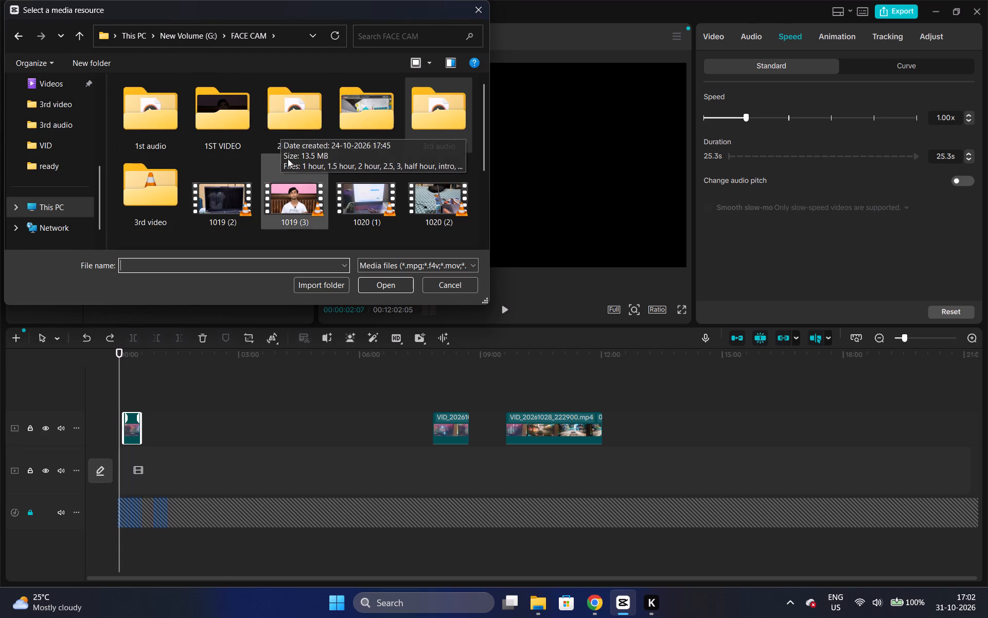
pyautogui.click(197, 32)
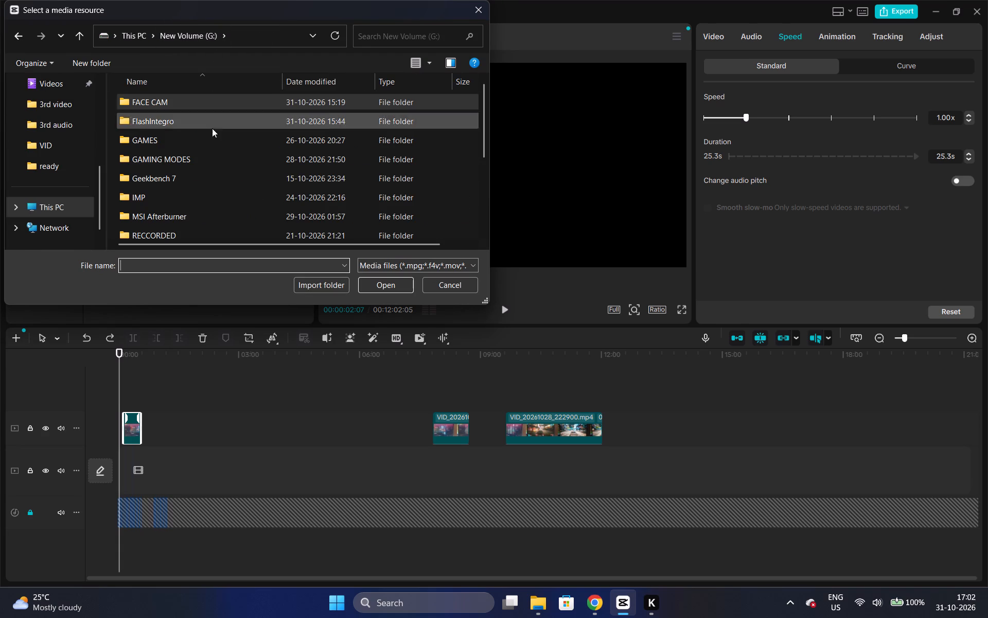
pyautogui.click(183, 162)
pyautogui.click(183, 162)
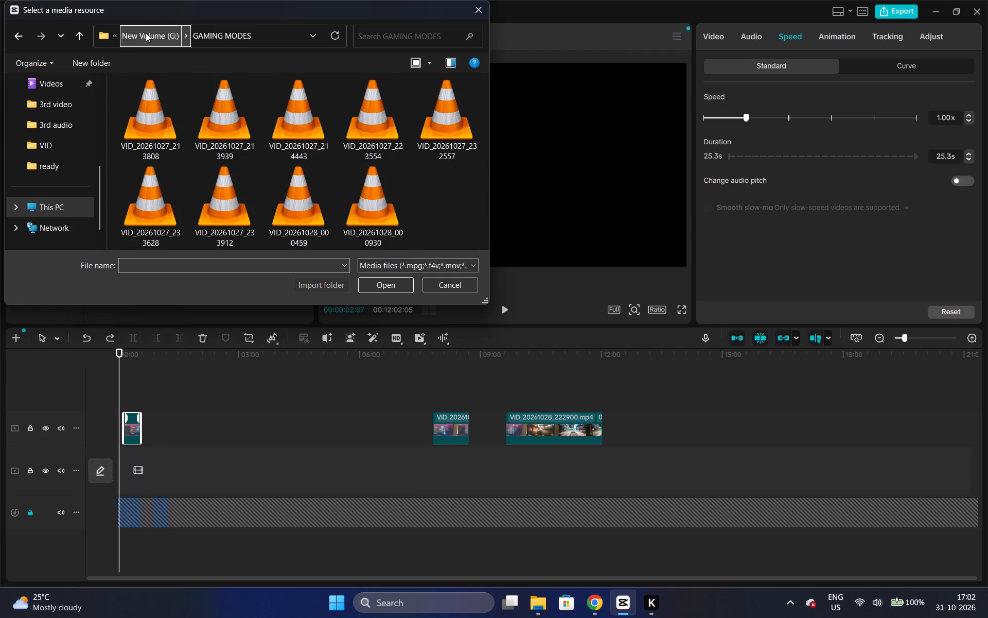
pyautogui.click(146, 33)
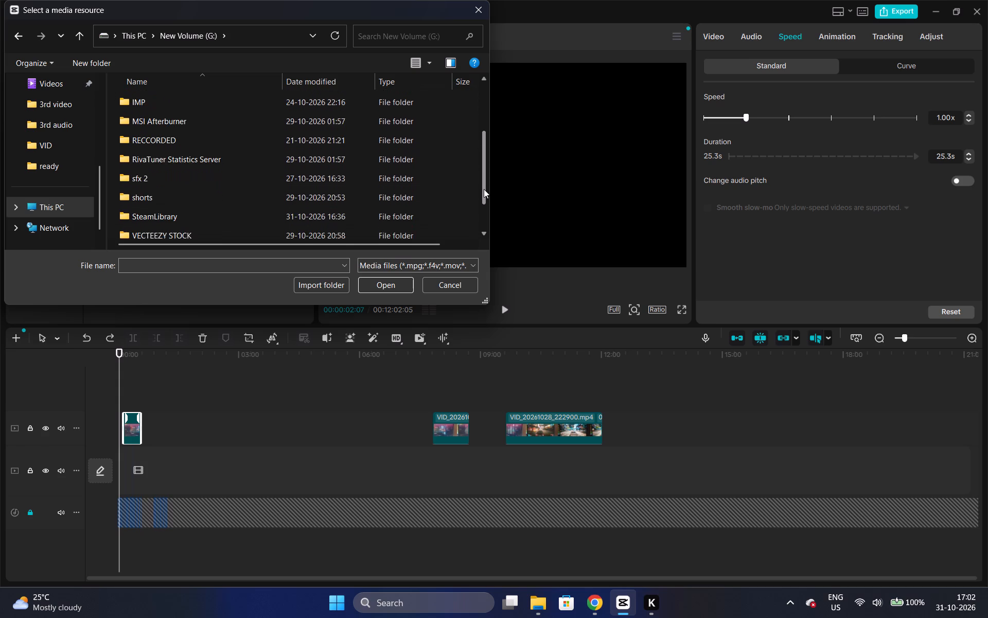
pyautogui.click(402, 217)
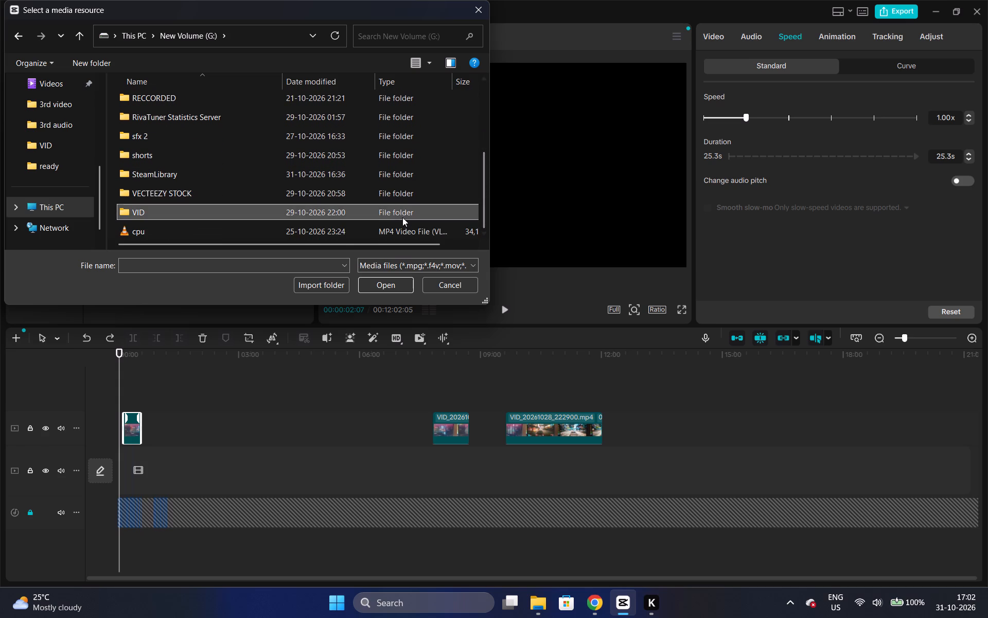
pyautogui.click(402, 217)
pyautogui.doubleClick(402, 217)
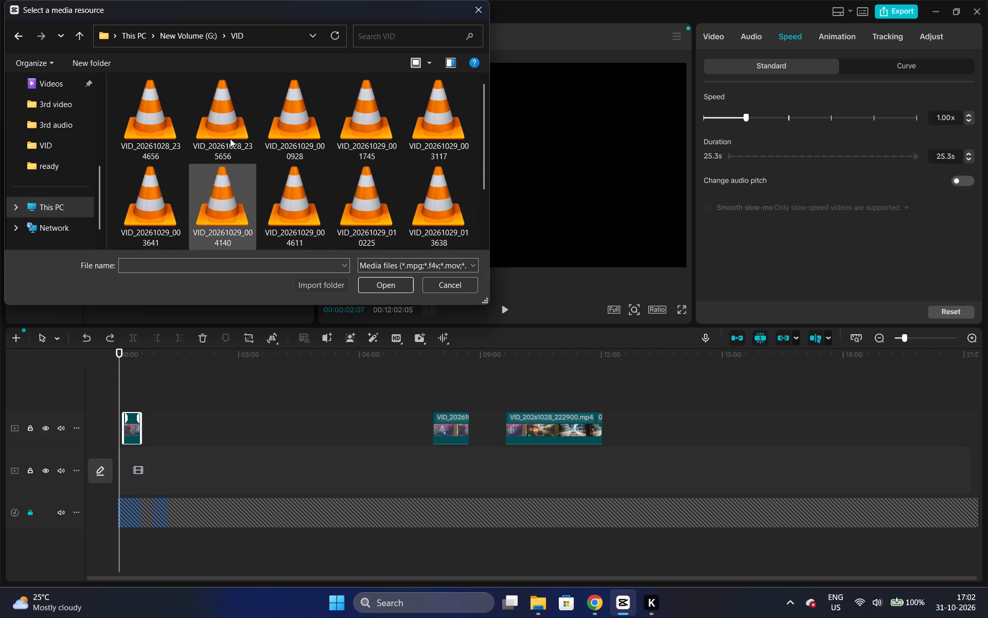
pyautogui.moveTo(486, 130); pyautogui.dragTo(470, 125)
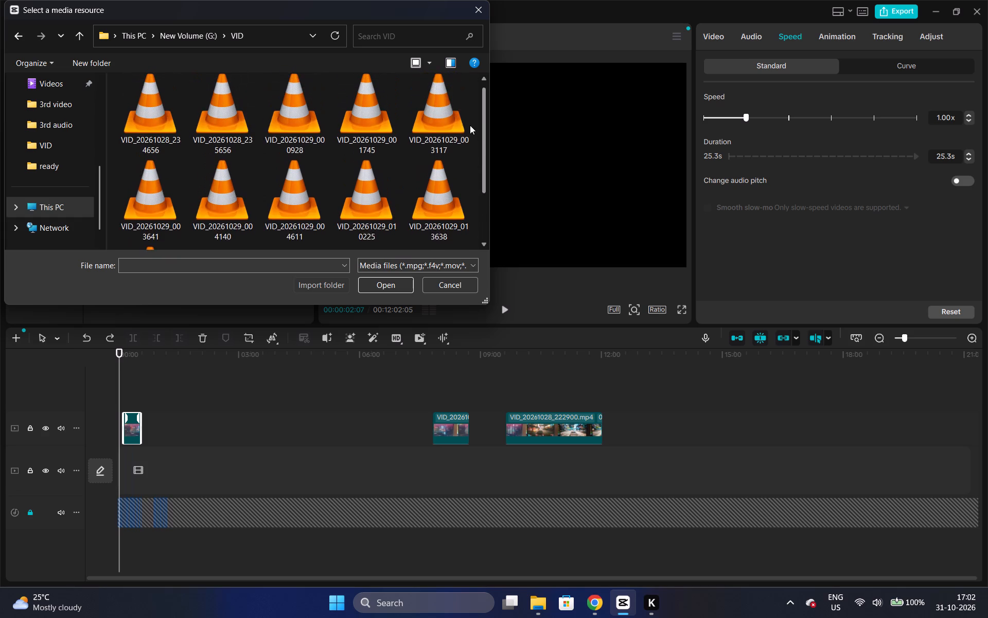
pyautogui.moveTo(470, 125); pyautogui.dragTo(469, 124)
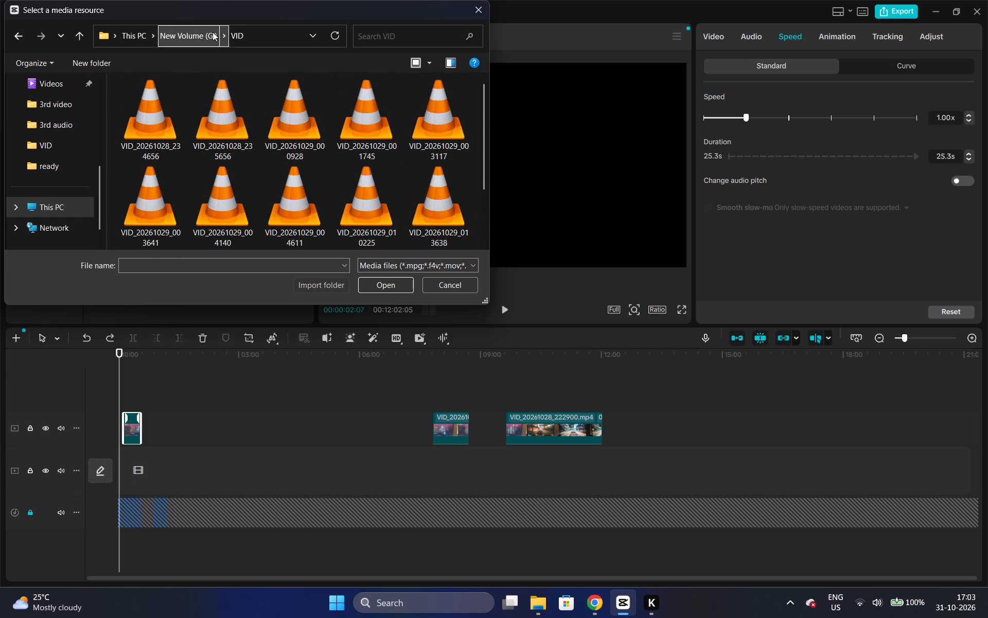
pyautogui.click(213, 32)
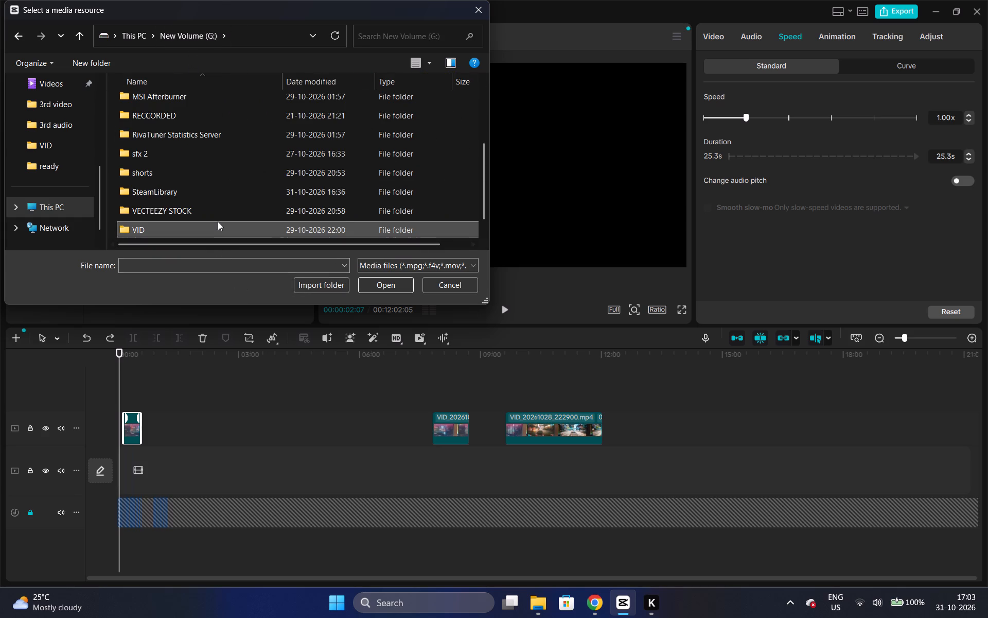
pyautogui.click(218, 221)
pyautogui.doubleClick(218, 221)
pyautogui.click(281, 192)
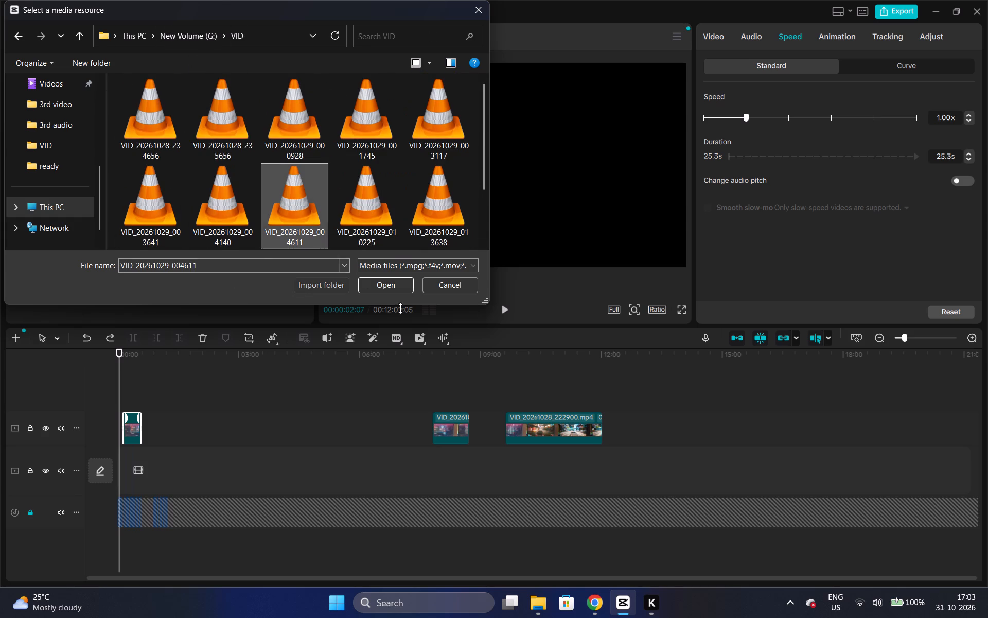
pyautogui.moveTo(482, 158); pyautogui.dragTo(486, 219)
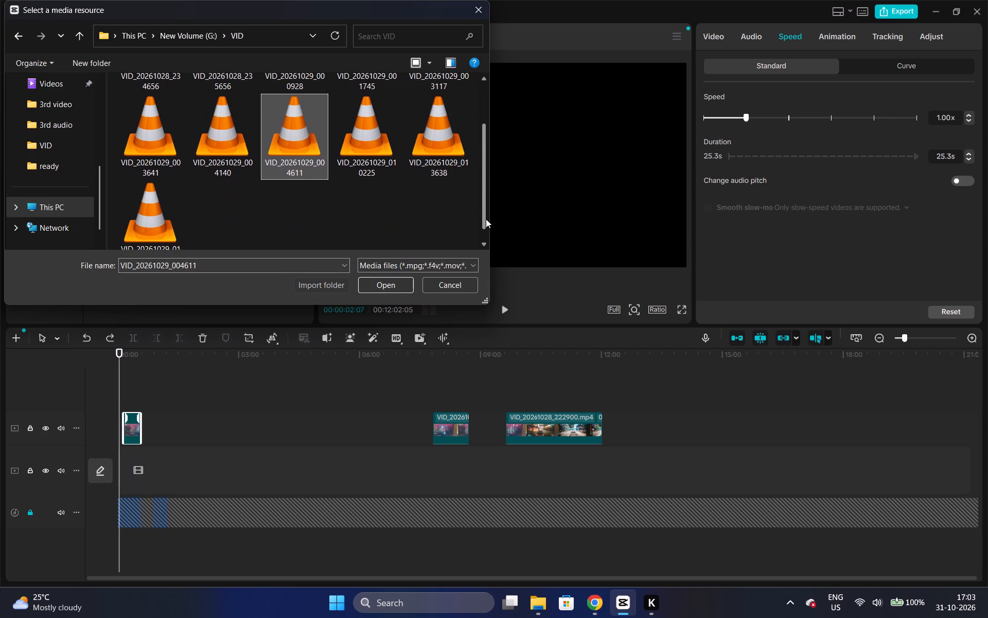
pyautogui.moveTo(486, 219); pyautogui.dragTo(468, 214)
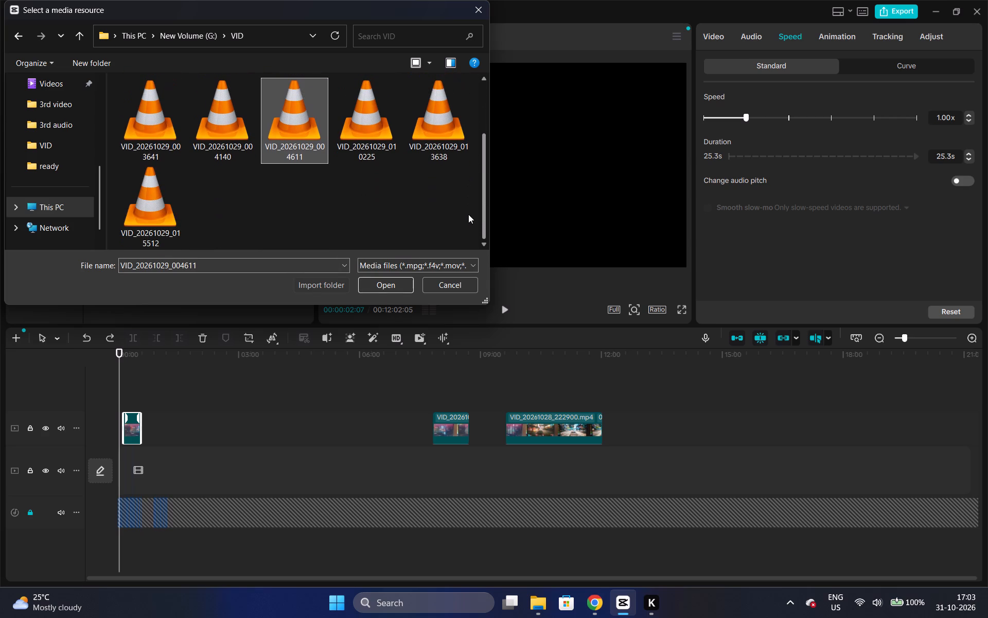
pyautogui.moveTo(468, 214); pyautogui.dragTo(468, 216)
pyautogui.click(424, 141)
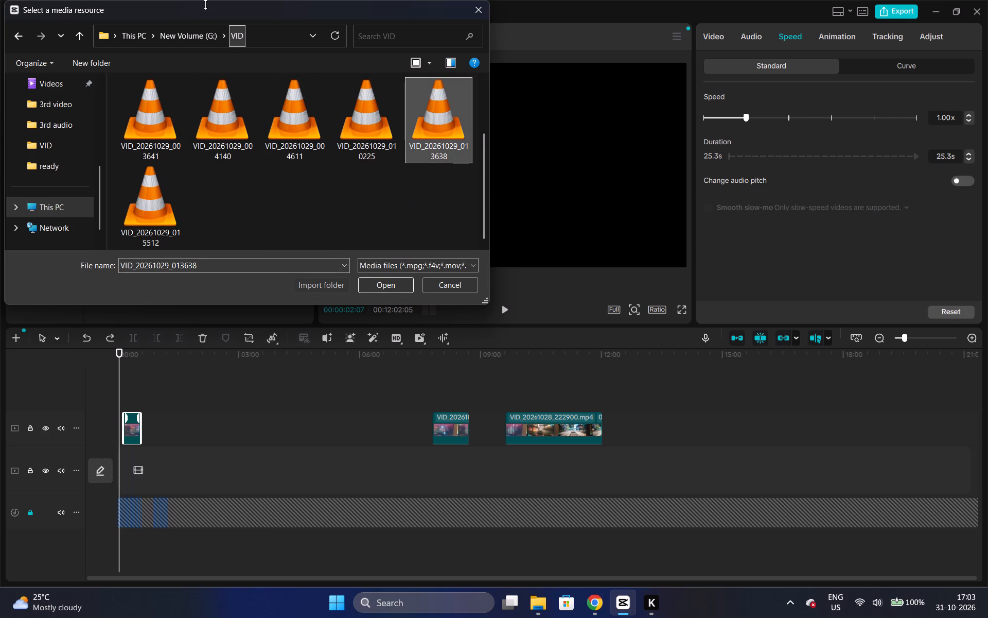
# Import VID_20261028_224806 from the 3rd video folder inside FACE CAM on drive G:.
pyautogui.click(207, 37)
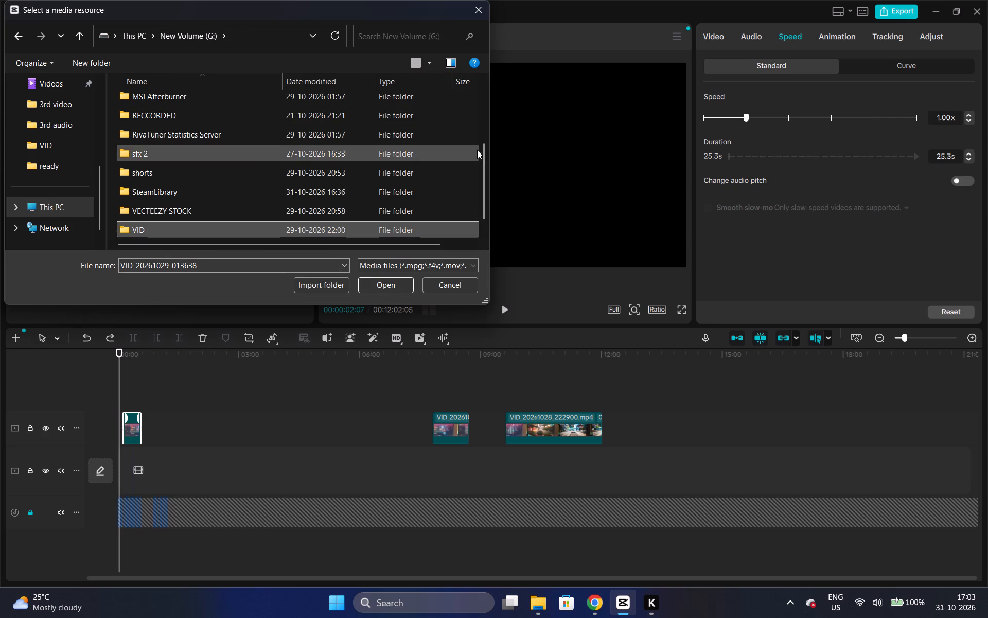
pyautogui.moveTo(482, 158); pyautogui.dragTo(484, 93)
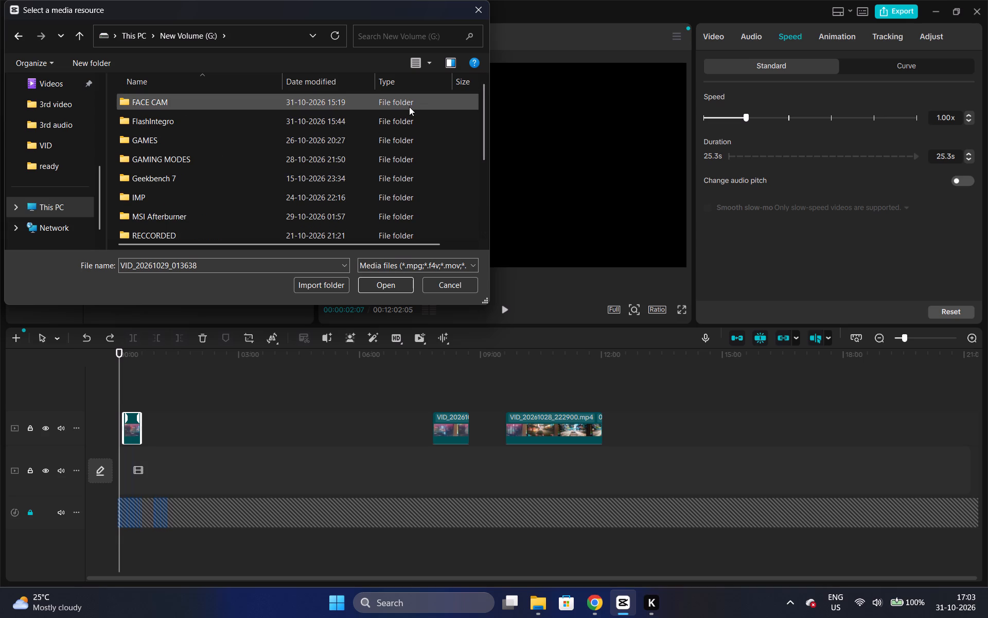
pyautogui.doubleClick(409, 107)
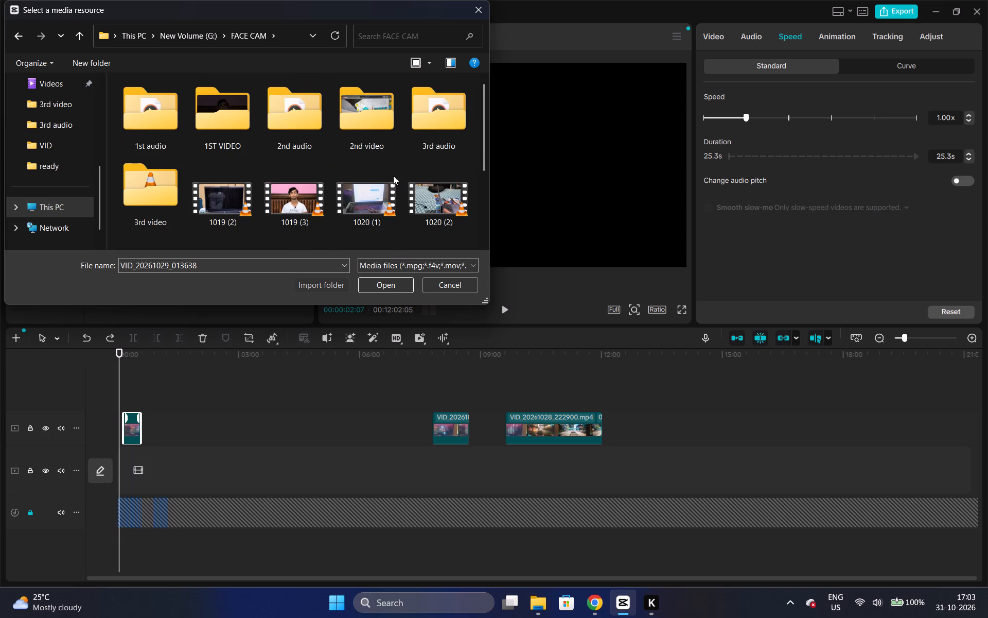
pyautogui.doubleClick(169, 194)
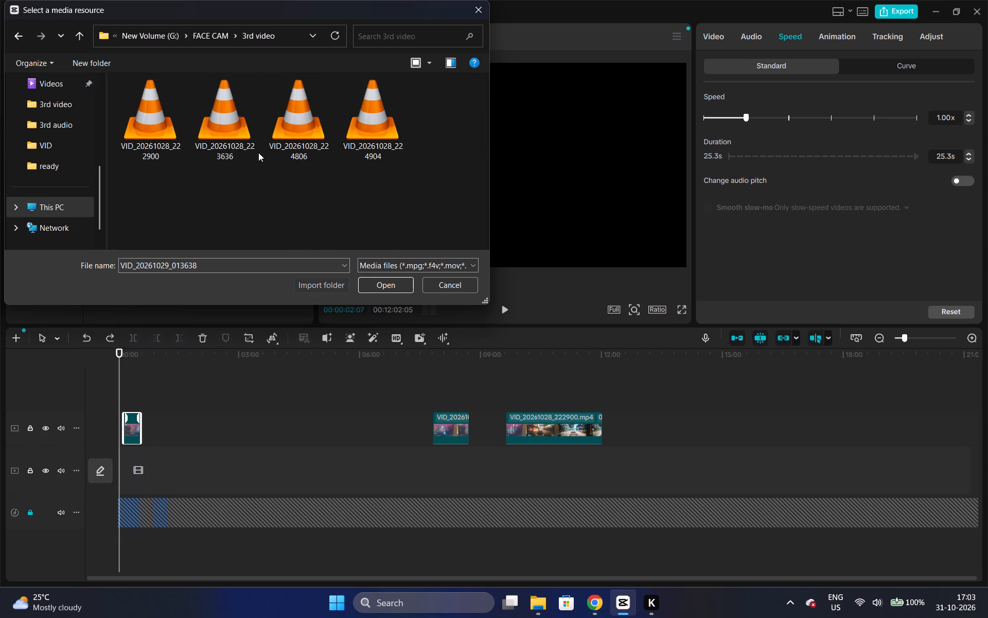
pyautogui.click(221, 137)
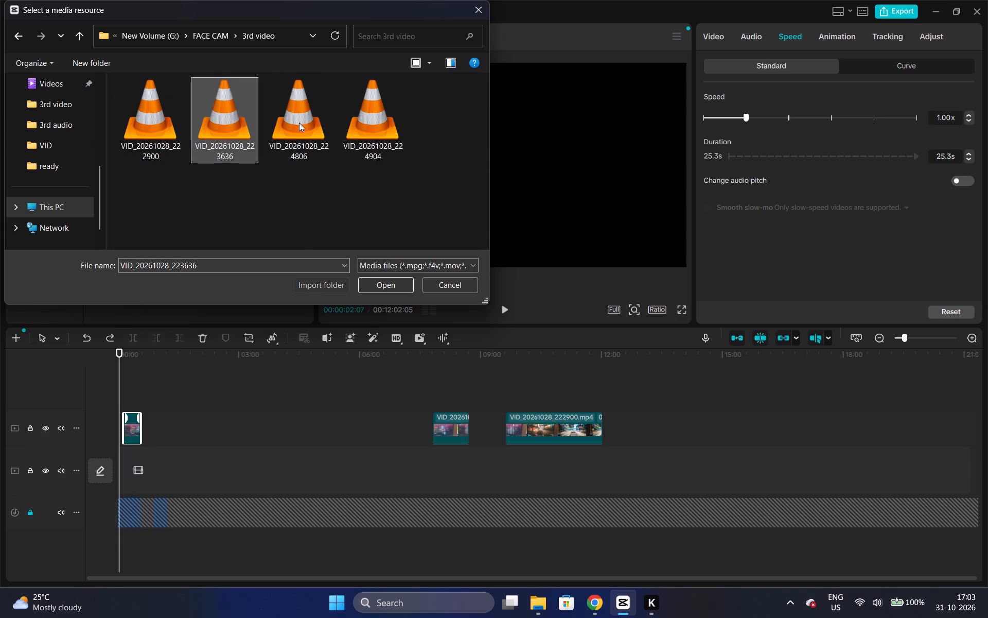
pyautogui.click(299, 123)
pyautogui.click(368, 284)
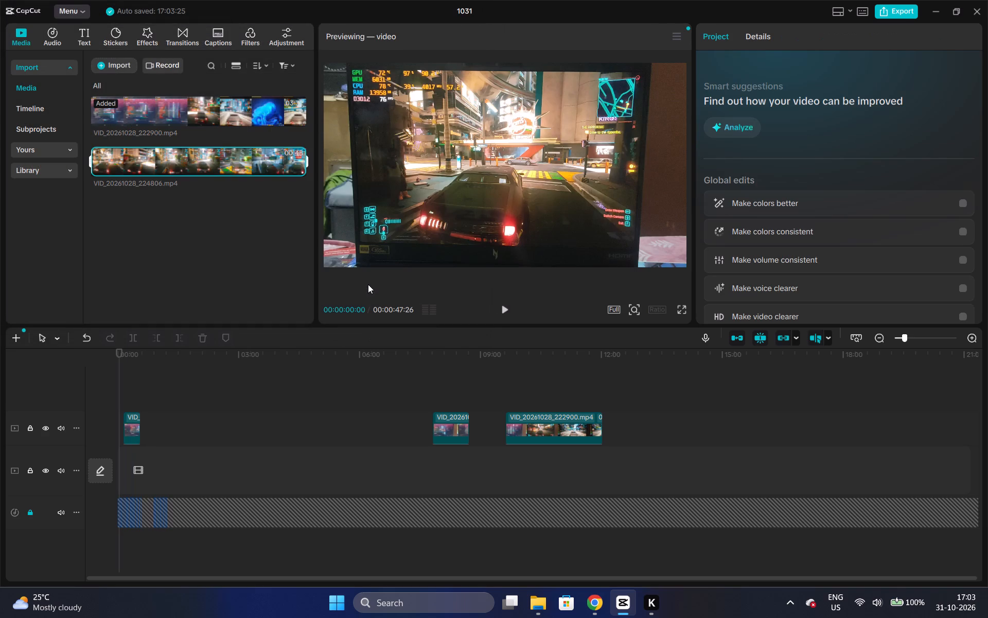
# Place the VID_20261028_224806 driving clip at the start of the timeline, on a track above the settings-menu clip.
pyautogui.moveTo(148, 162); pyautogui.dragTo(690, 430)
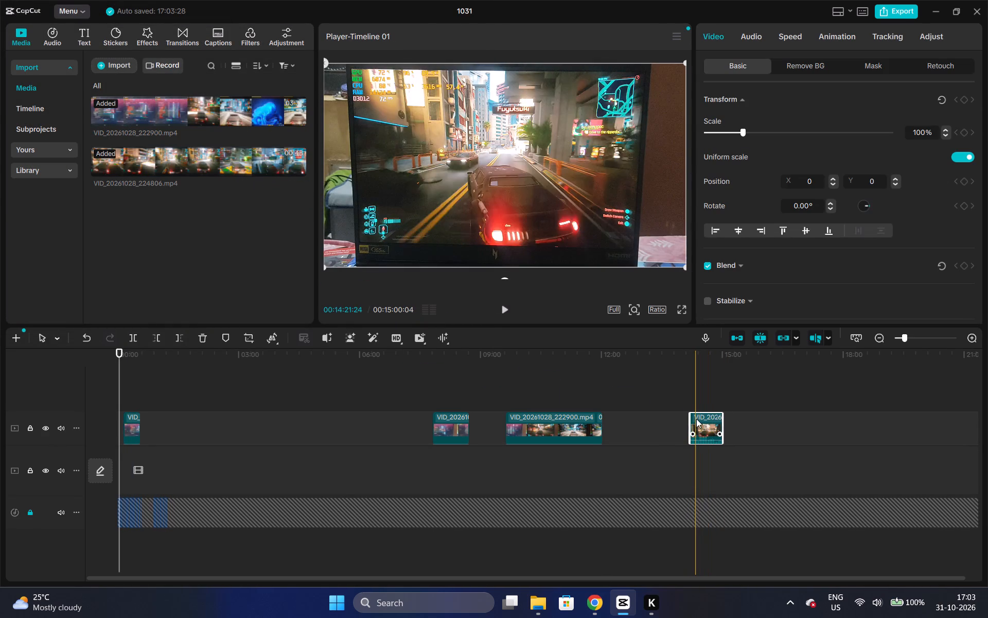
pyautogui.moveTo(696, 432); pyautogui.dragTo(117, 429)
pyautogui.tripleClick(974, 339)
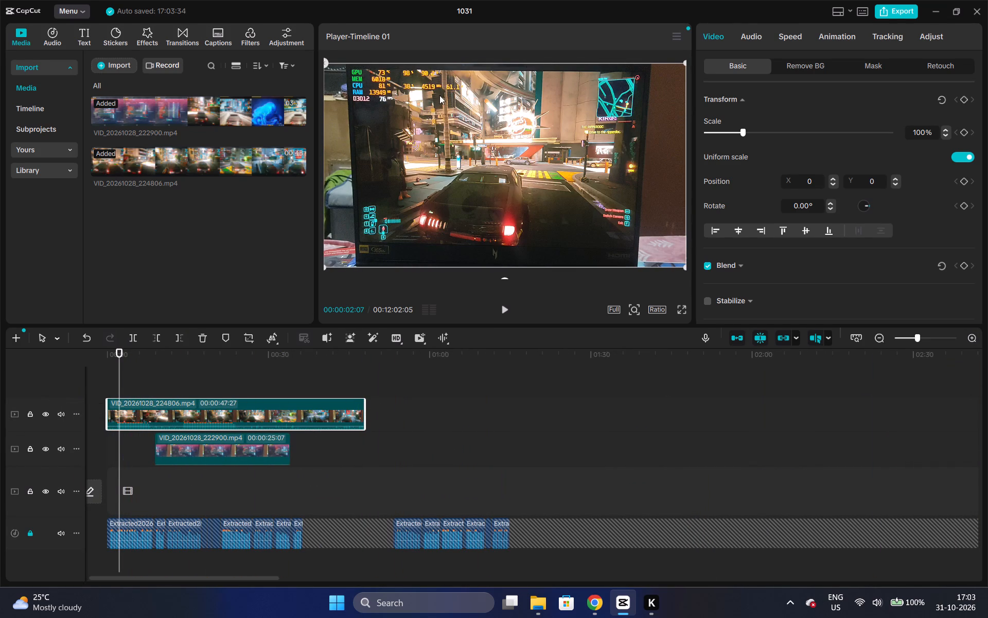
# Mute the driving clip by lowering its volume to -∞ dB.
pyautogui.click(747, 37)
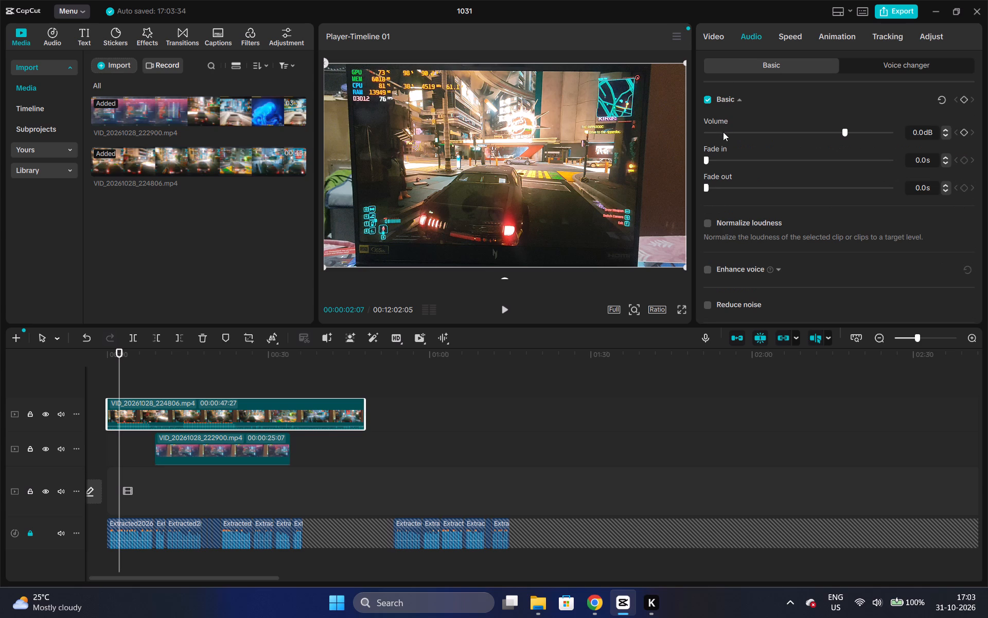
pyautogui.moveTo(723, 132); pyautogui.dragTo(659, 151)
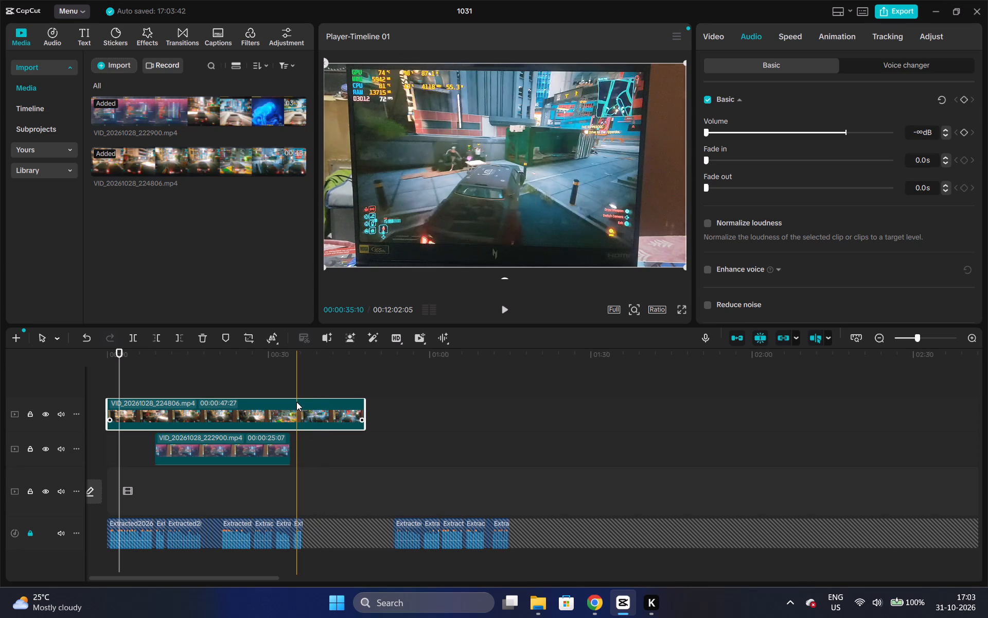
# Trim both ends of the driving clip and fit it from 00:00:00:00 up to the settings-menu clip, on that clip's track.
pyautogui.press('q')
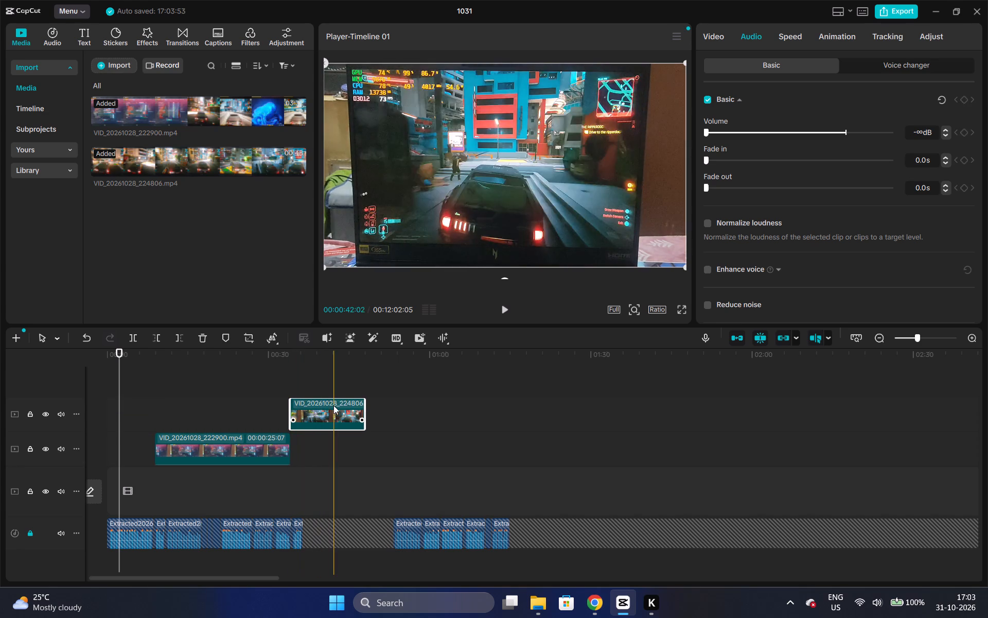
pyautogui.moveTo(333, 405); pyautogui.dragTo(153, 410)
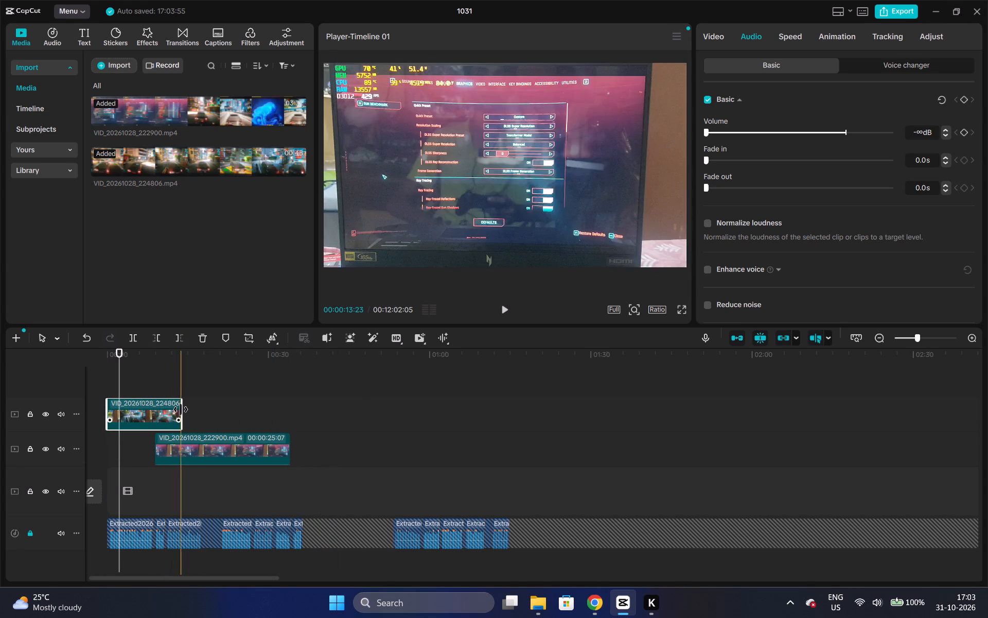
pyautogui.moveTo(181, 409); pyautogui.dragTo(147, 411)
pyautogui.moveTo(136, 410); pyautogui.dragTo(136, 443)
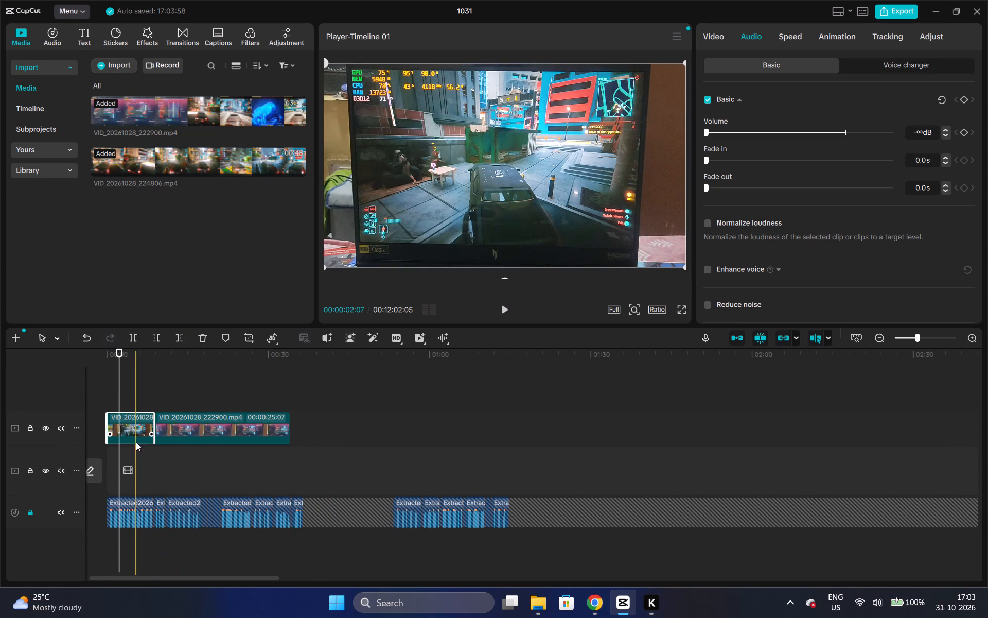
# Play the sequence twice from the start, to about 00:00:10:24 and about 00:00:07:20, checking the opening footage against the narration.
pyautogui.click(105, 352)
pyautogui.click(108, 355)
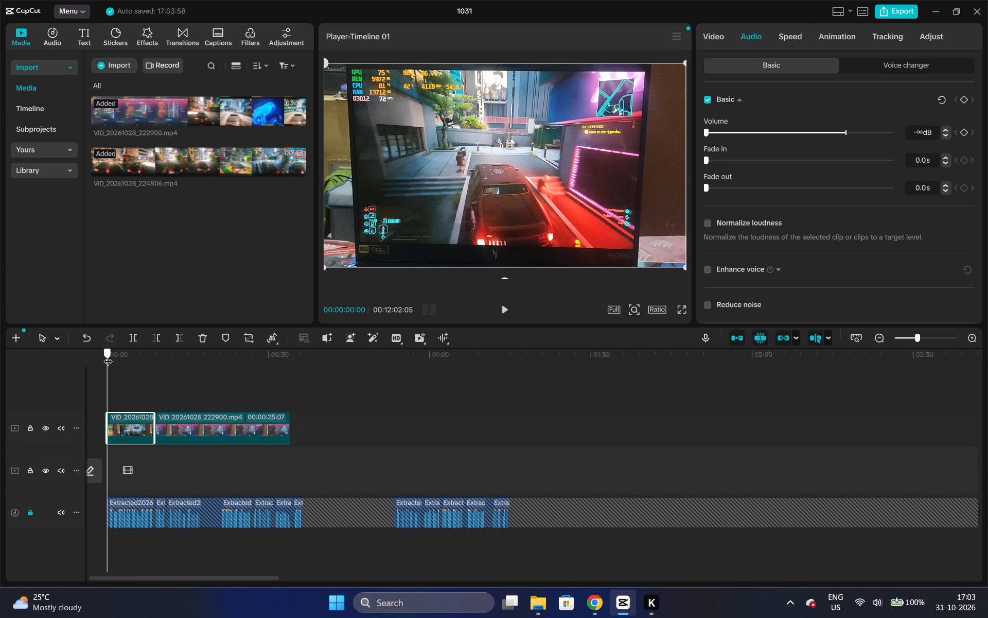
pyautogui.press('space')
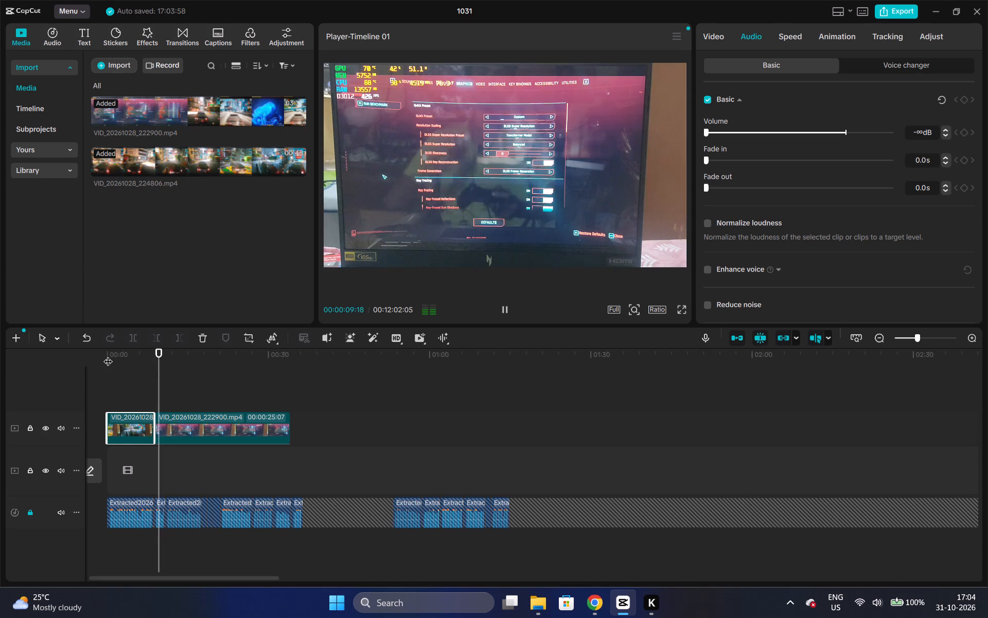
pyautogui.press('space')
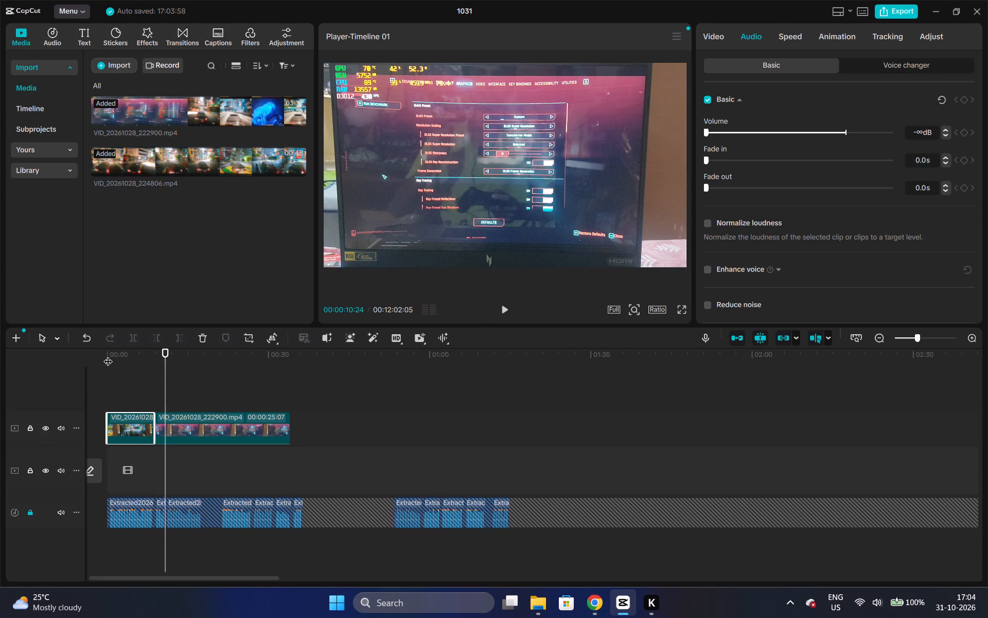
pyautogui.click(110, 355)
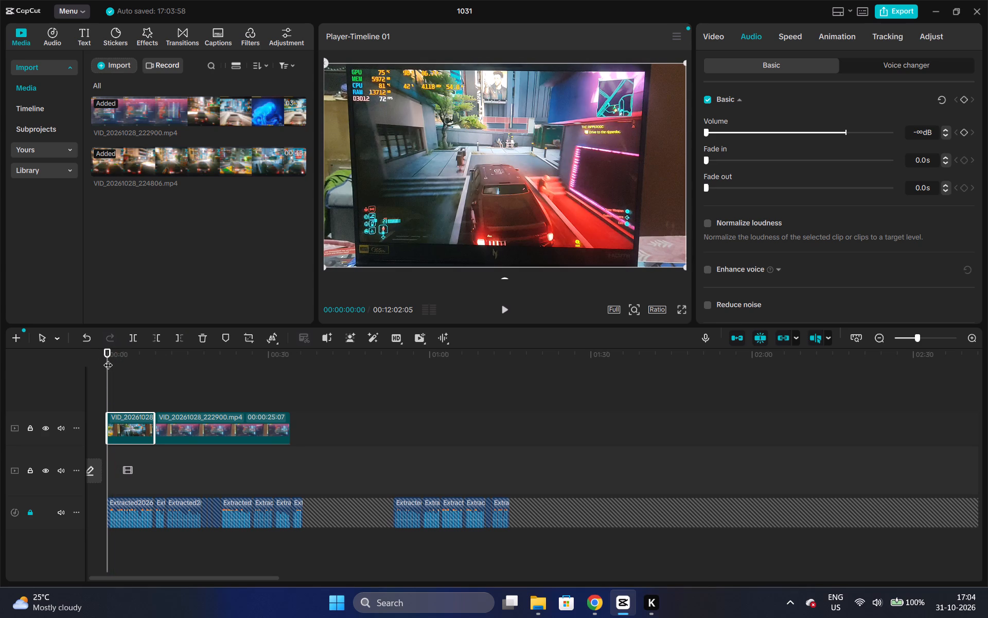
pyautogui.press('space')
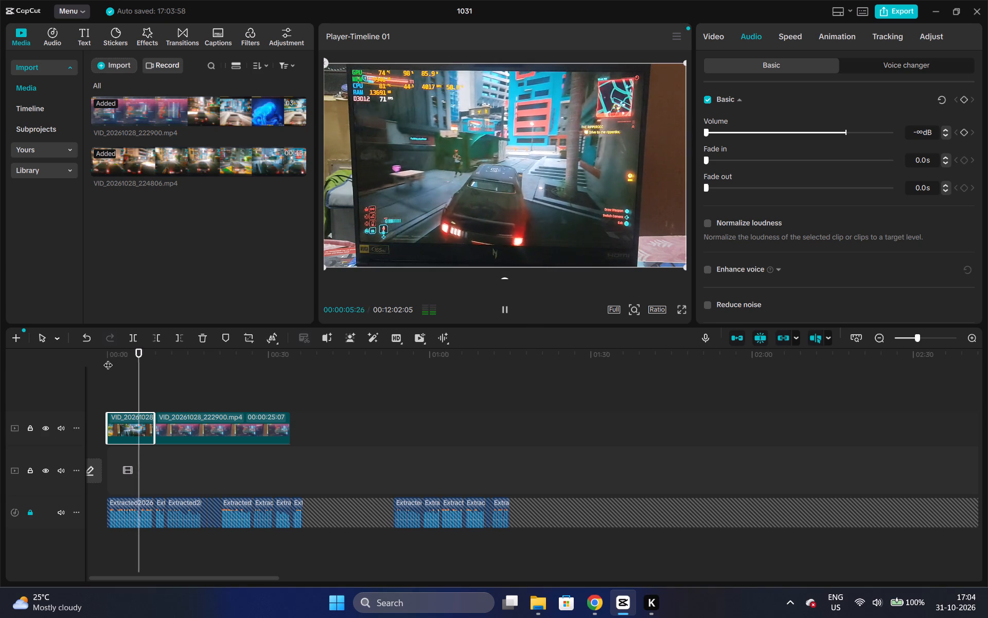
pyautogui.press('space')
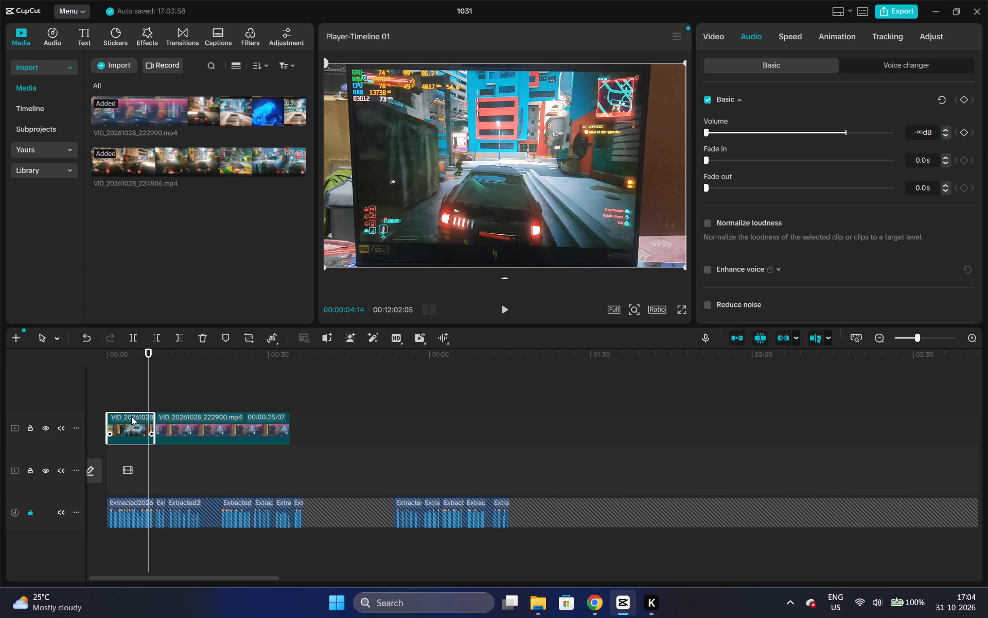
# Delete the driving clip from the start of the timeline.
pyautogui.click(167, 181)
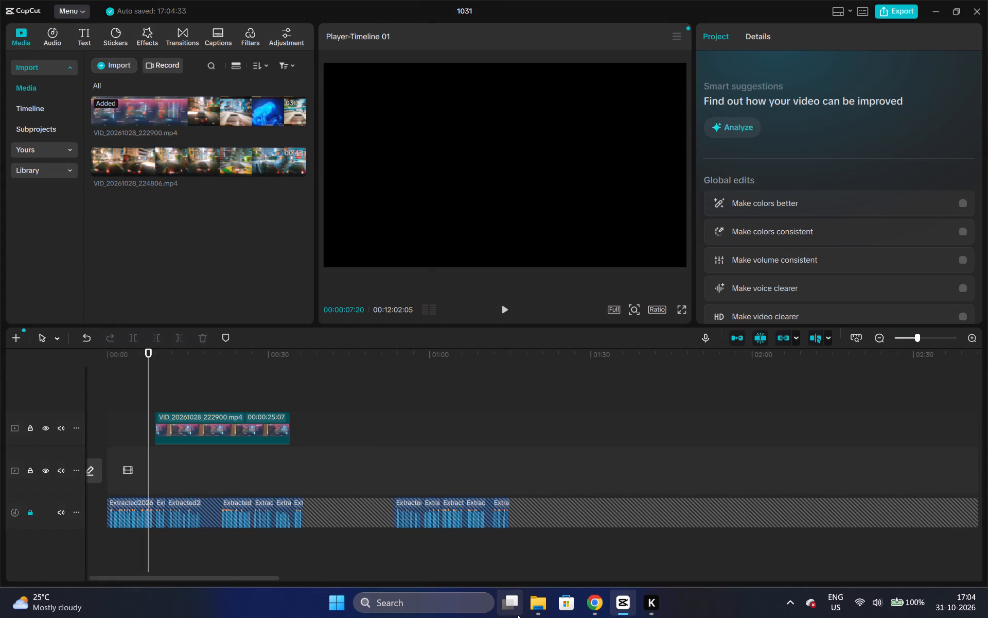
# Preview VID_20261028_224806.mp4 and VID_20261028_223636.mp4 from the 3rd video folder in VLC, checking for suitable opening footage.
pyautogui.click(551, 605)
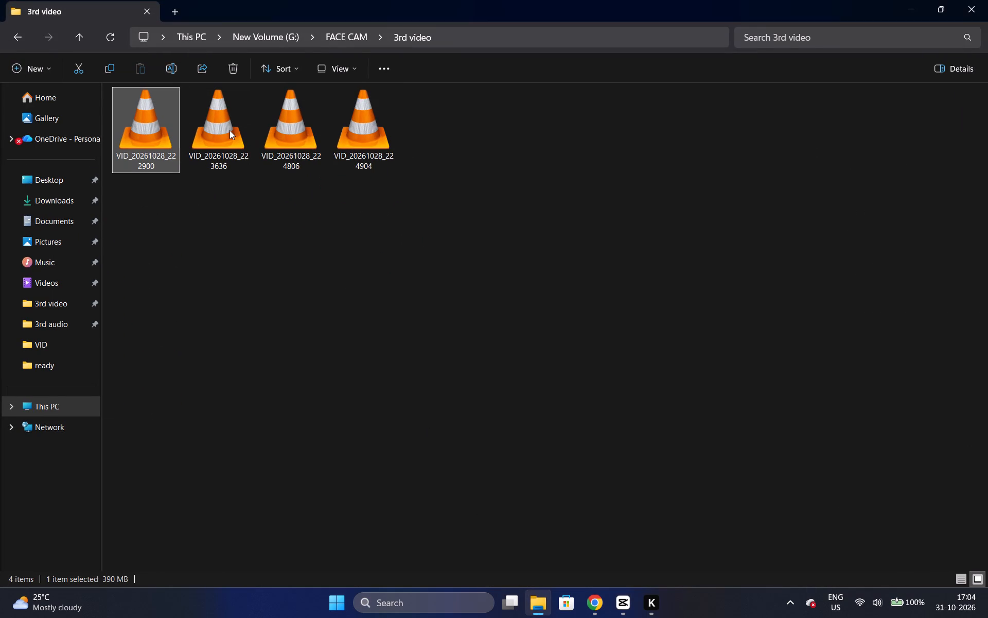
pyautogui.doubleClick(268, 130)
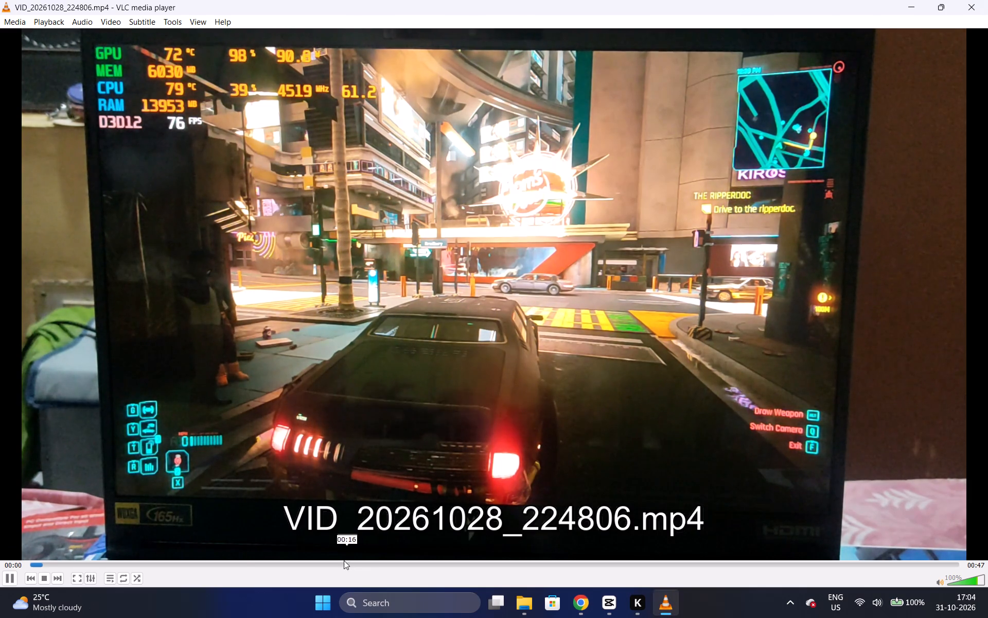
pyautogui.click(235, 560)
pyautogui.click(987, 0)
pyautogui.click(256, 123)
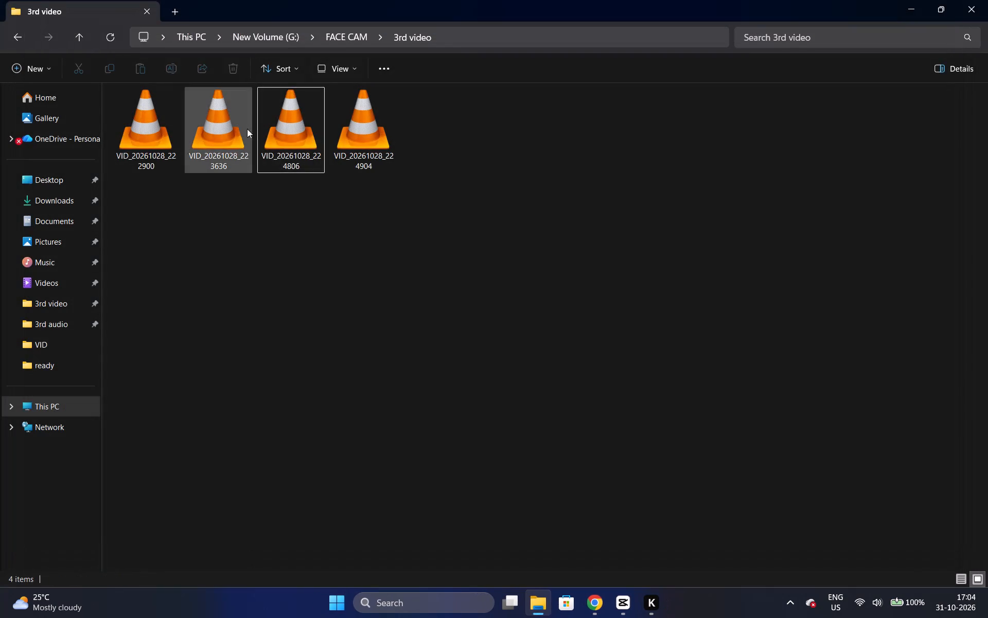
pyautogui.doubleClick(235, 133)
pyautogui.click(273, 566)
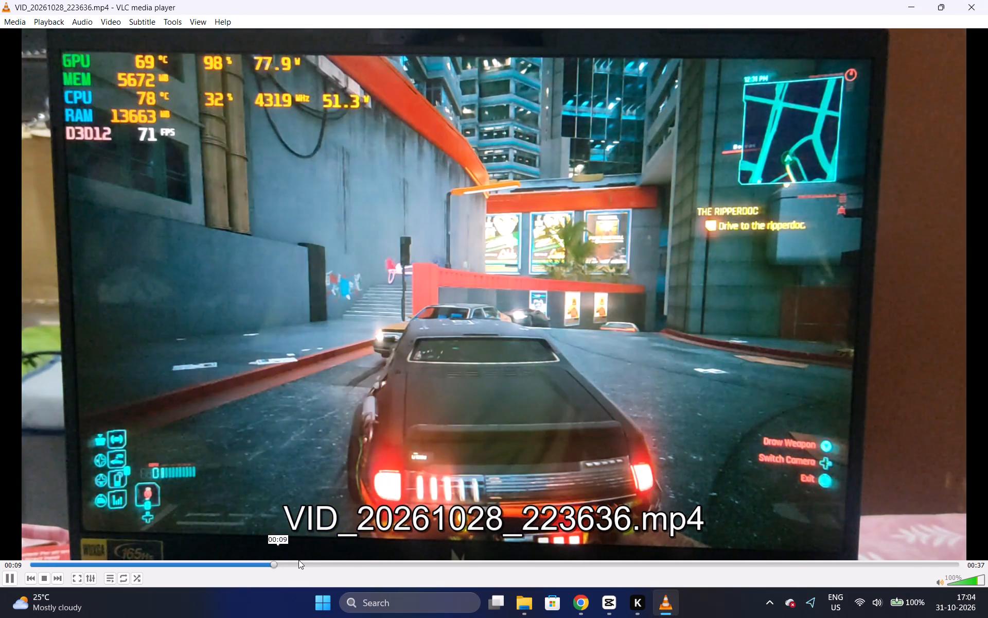
pyautogui.click(987, 0)
# Skim VID_20261028_224904.mp4 in VLC from about 09:44 onward, checking for gameplay footage that suits the opening narration.
pyautogui.doubleClick(330, 127)
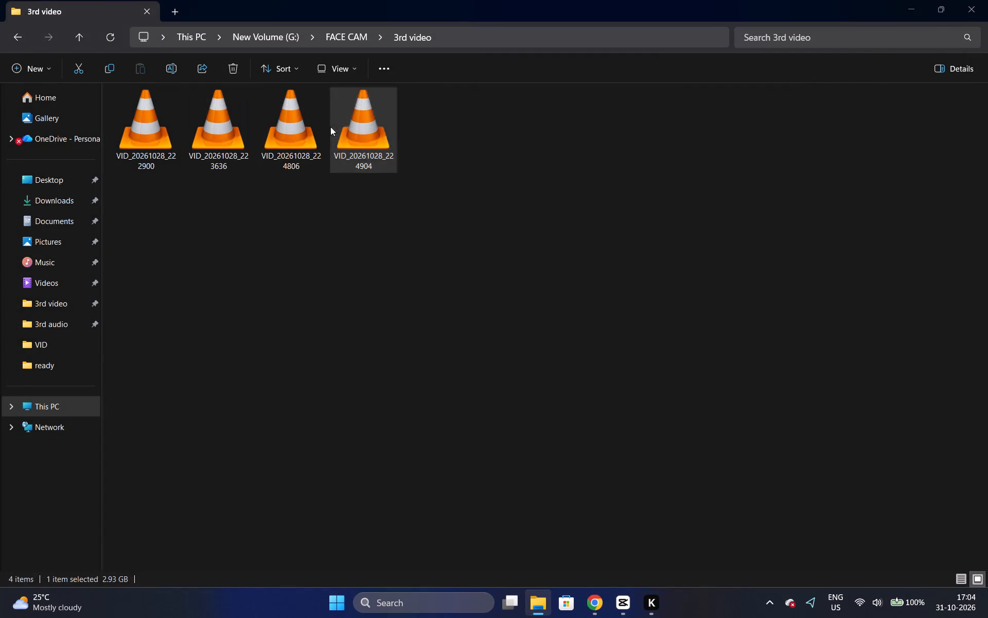
pyautogui.click(318, 564)
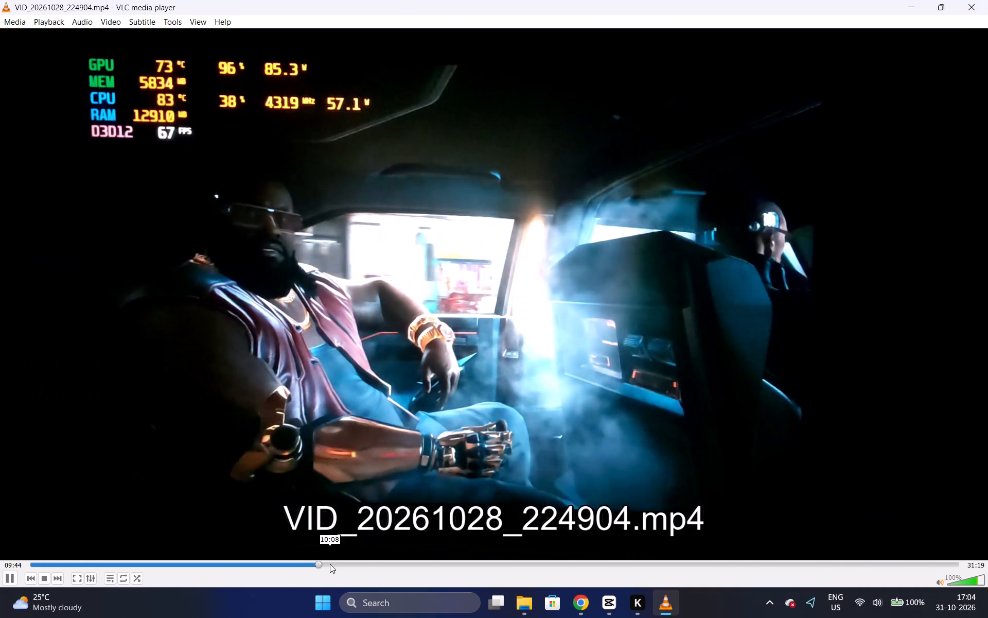
pyautogui.click(338, 564)
pyautogui.click(367, 564)
pyautogui.click(446, 564)
pyautogui.click(471, 564)
pyautogui.click(484, 565)
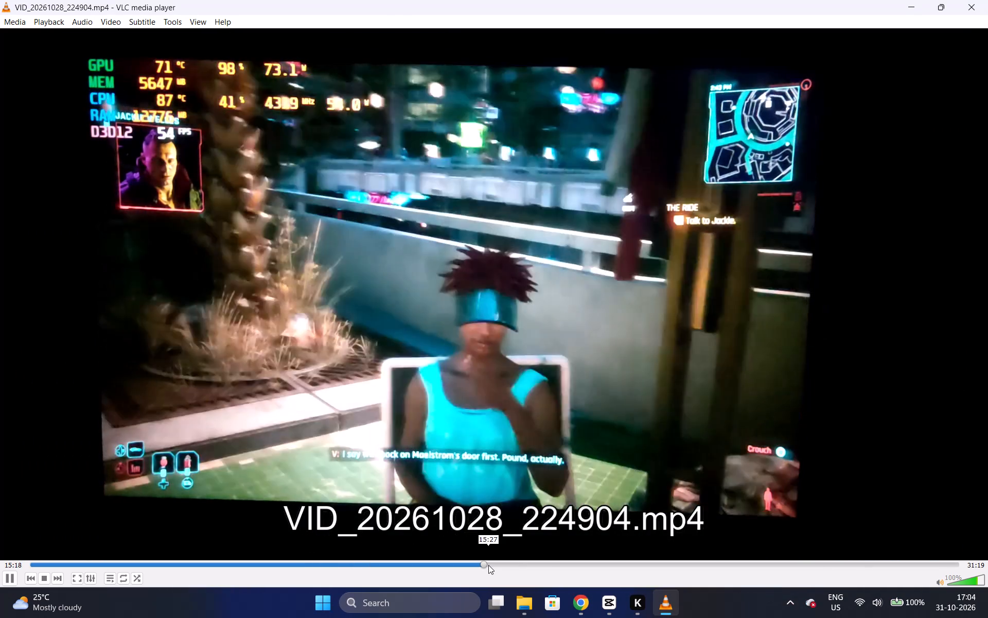
pyautogui.click(515, 565)
pyautogui.click(546, 564)
pyautogui.click(489, 564)
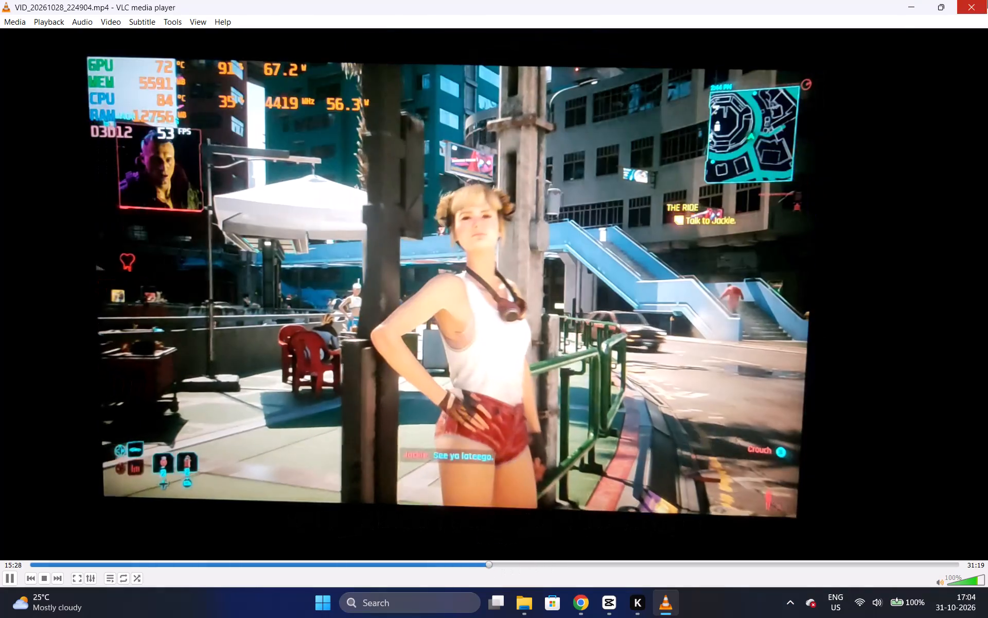
pyautogui.click(987, 0)
# Import VID_20261028_224904.mp4 into CapCut and place it on a new track above the settings-menu clip, starting at about 00:00:51.
pyautogui.moveTo(360, 126); pyautogui.dragTo(631, 608)
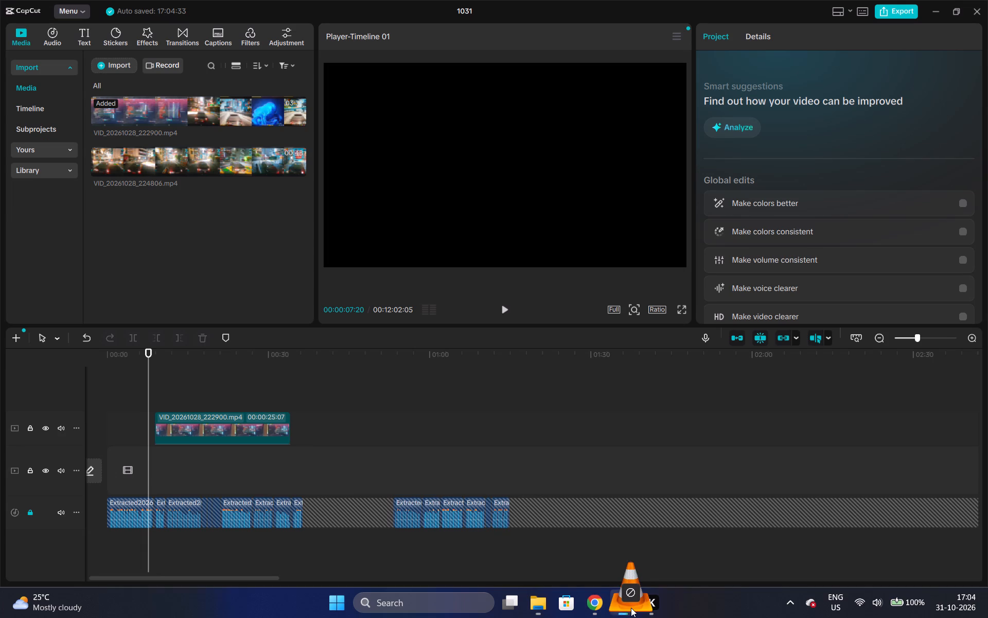
pyautogui.moveTo(631, 608); pyautogui.dragTo(222, 209)
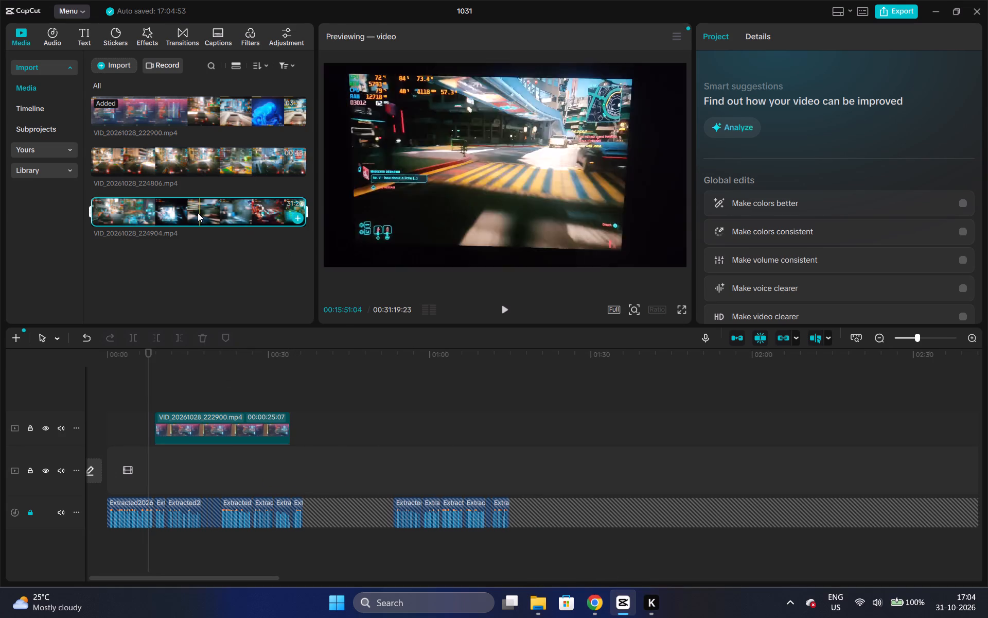
pyautogui.moveTo(172, 213); pyautogui.dragTo(661, 415)
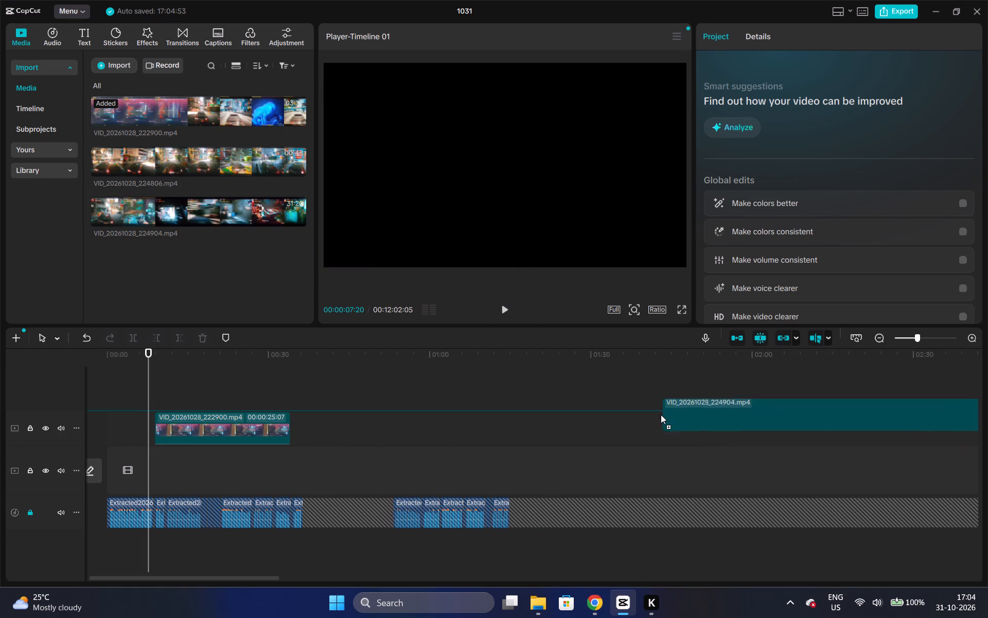
pyautogui.moveTo(661, 415); pyautogui.dragTo(382, 385)
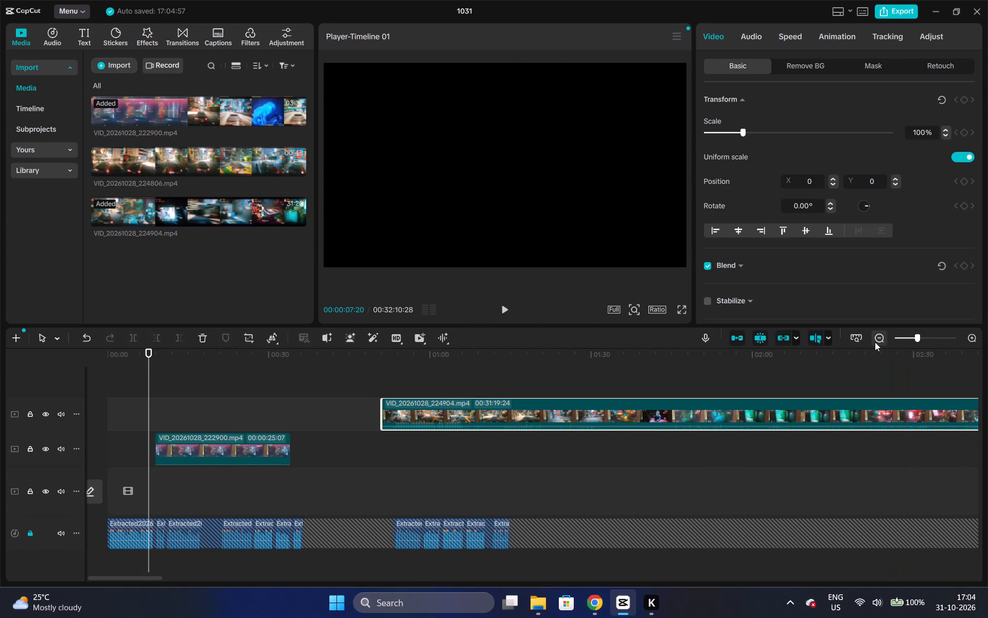
# Sample the new gameplay clip around 00:22:37:25 and mute it by lowering its volume to -∞ dB.
pyautogui.click(874, 340)
pyautogui.click(874, 340)
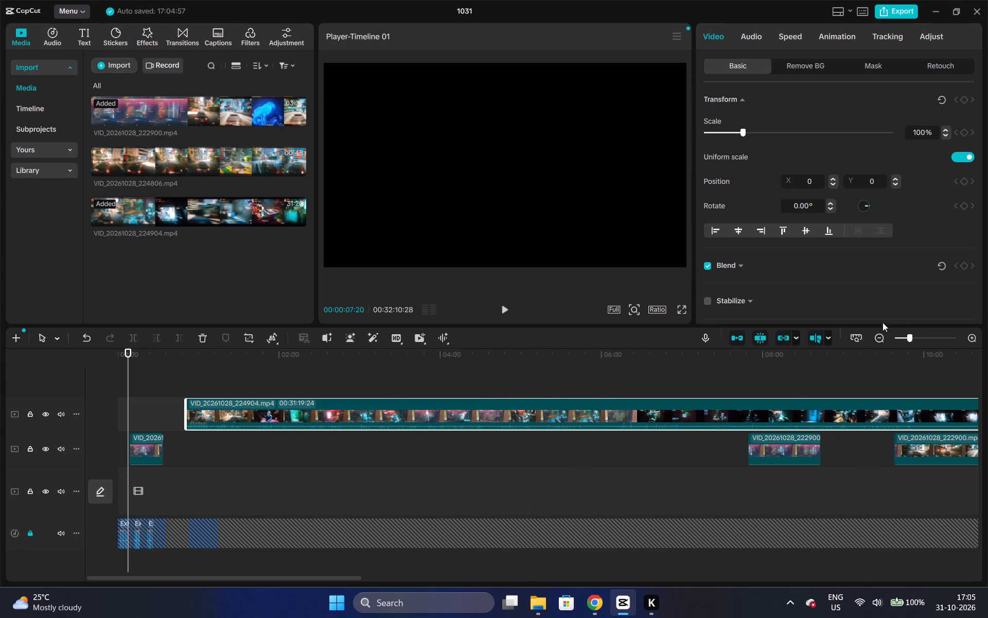
pyautogui.doubleClick(881, 332)
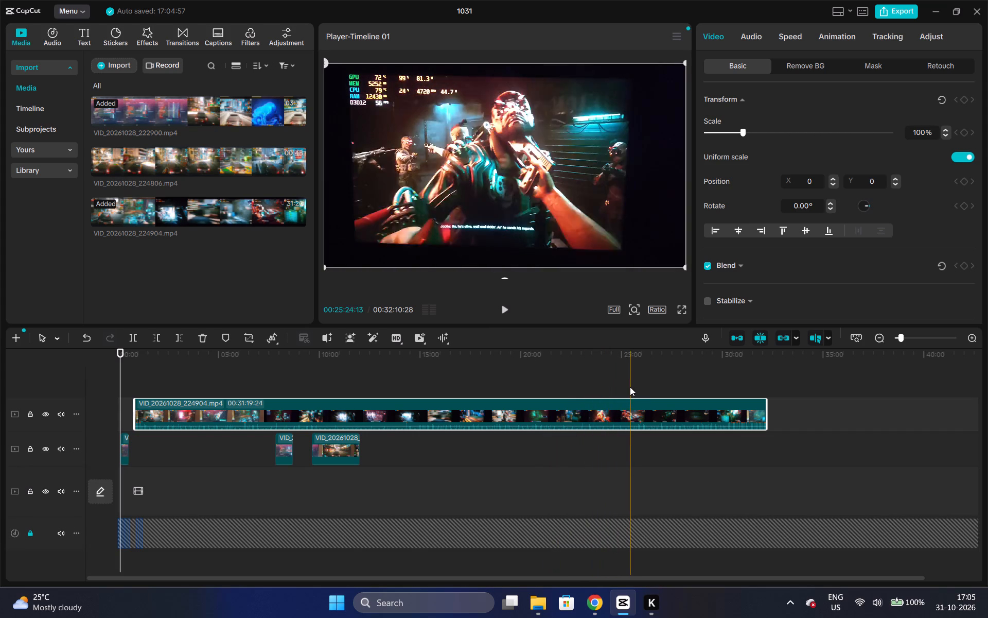
pyautogui.click(574, 386)
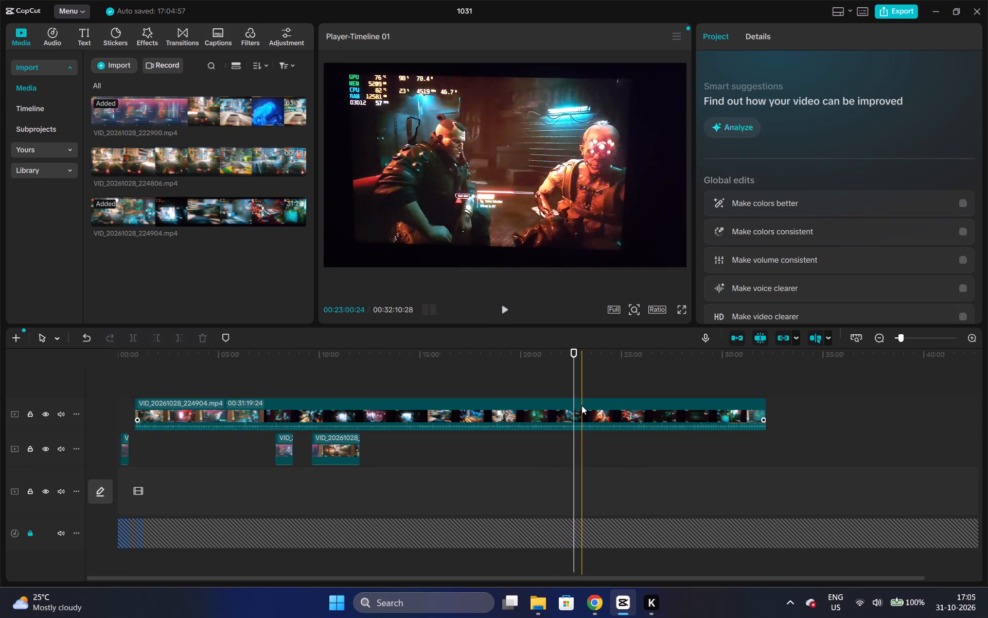
pyautogui.click(583, 406)
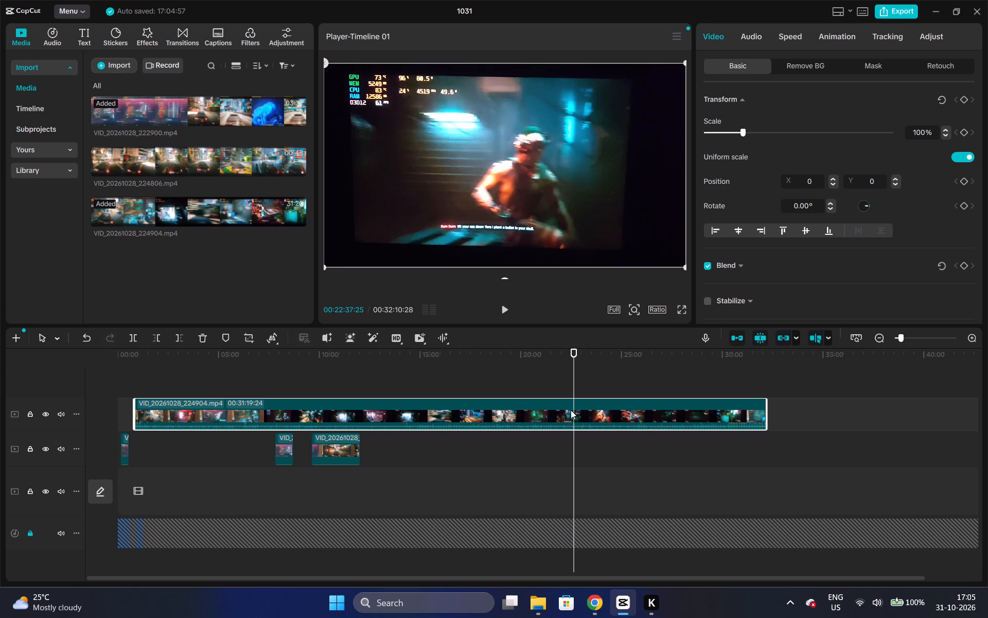
pyautogui.press('space')
pyautogui.hotkey('ctrl', 'space')
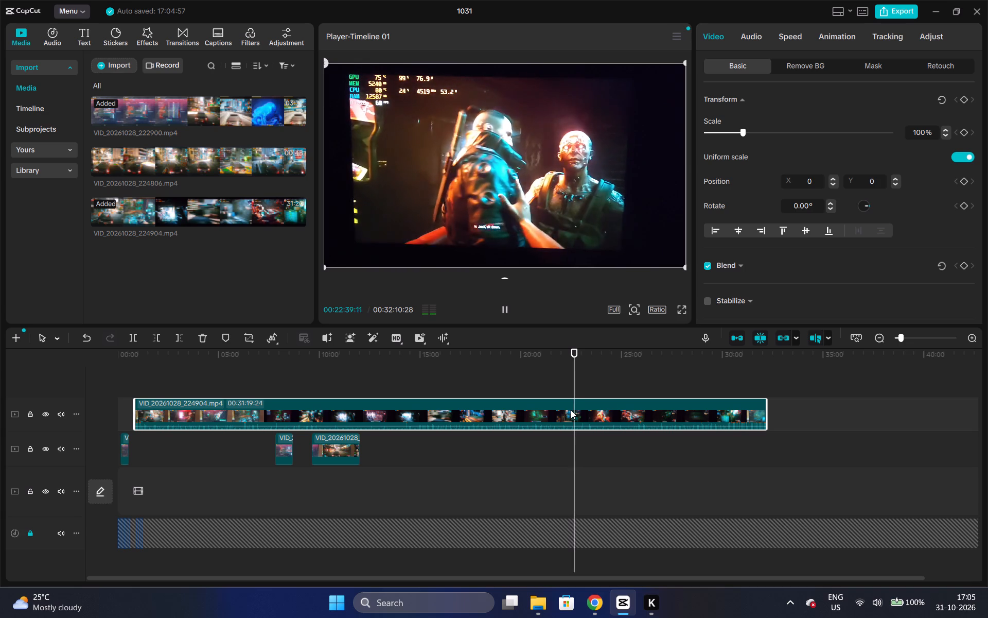
pyautogui.press('space')
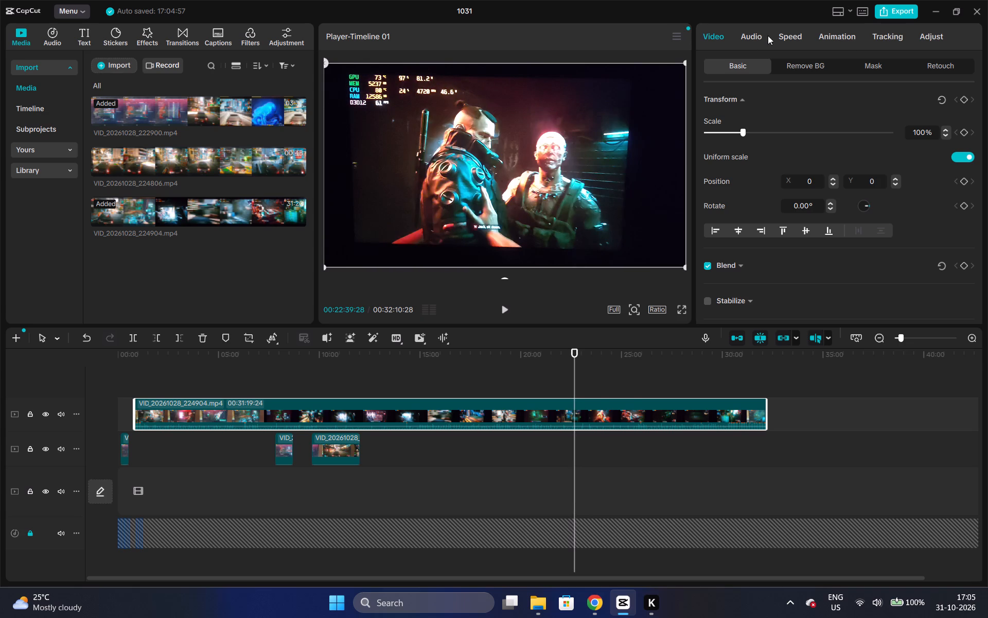
pyautogui.click(768, 36)
pyautogui.click(753, 38)
pyautogui.moveTo(733, 131); pyautogui.dragTo(726, 131)
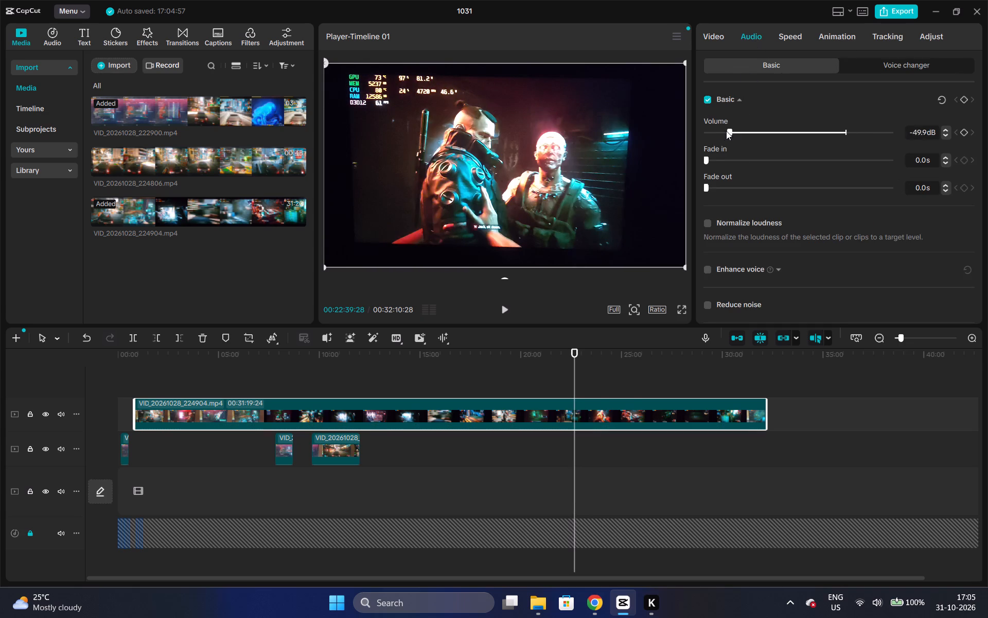
pyautogui.moveTo(726, 131); pyautogui.dragTo(693, 131)
# Review the muted gameplay clip and trim its start in stages at 00:08:58:04, about 00:14:56 and about 00:15:13.
pyautogui.click(573, 403)
pyautogui.press('space')
pyautogui.press('space')
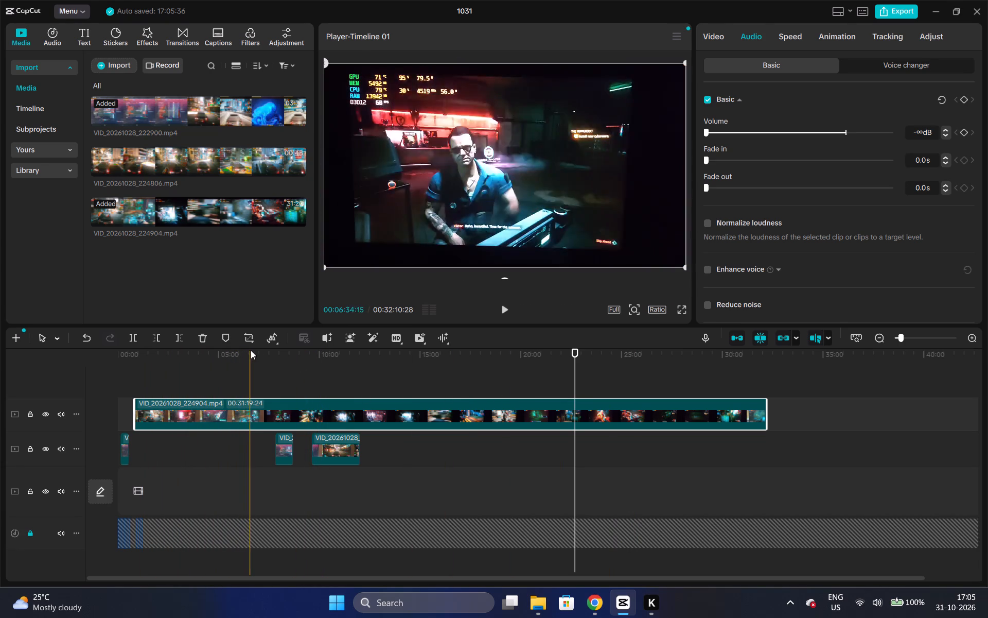
pyautogui.click(298, 350)
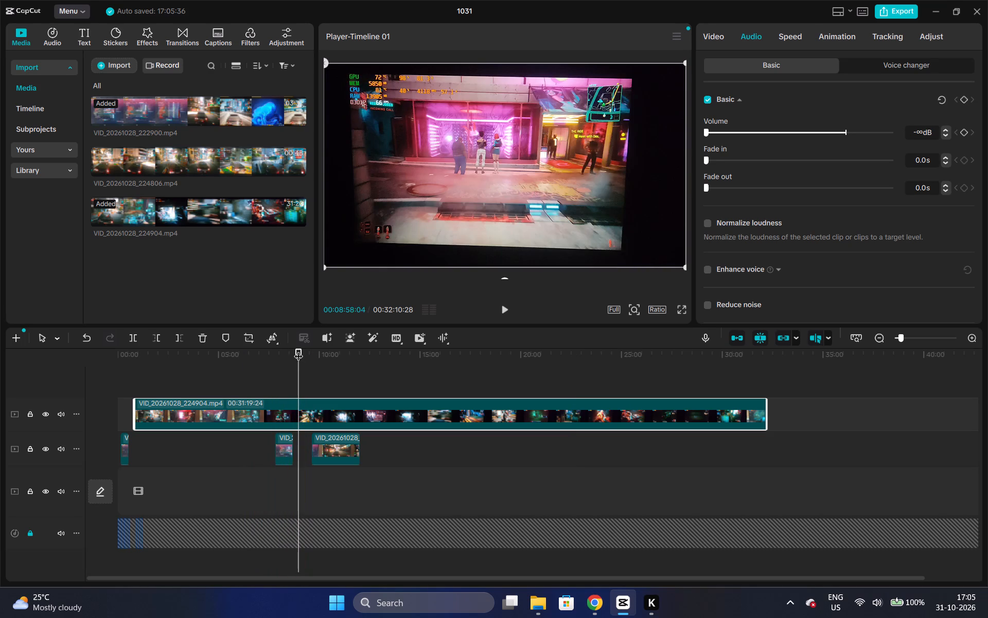
pyautogui.press('q')
pyautogui.press('space')
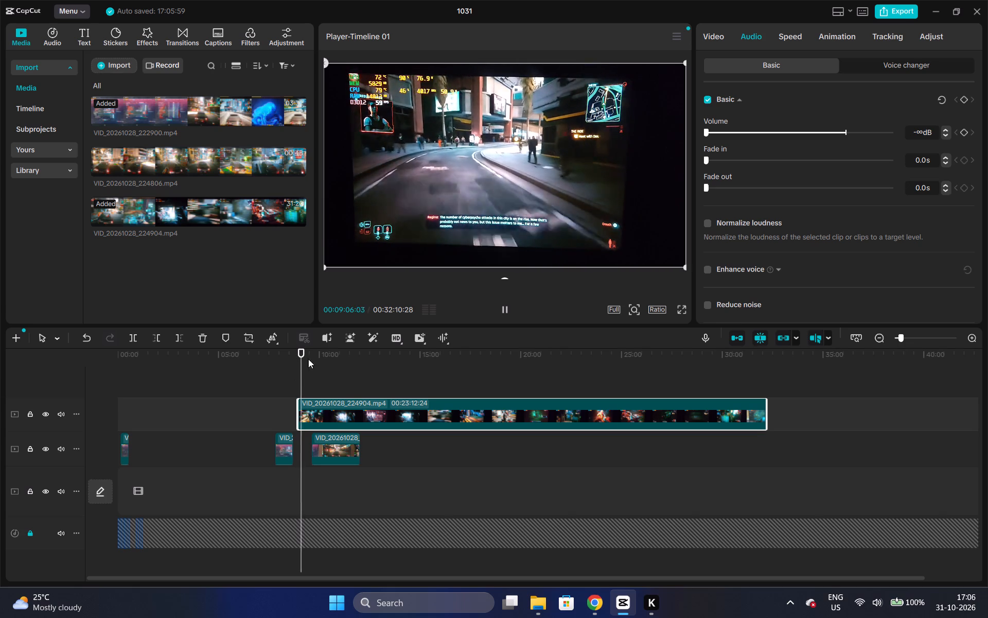
pyautogui.press('space')
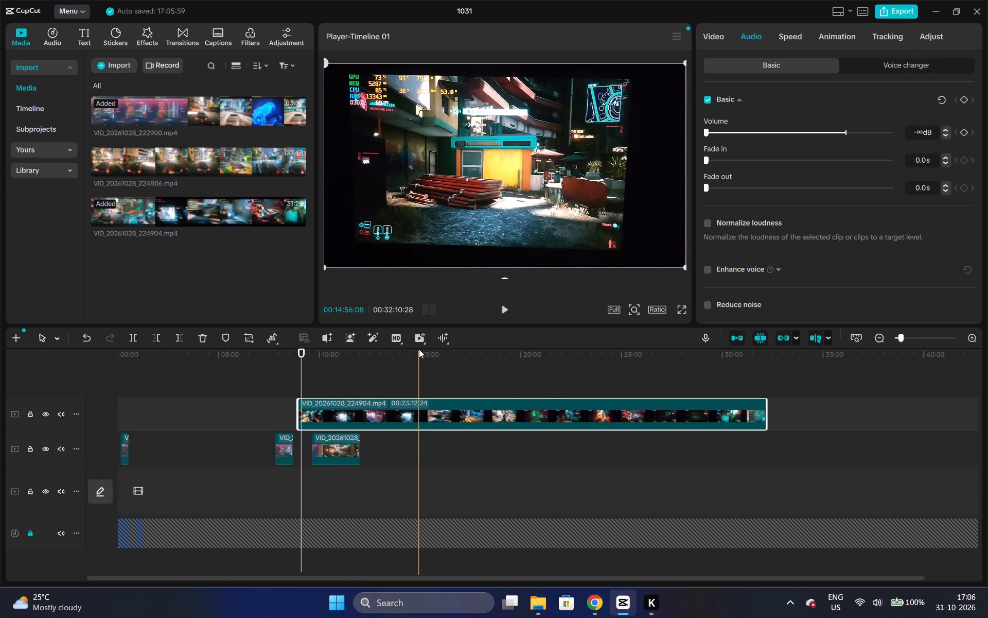
pyautogui.write('q')
pyautogui.press('space')
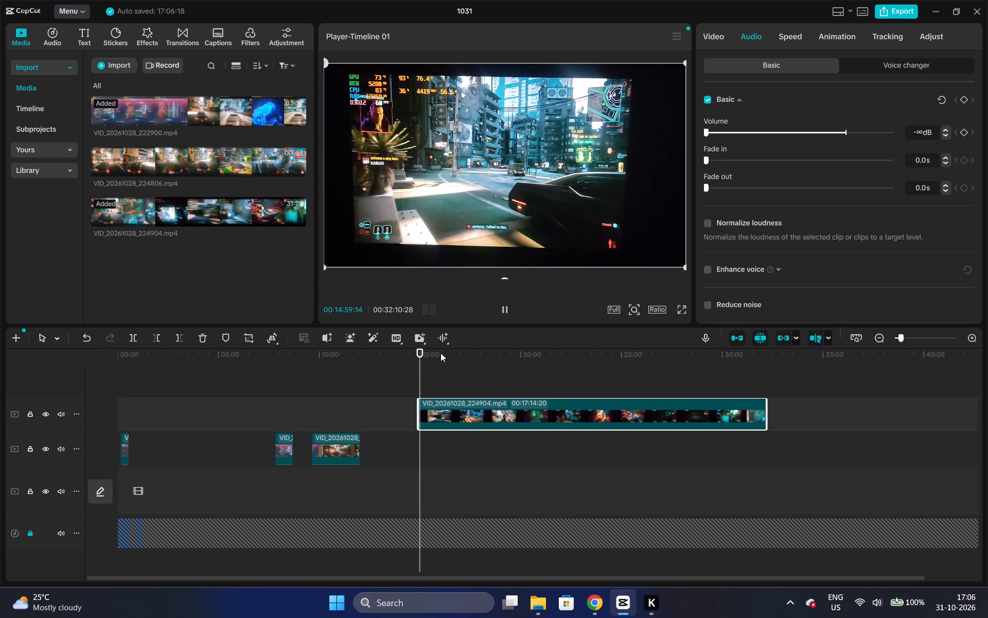
pyautogui.press('space')
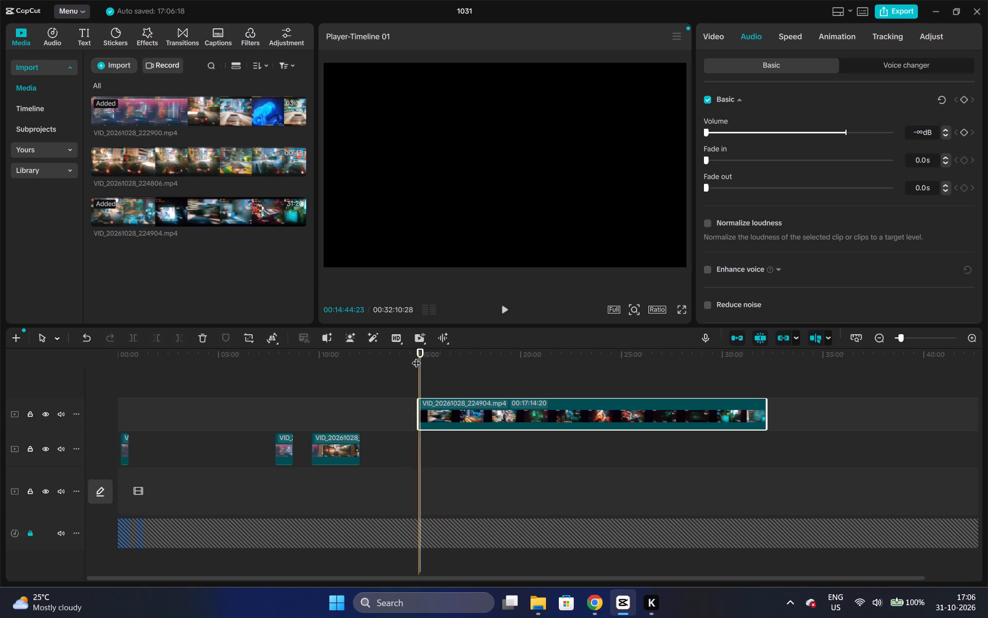
pyautogui.click(424, 351)
pyautogui.press('space')
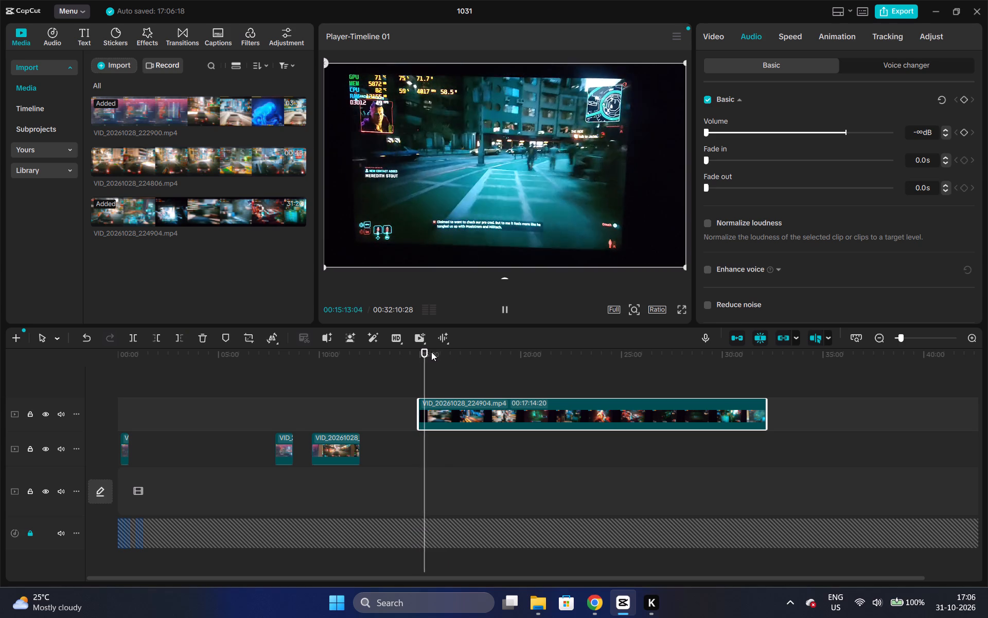
pyautogui.press('space')
pyautogui.press('q')
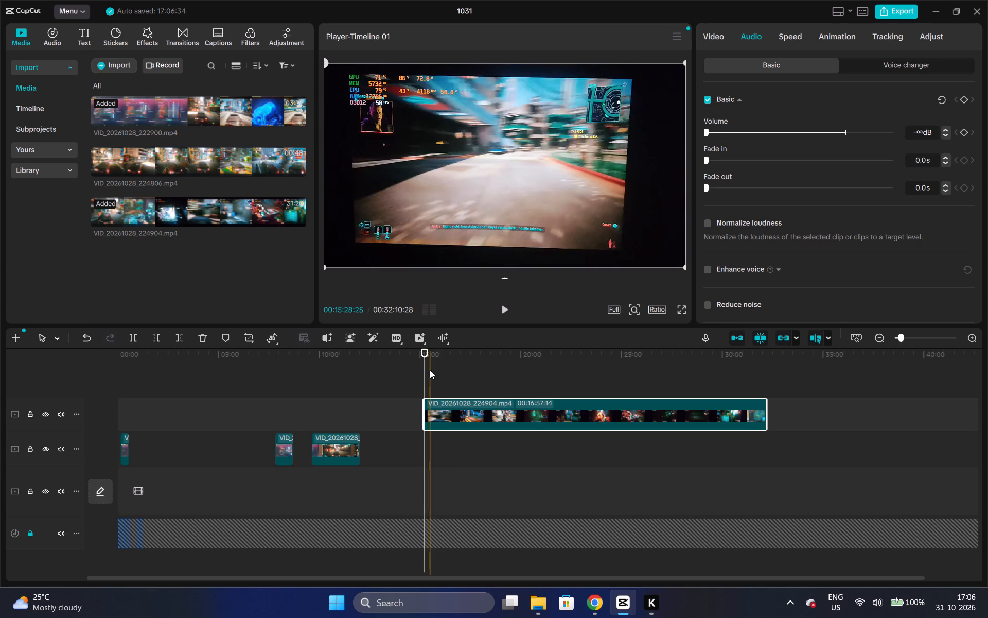
# Play the clip near 00:15:32, trim its end to 00:16:43:16, and move it to the start of the timeline on its track.
pyautogui.press('space')
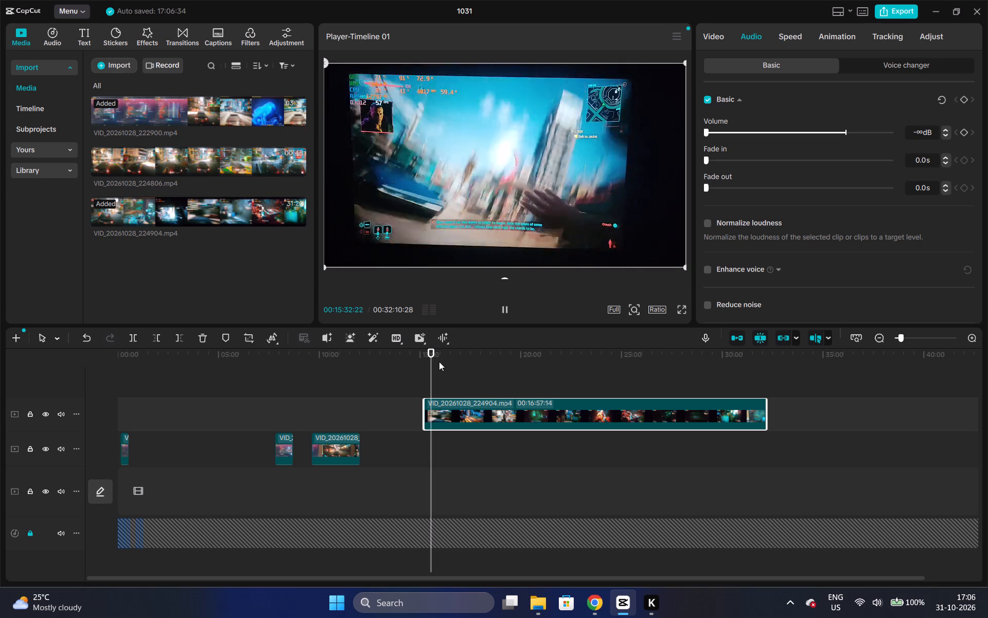
pyautogui.press('space')
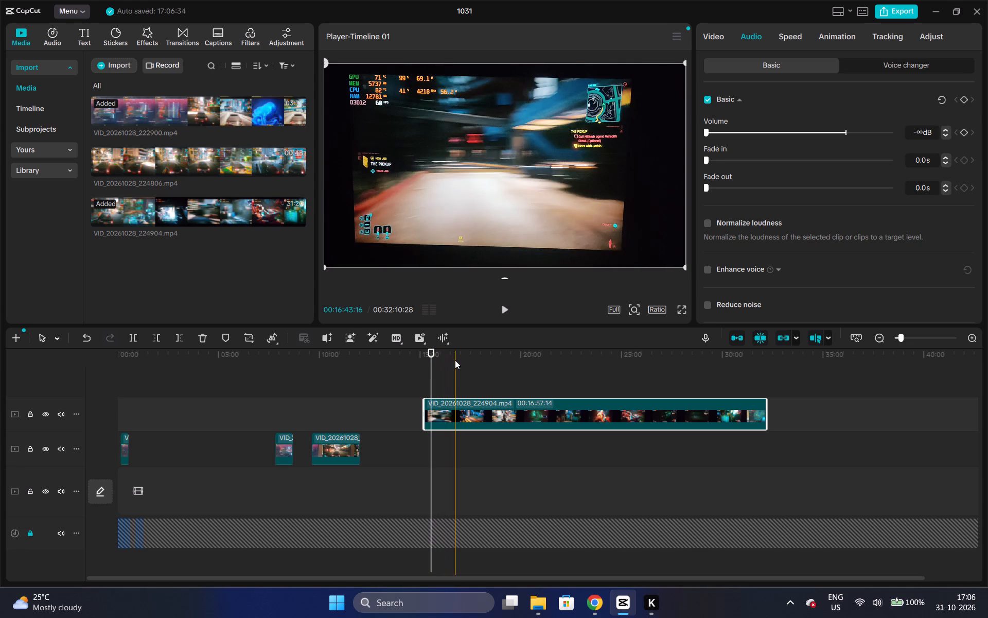
pyautogui.press('w')
pyautogui.moveTo(434, 424); pyautogui.dragTo(128, 416)
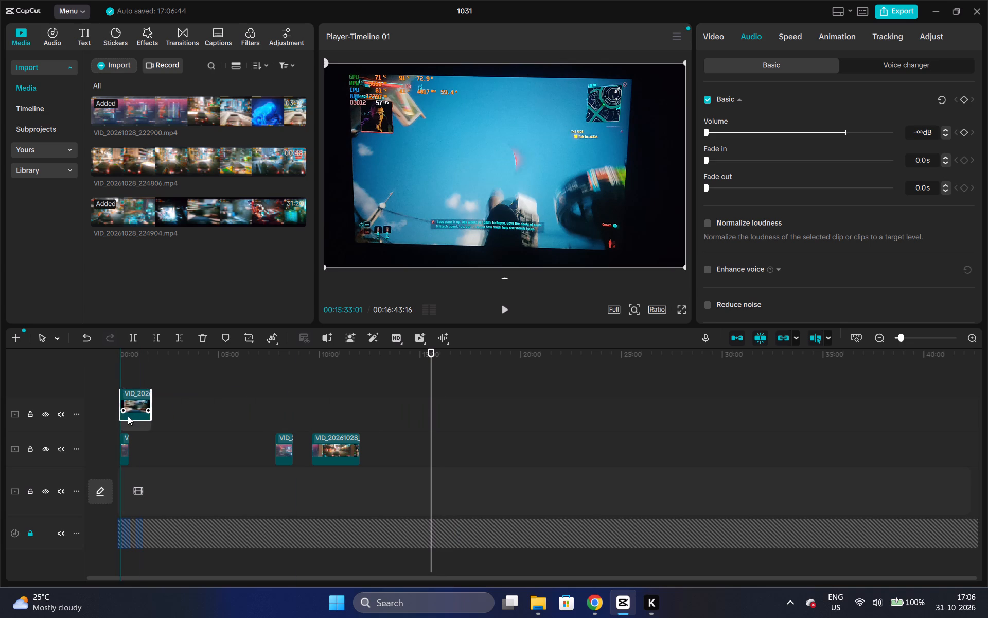
pyautogui.moveTo(128, 416); pyautogui.dragTo(127, 417)
# Trim the gameplay clip's start at about 00:00:34 and move the remaining clip back to 00:00:00:00 on the top track.
pyautogui.doubleClick(979, 340)
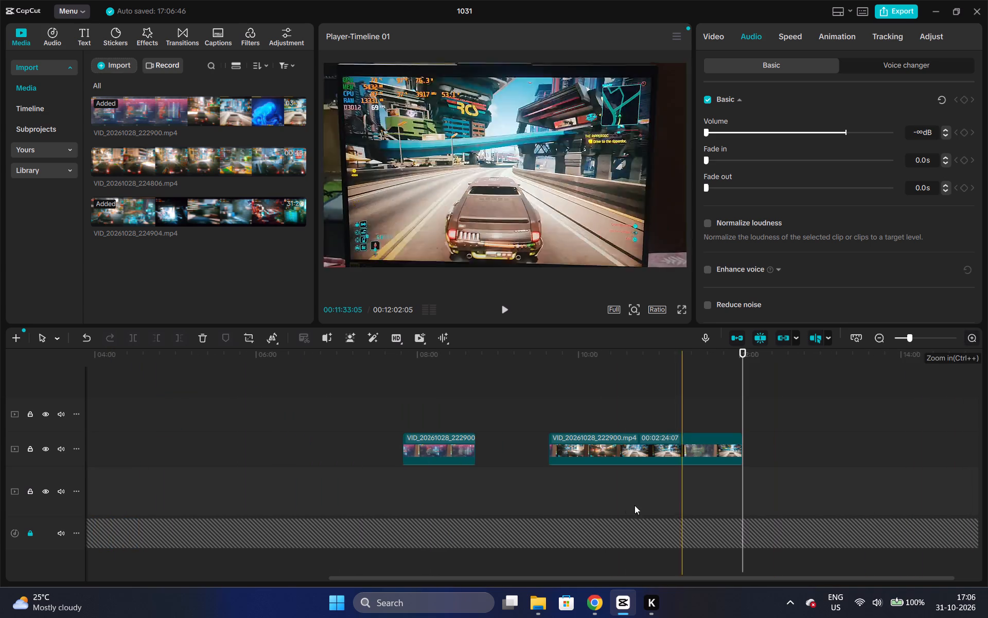
pyautogui.moveTo(562, 577); pyautogui.dragTo(189, 562)
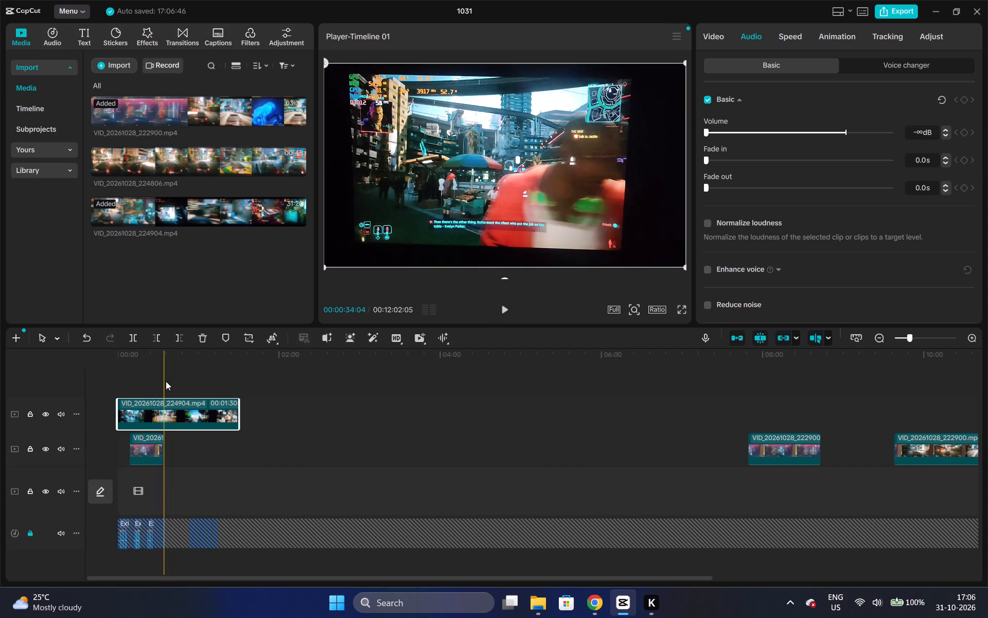
pyautogui.press('q')
pyautogui.moveTo(174, 401); pyautogui.dragTo(142, 404)
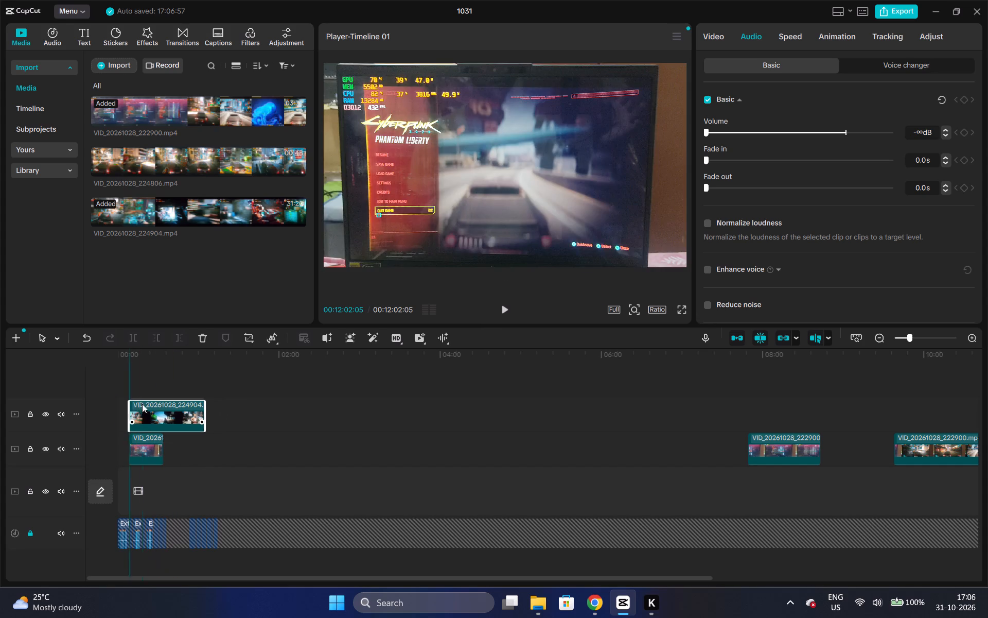
pyautogui.moveTo(142, 404); pyautogui.dragTo(130, 404)
pyautogui.click(130, 404)
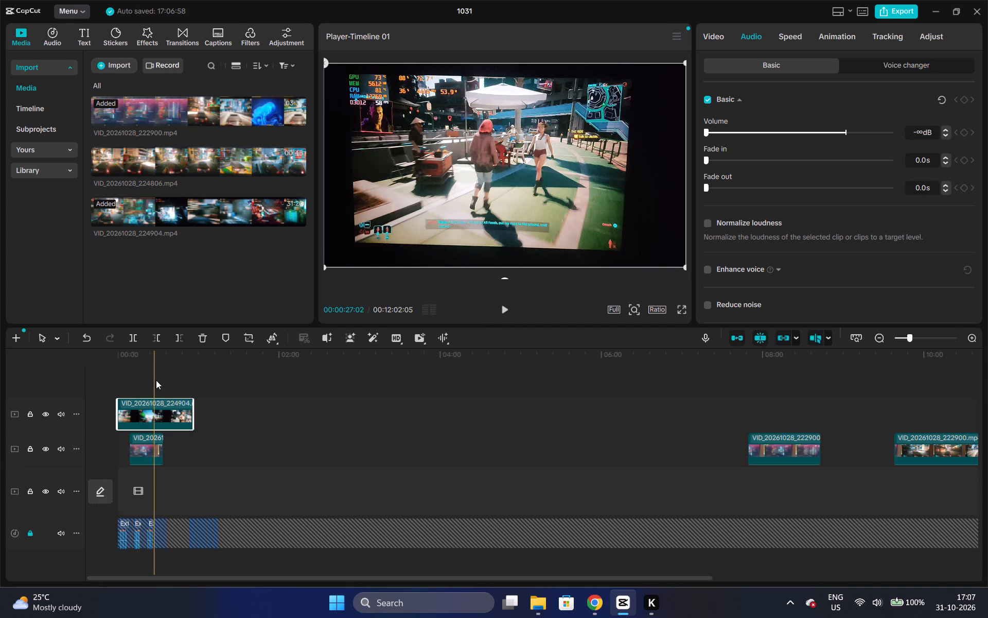
# Trim the gameplay clip's start at about 00:00:27 and move the remaining clip back to 00:00:00:00.
pyautogui.click(153, 401)
pyautogui.press('q')
pyautogui.moveTo(175, 409); pyautogui.dragTo(140, 409)
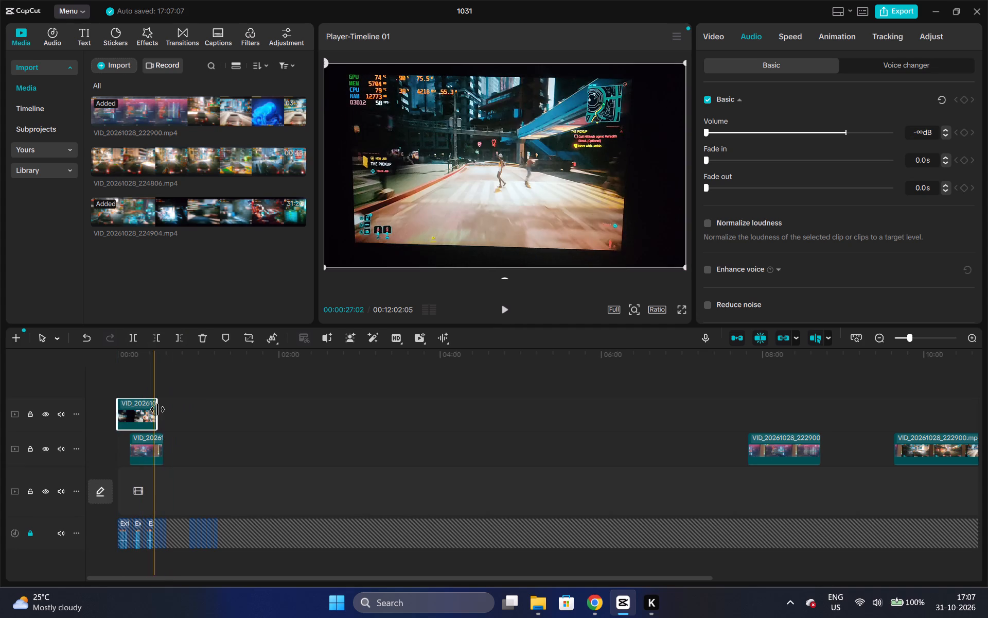
# Trim the gameplay clip's end to 00:00:08:22 and move it down onto the settings-menu clip's track, starting at 00:00:00:00.
pyautogui.moveTo(157, 409); pyautogui.dragTo(126, 400)
pyautogui.moveTo(123, 413); pyautogui.dragTo(123, 435)
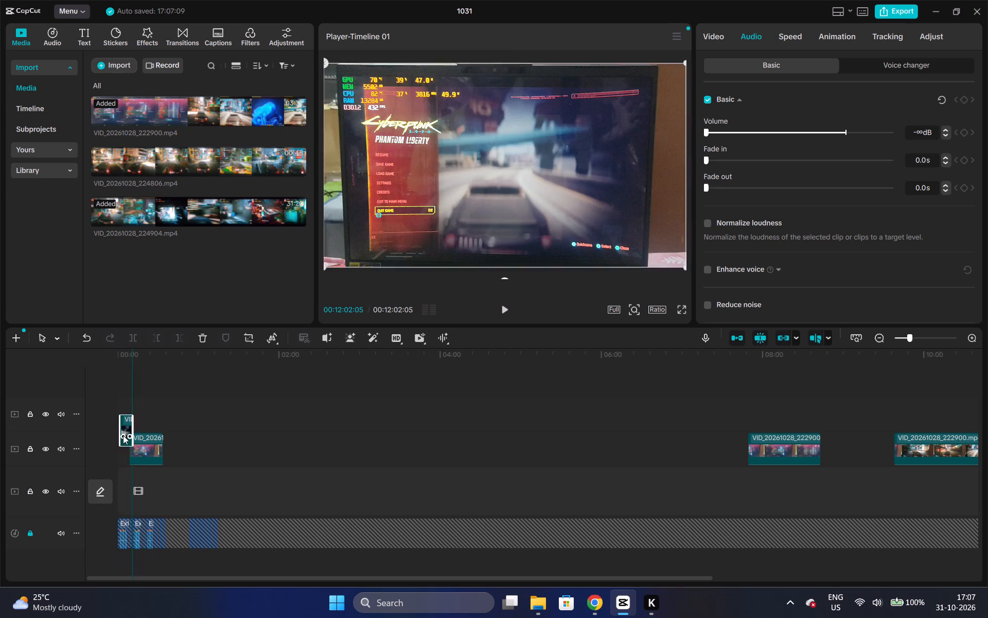
pyautogui.moveTo(123, 435); pyautogui.dragTo(121, 445)
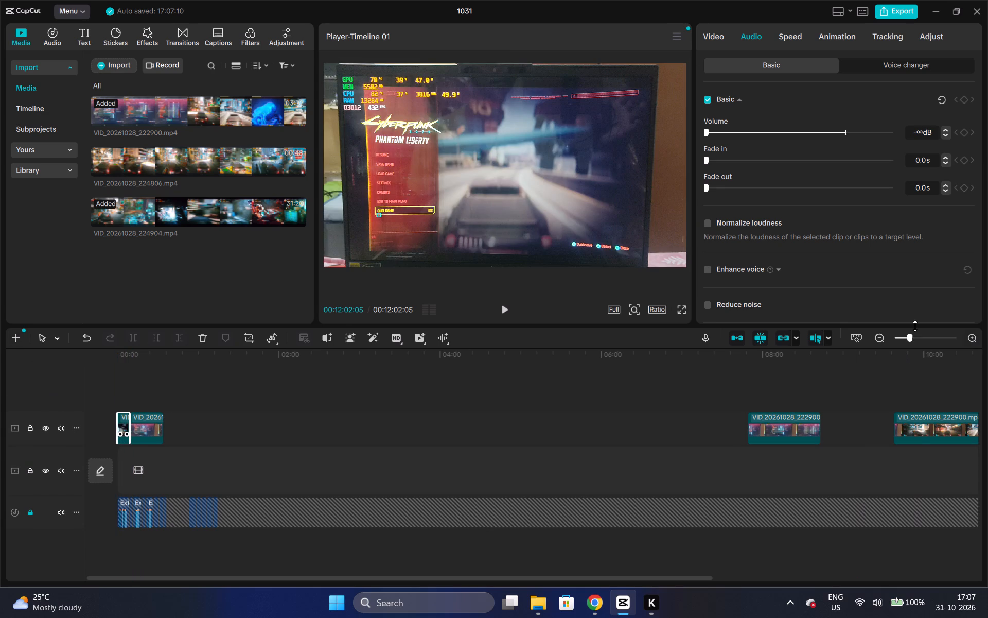
# Move the opening gameplay clip and the adjoining settings-menu clip down onto the main track, keeping their order.
pyautogui.click(963, 339)
pyautogui.doubleClick(967, 341)
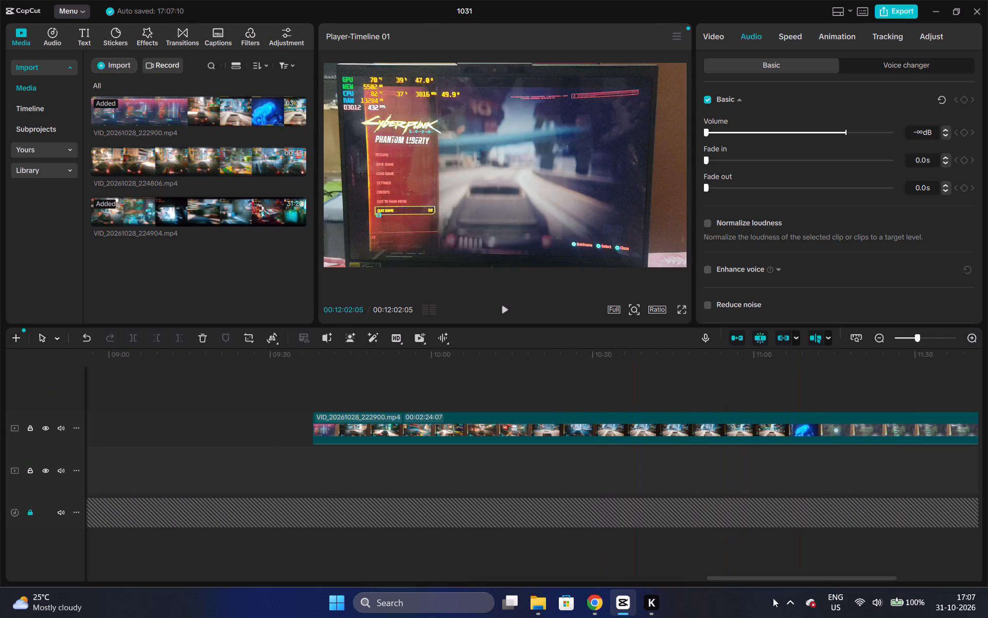
pyautogui.moveTo(769, 580); pyautogui.dragTo(21, 583)
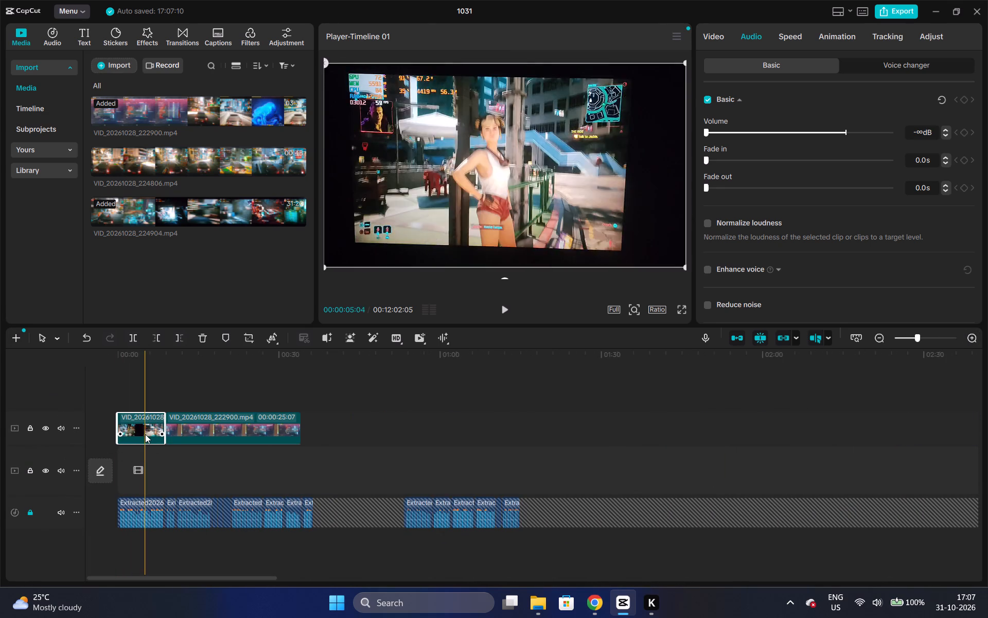
pyautogui.moveTo(145, 434); pyautogui.dragTo(143, 478)
pyautogui.moveTo(191, 439); pyautogui.dragTo(192, 484)
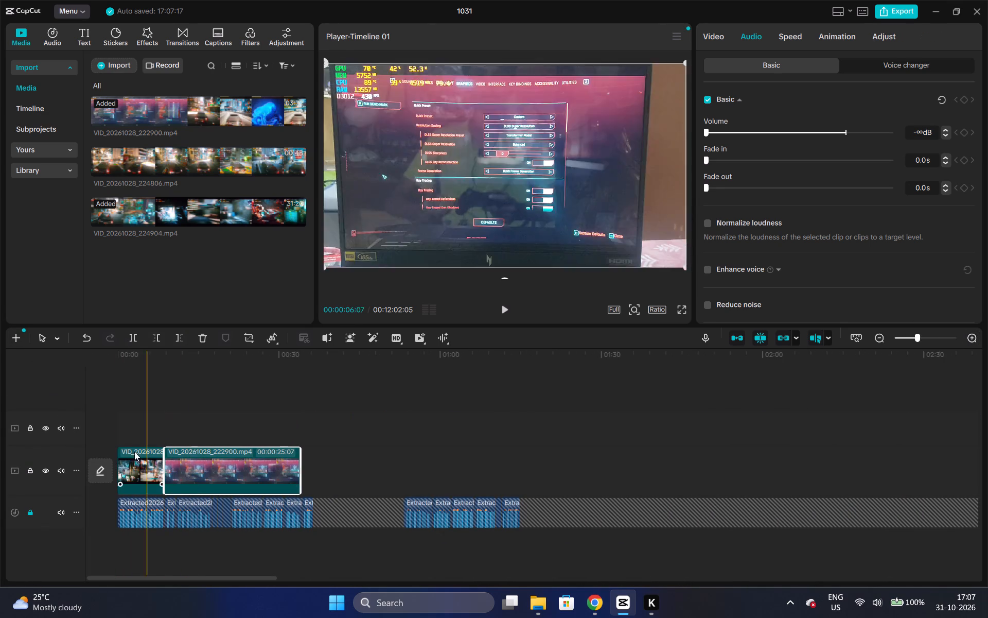
# Play the opening from 00:00:00:00 and unlock the narration audio track.
pyautogui.click(120, 357)
pyautogui.press('space')
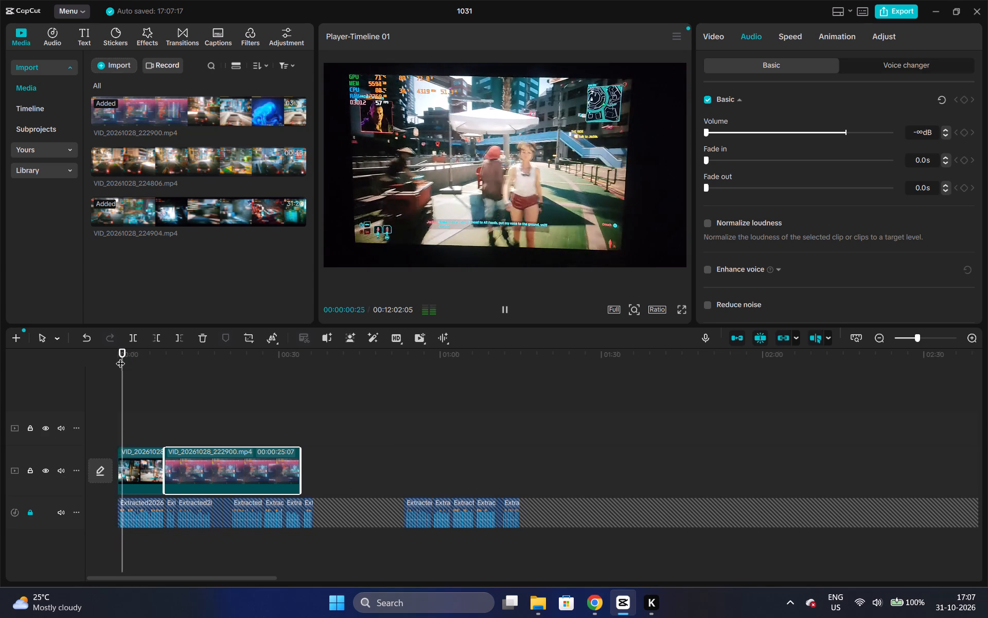
pyautogui.press('space')
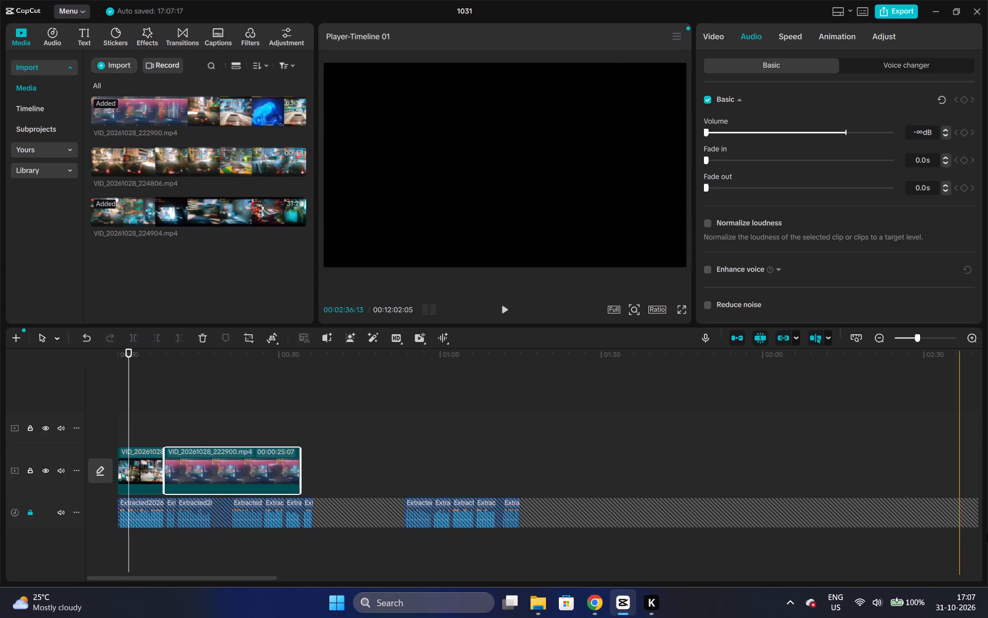
pyautogui.doubleClick(969, 333)
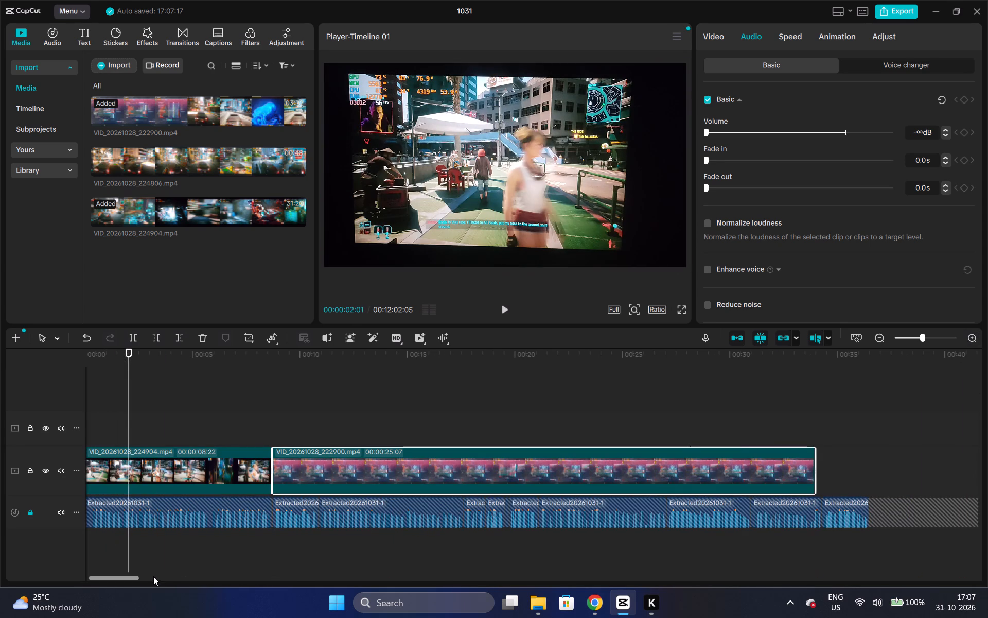
pyautogui.click(130, 573)
pyautogui.moveTo(129, 579); pyautogui.dragTo(72, 580)
pyautogui.click(132, 511)
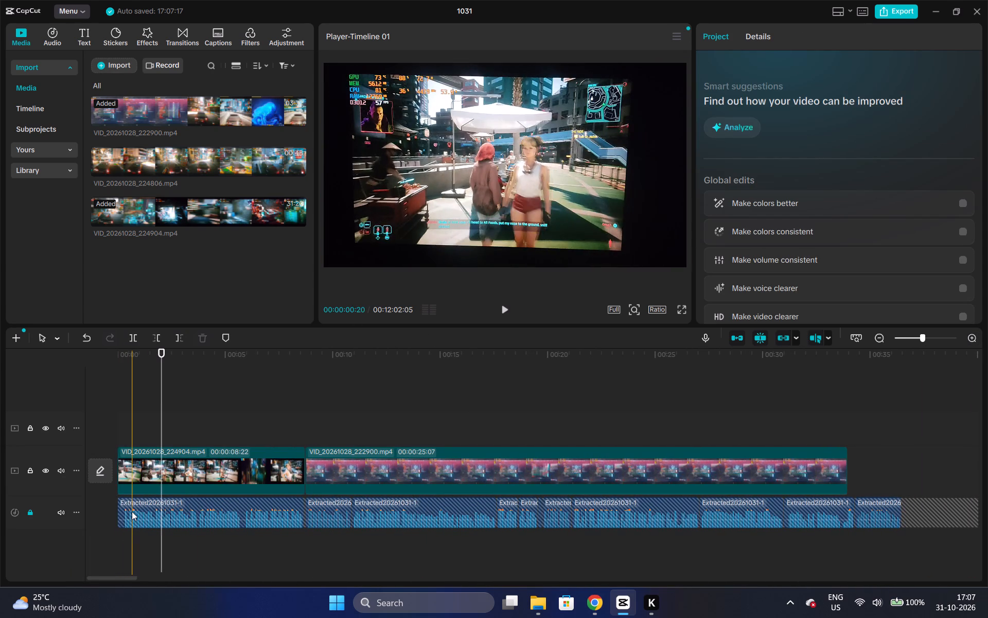
pyautogui.click(27, 513)
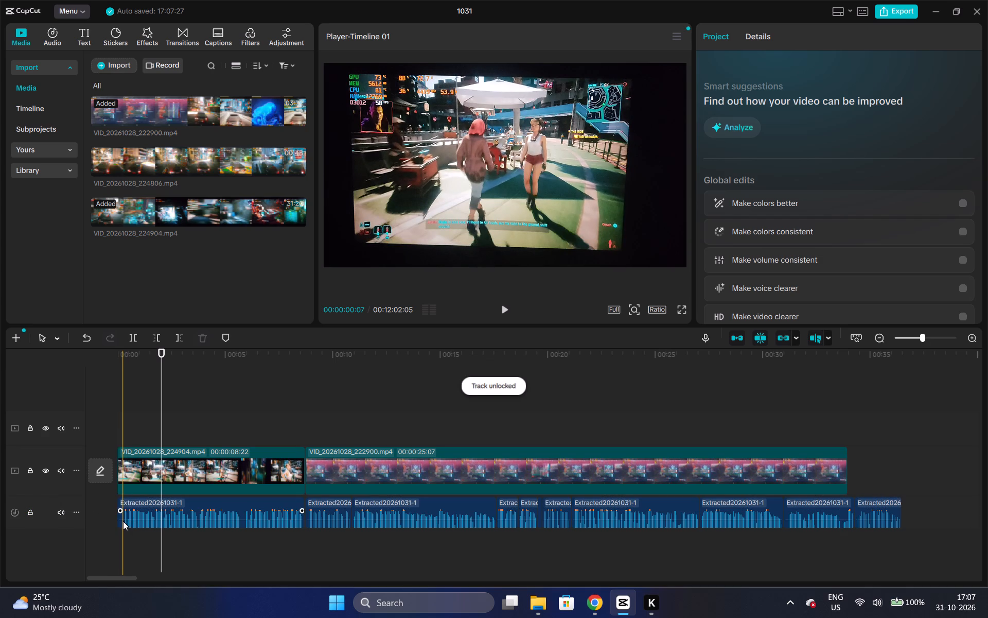
# Trim the silence off the first narration clip's start at about 00:00:00:07 and move the clip back to 00:00:00:00.
pyautogui.click(123, 521)
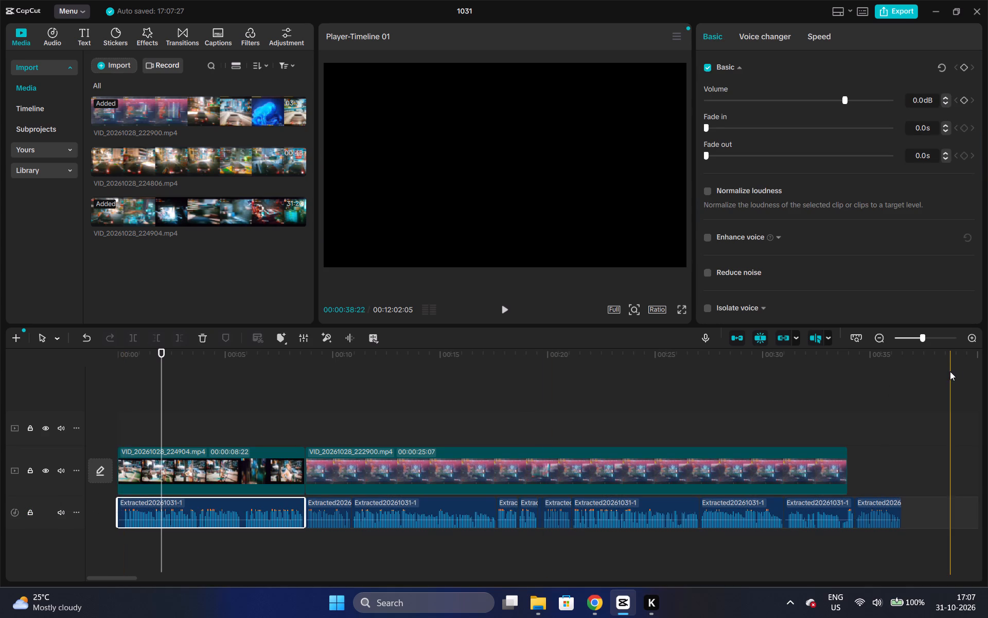
pyautogui.tripleClick(976, 338)
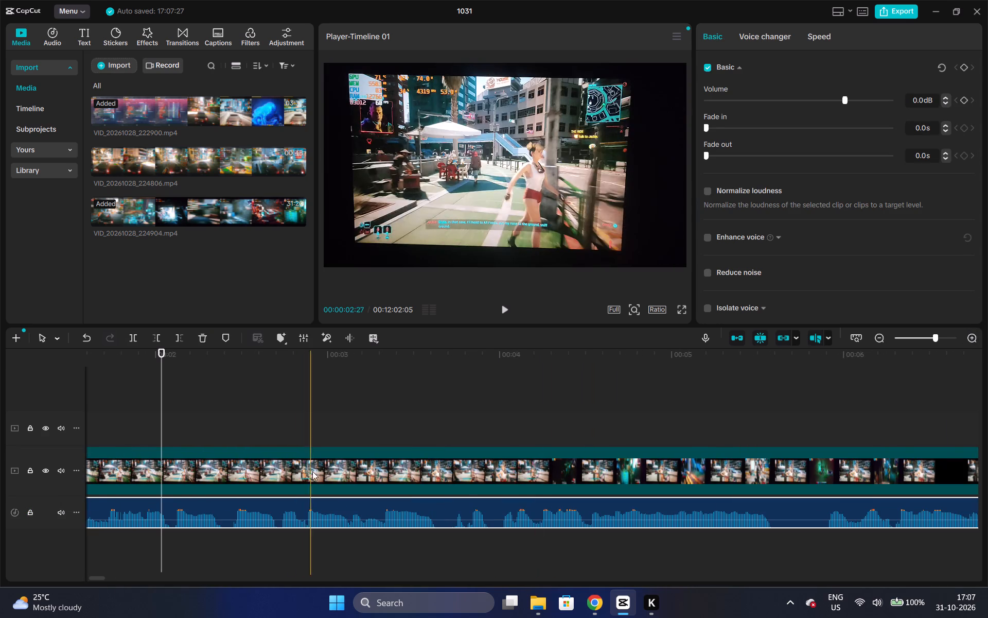
pyautogui.moveTo(99, 577); pyautogui.dragTo(70, 577)
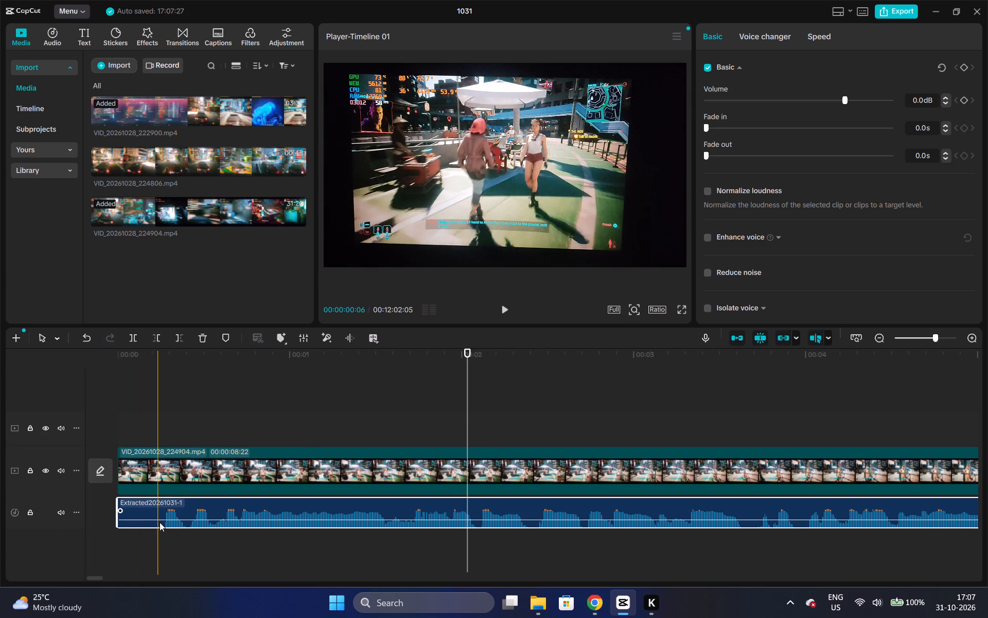
pyautogui.press('q')
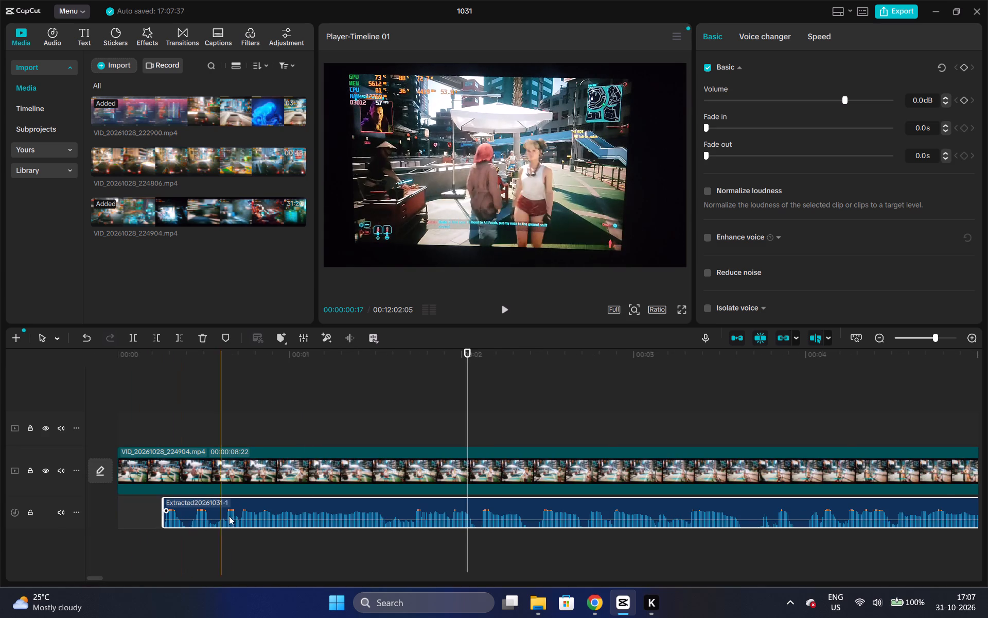
pyautogui.moveTo(230, 504); pyautogui.dragTo(189, 504)
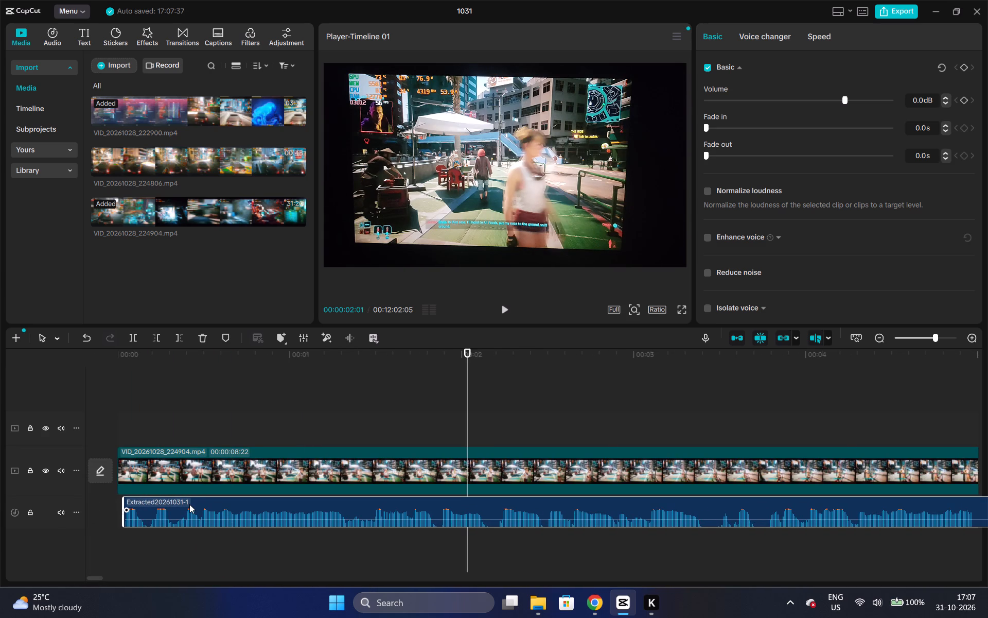
pyautogui.moveTo(189, 504); pyautogui.dragTo(187, 506)
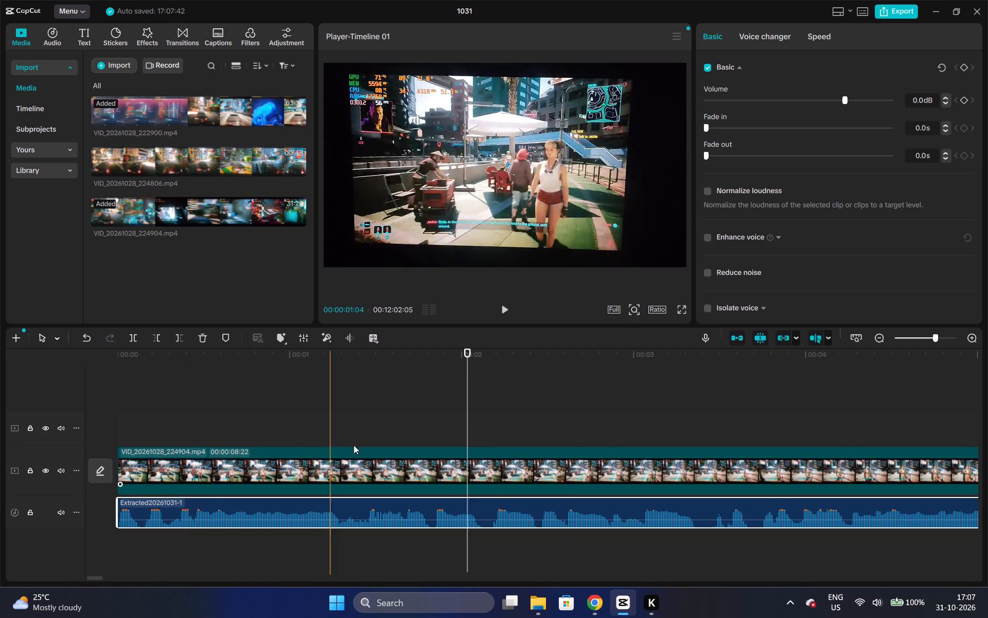
# Play the narration, cut out its pause between about 00:00:05:10 and 00:00:05:19, and close the gap with the following part.
pyautogui.click(119, 357)
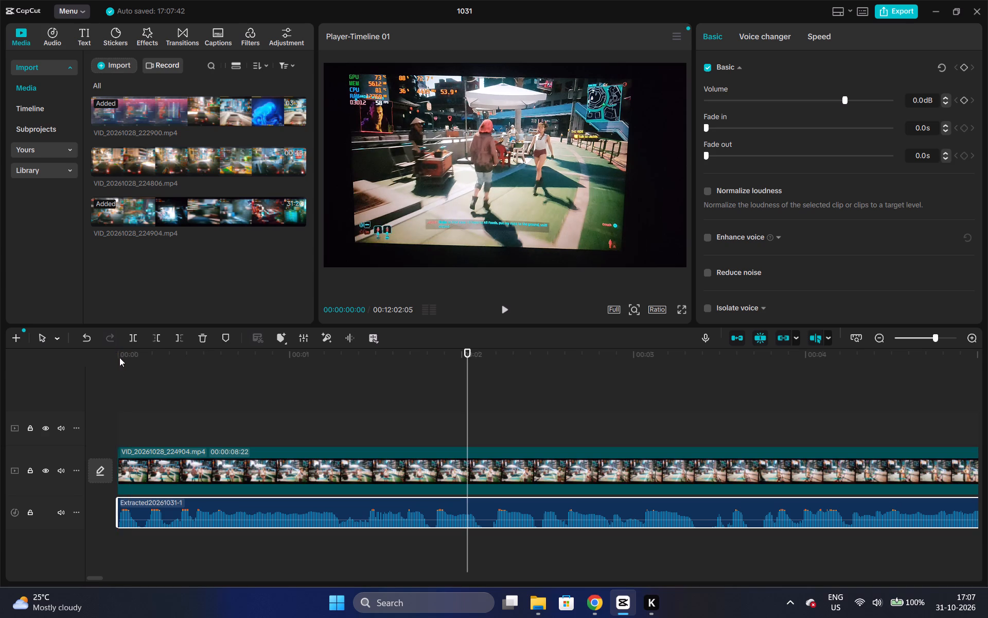
pyautogui.press('space')
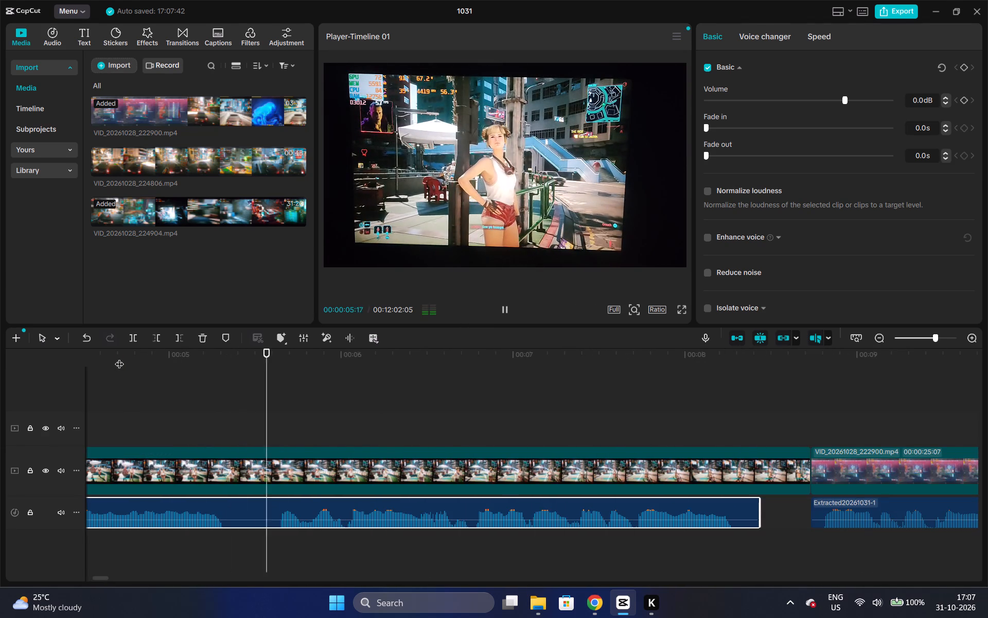
pyautogui.press('space')
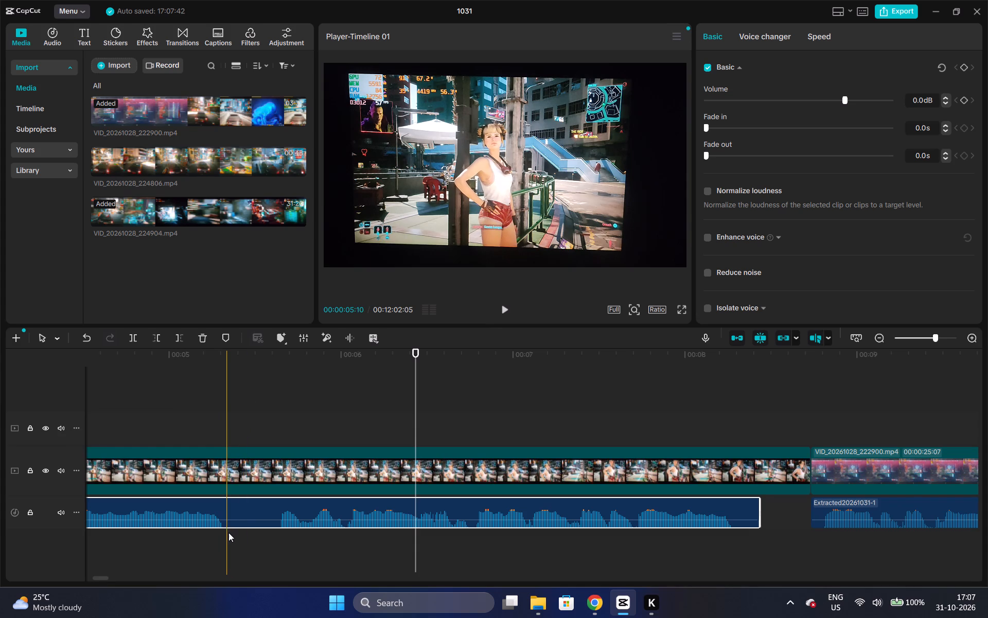
pyautogui.click(228, 518)
pyautogui.hotkey('ctrl', 'b')
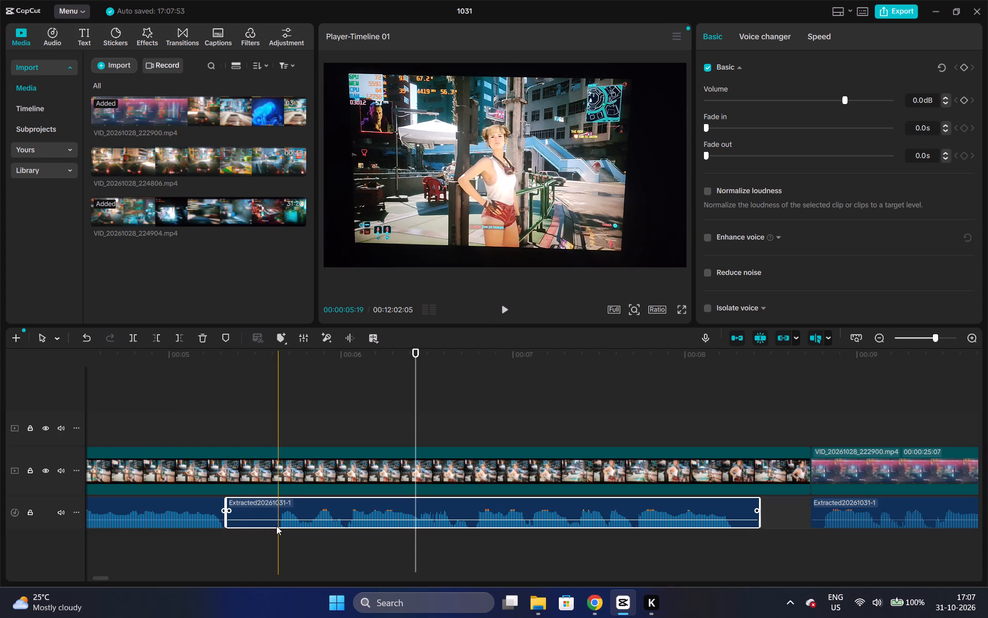
pyautogui.hotkey('ctrl', 'b')
pyautogui.click(258, 518)
pyautogui.hotkey('ctrl', 'x')
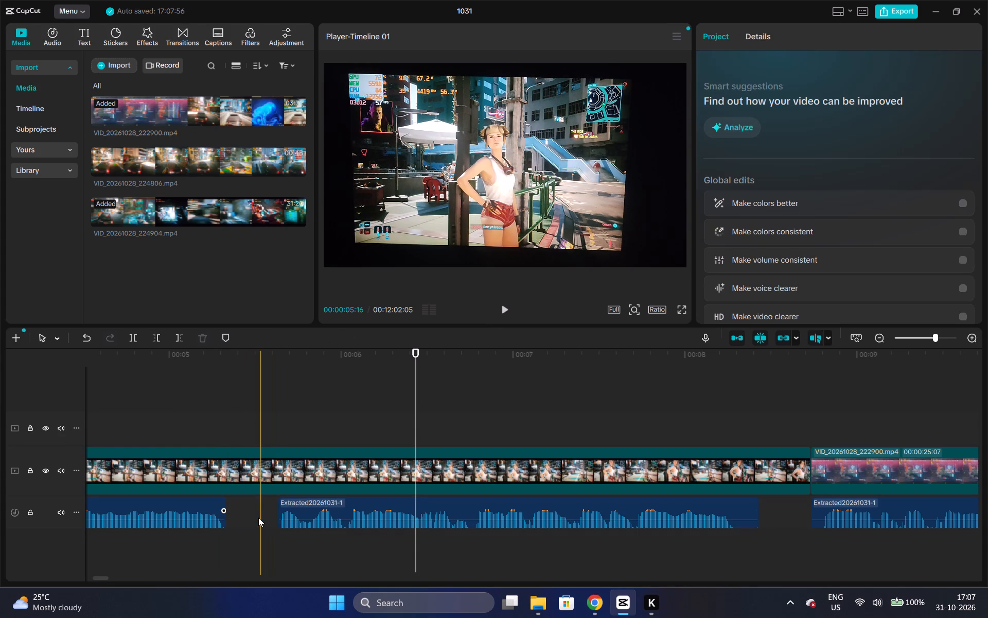
pyautogui.moveTo(301, 502); pyautogui.dragTo(249, 500)
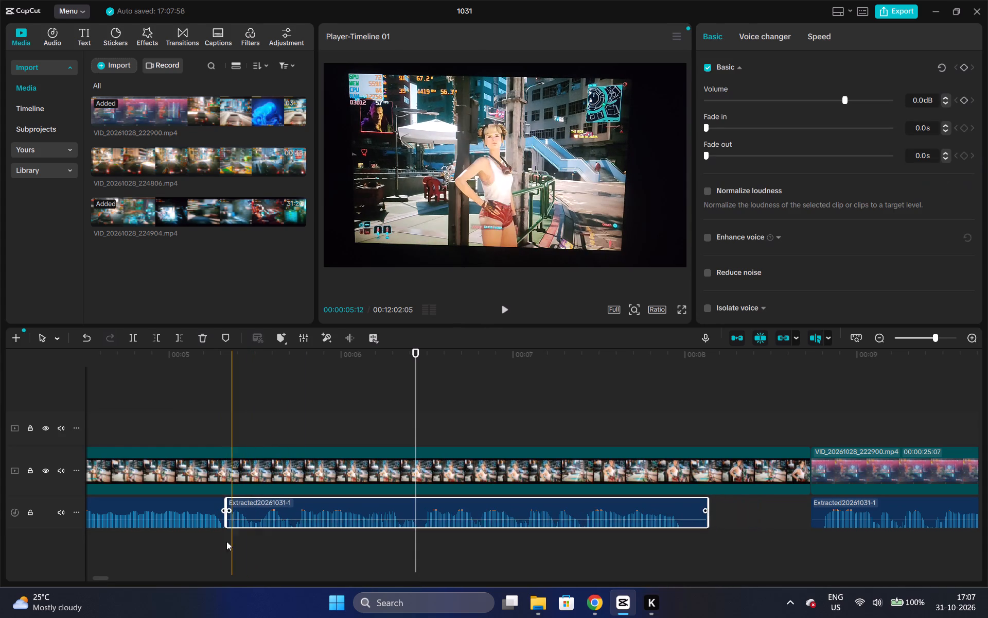
# Select the opening gameplay clip and search the video effects for blur.
pyautogui.moveTo(97, 575); pyautogui.dragTo(69, 577)
pyautogui.click(91, 575)
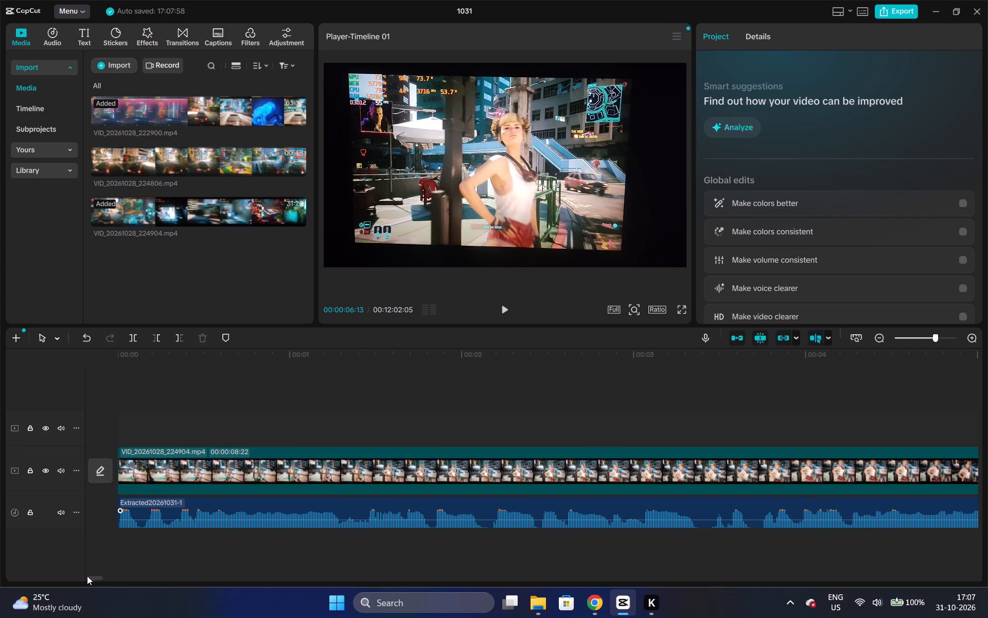
pyautogui.click(123, 363)
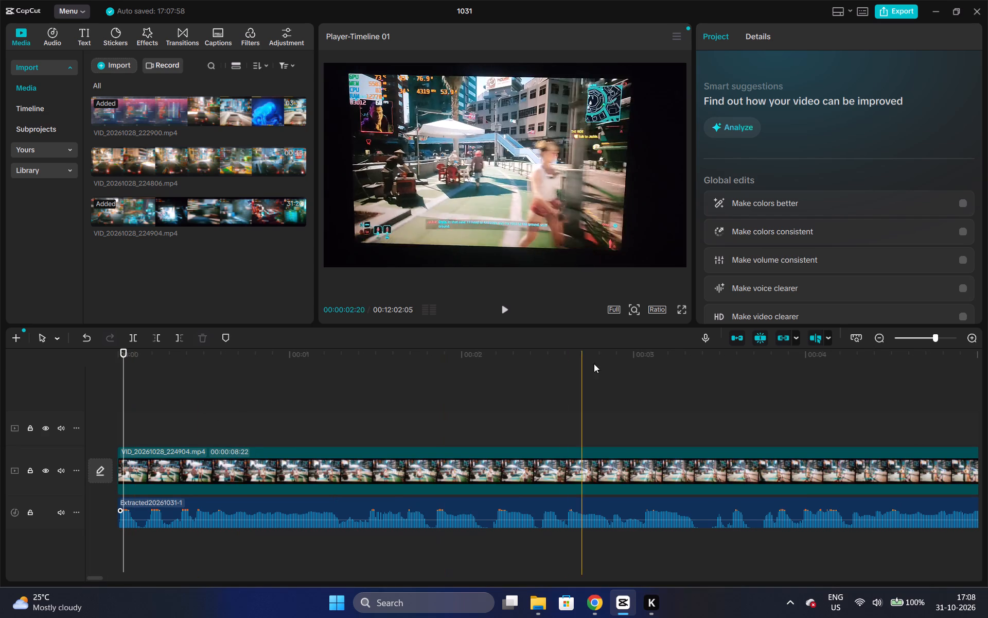
pyautogui.tripleClick(873, 340)
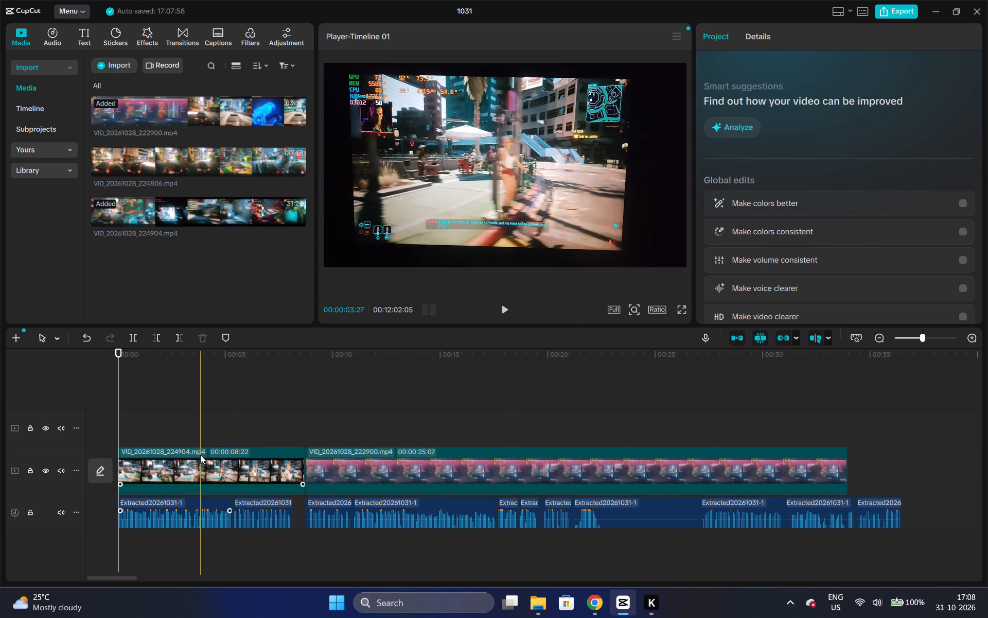
pyautogui.click(200, 455)
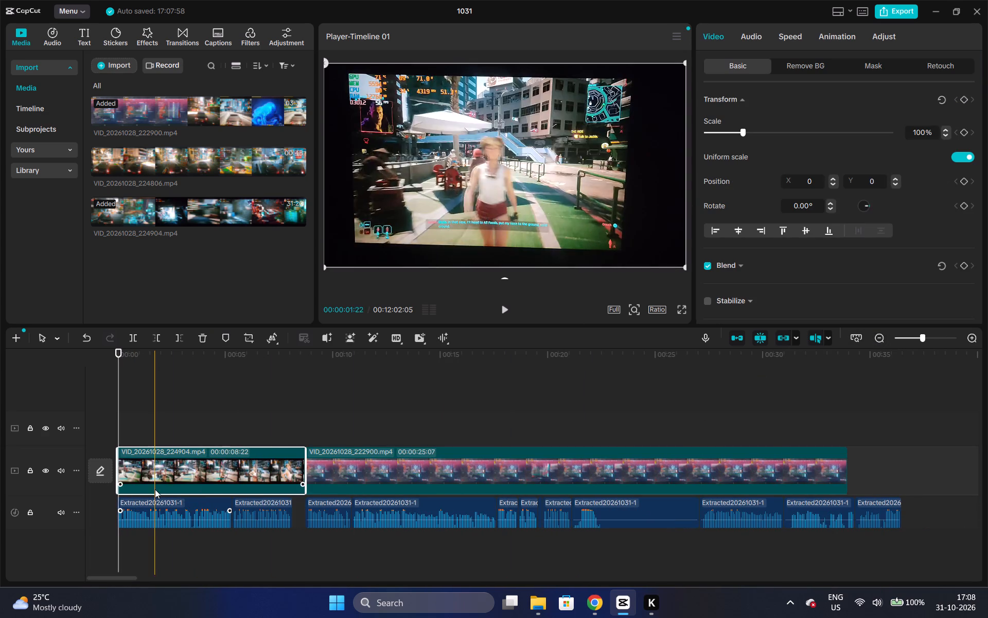
pyautogui.rightClick(211, 473)
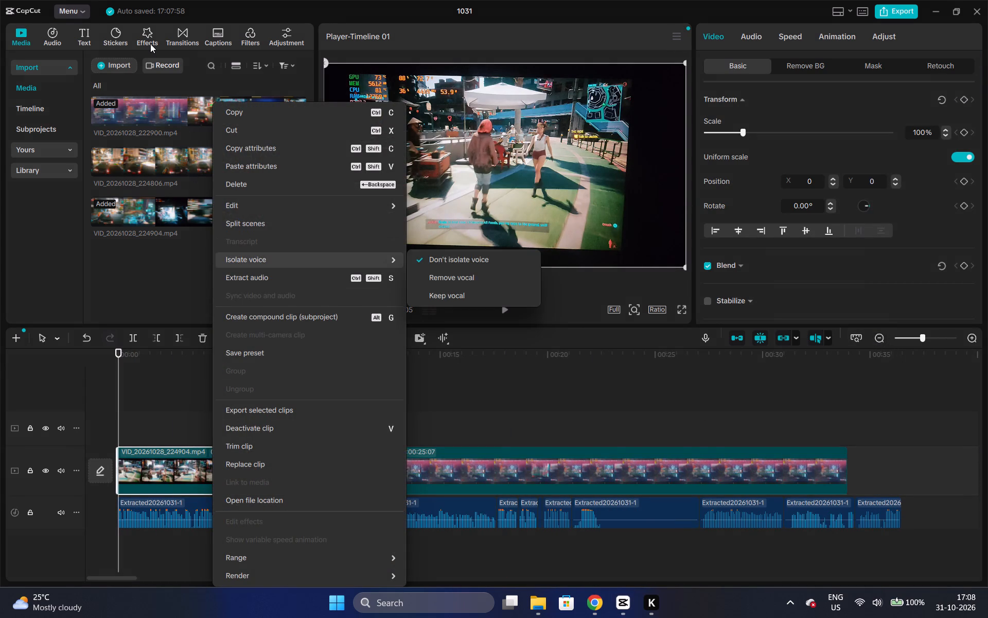
pyautogui.click(150, 44)
pyautogui.click(149, 34)
pyautogui.click(134, 73)
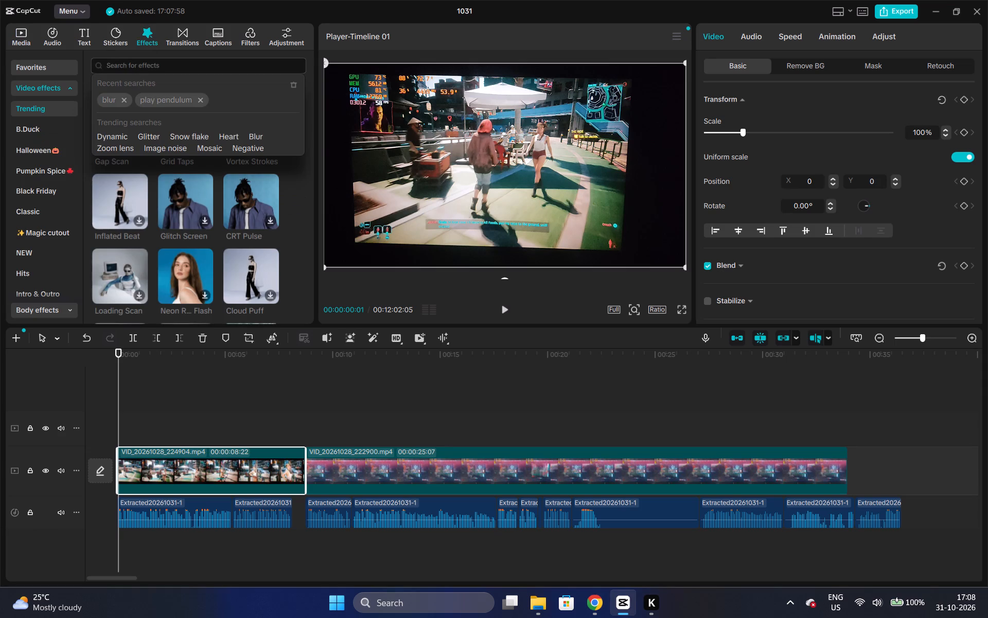
pyautogui.click(107, 96)
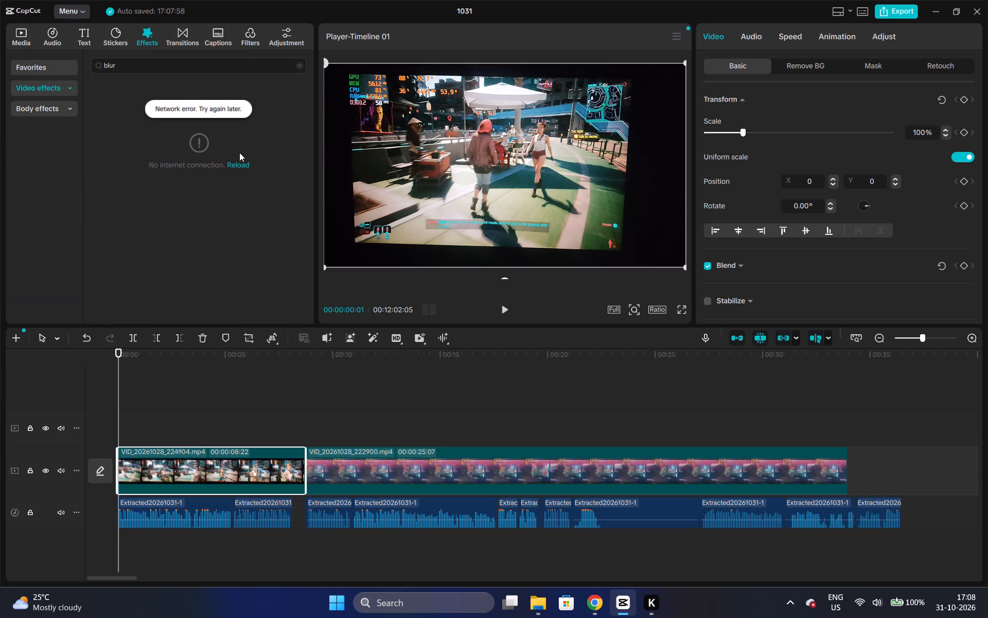
# Play the opening from the start and shorten the first gameplay clip's end to 00:00:08:01, where the second narration part finishes.
pyautogui.click(122, 353)
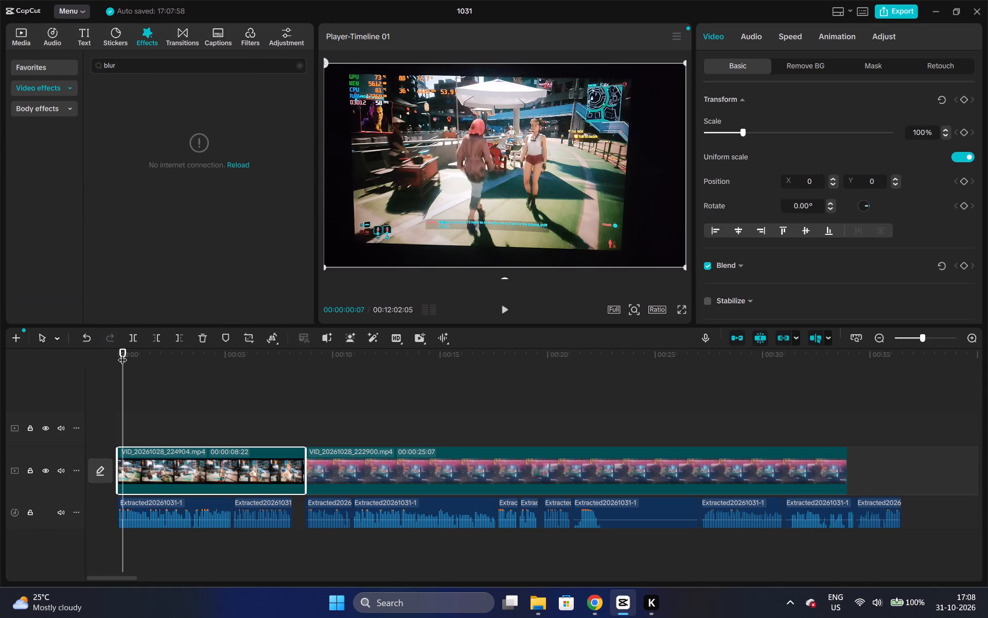
pyautogui.moveTo(122, 353); pyautogui.dragTo(116, 353)
pyautogui.press('space')
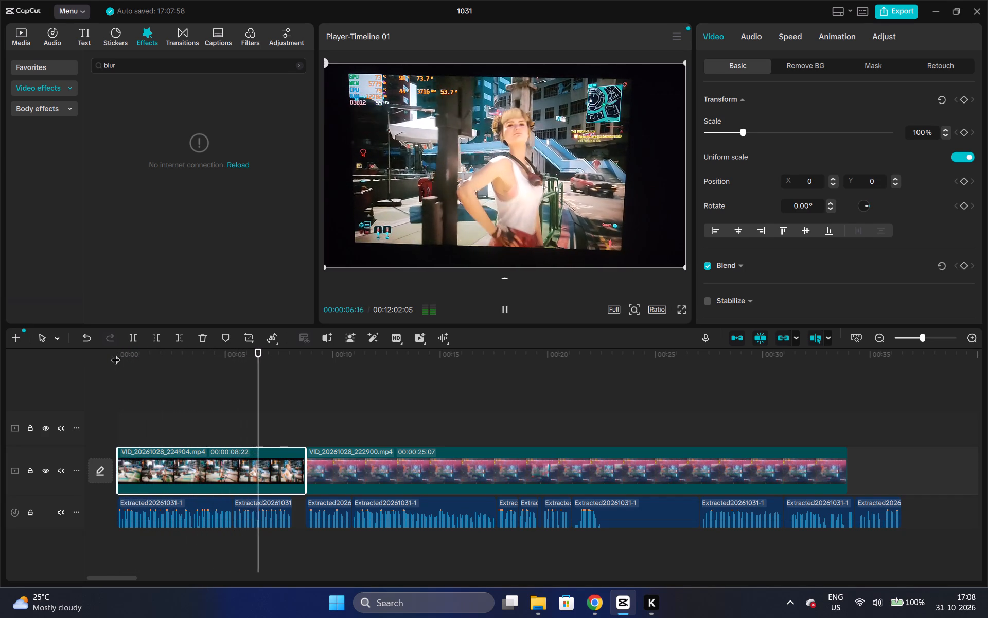
pyautogui.press('space')
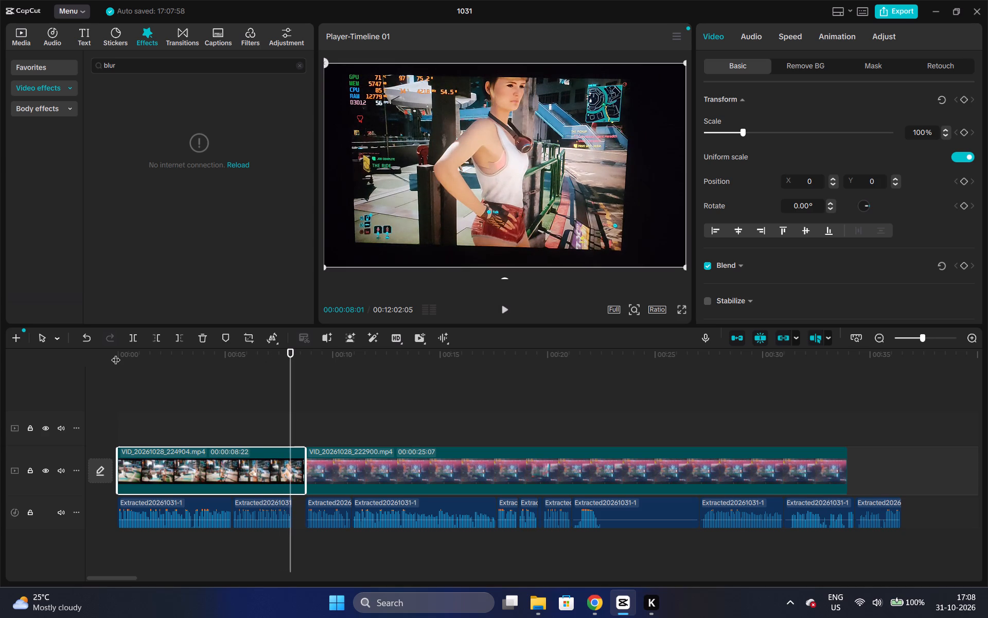
pyautogui.moveTo(306, 467); pyautogui.dragTo(300, 467)
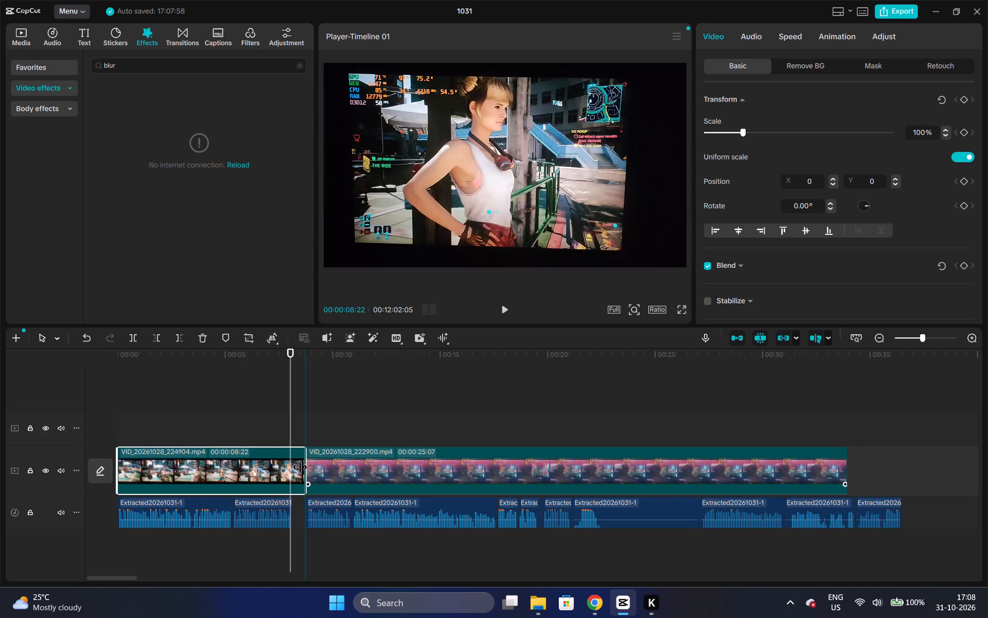
pyautogui.moveTo(300, 467); pyautogui.dragTo(290, 465)
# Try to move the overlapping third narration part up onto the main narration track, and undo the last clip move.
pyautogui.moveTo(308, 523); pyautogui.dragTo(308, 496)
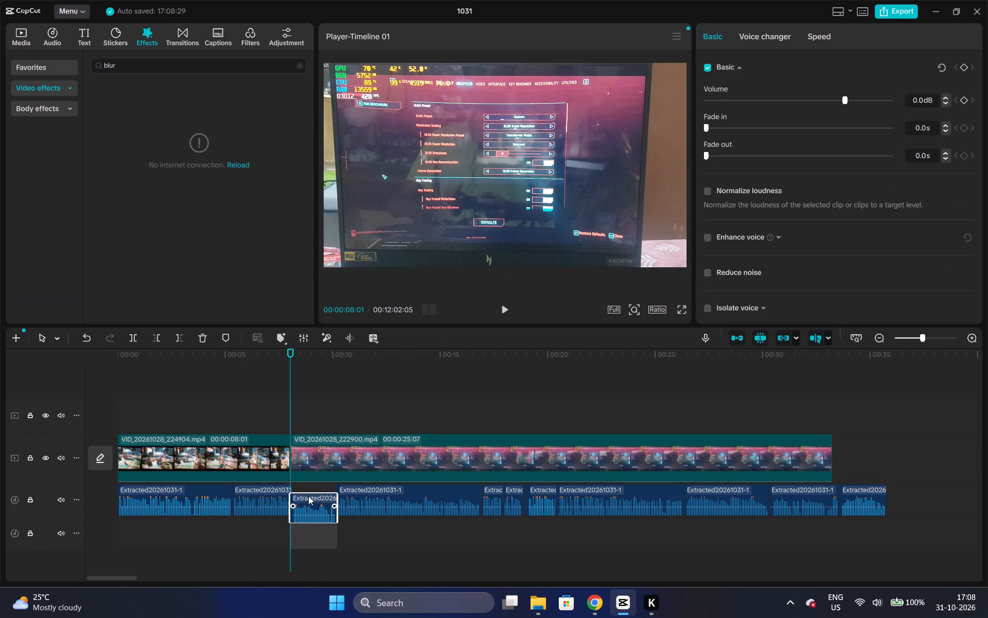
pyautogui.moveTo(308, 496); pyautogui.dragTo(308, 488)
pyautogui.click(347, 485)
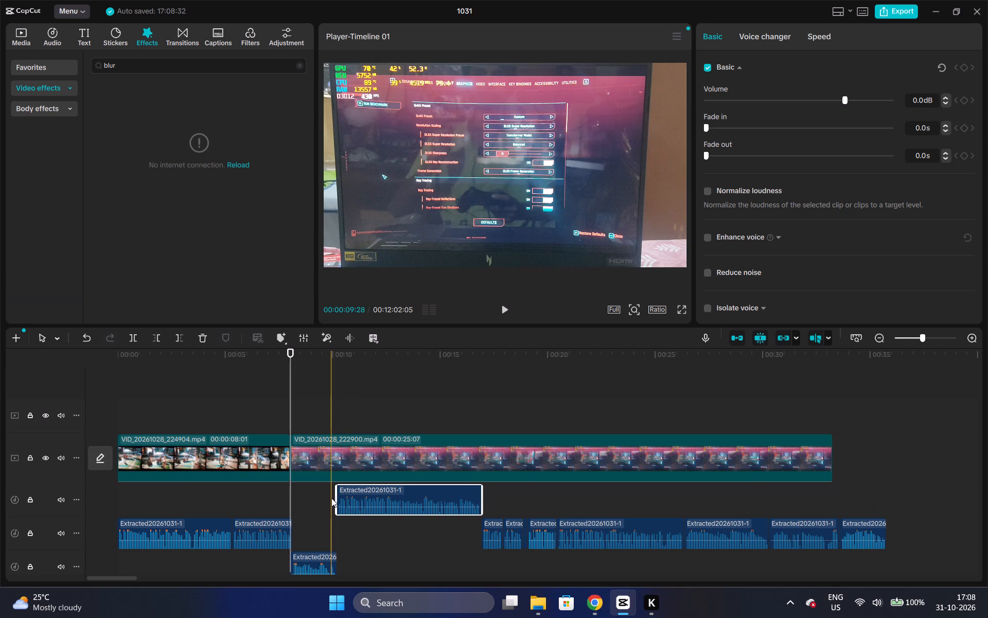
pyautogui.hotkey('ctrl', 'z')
# Trim the third narration part's start at about 00:00:08:03 and the second part's end at about 00:00:08:01, and join them on one track.
pyautogui.click(290, 379)
pyautogui.press('space')
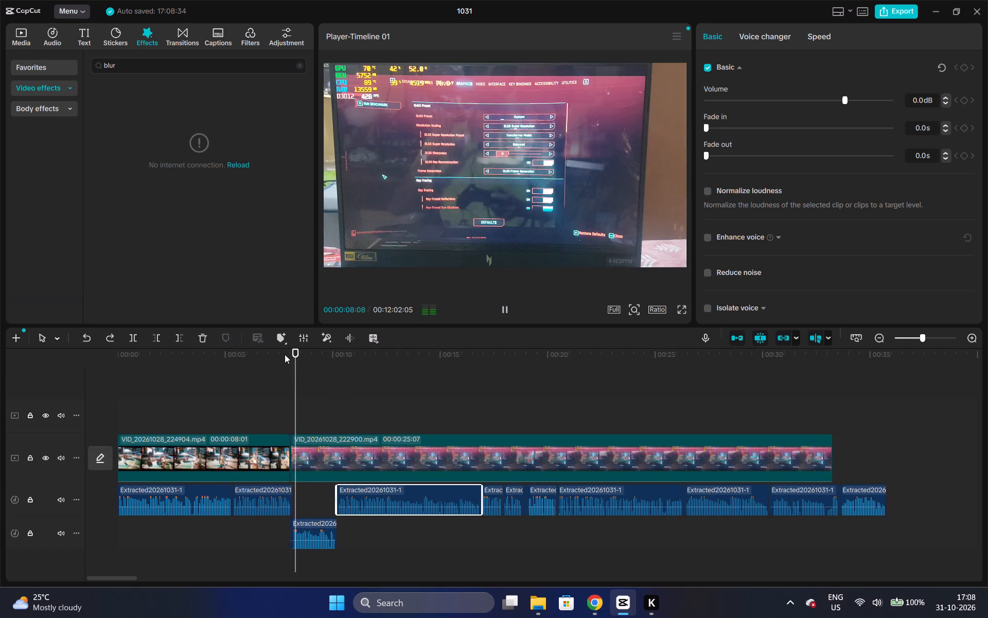
pyautogui.press('space')
pyautogui.doubleClick(877, 334)
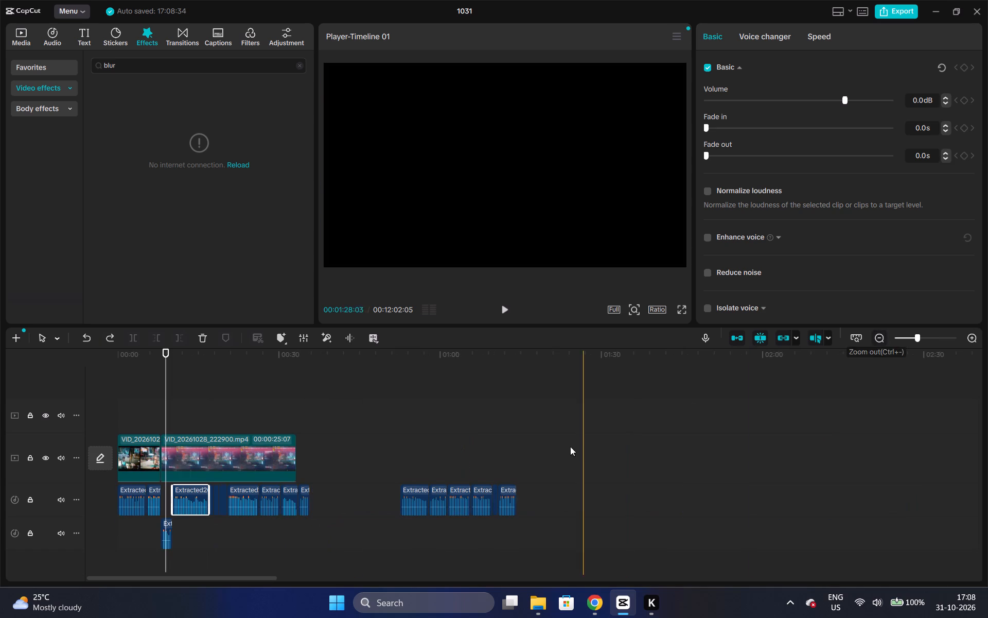
pyautogui.tripleClick(974, 335)
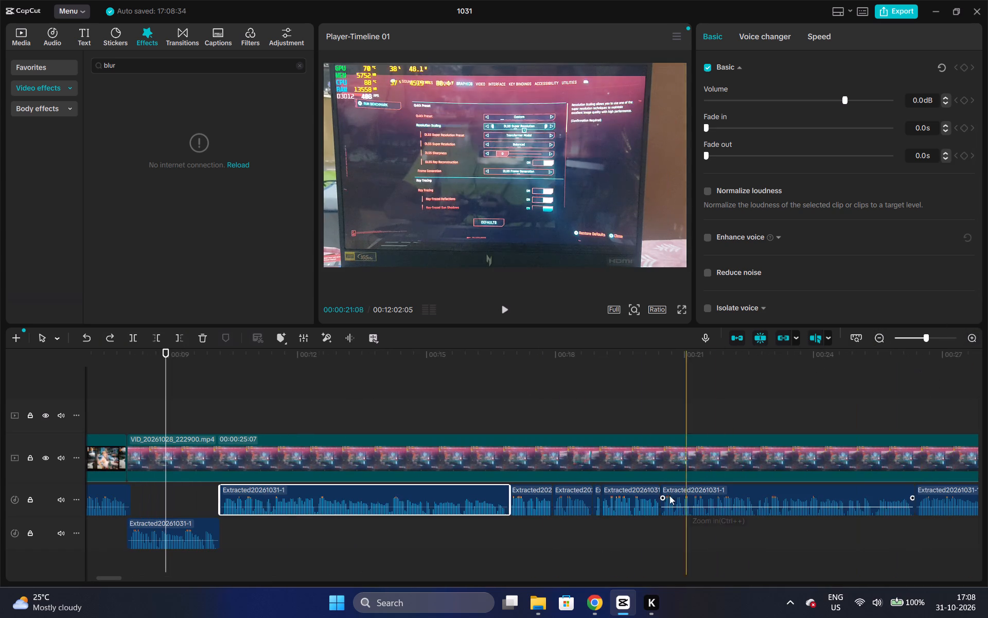
pyautogui.moveTo(100, 577); pyautogui.dragTo(89, 574)
pyautogui.click(482, 524)
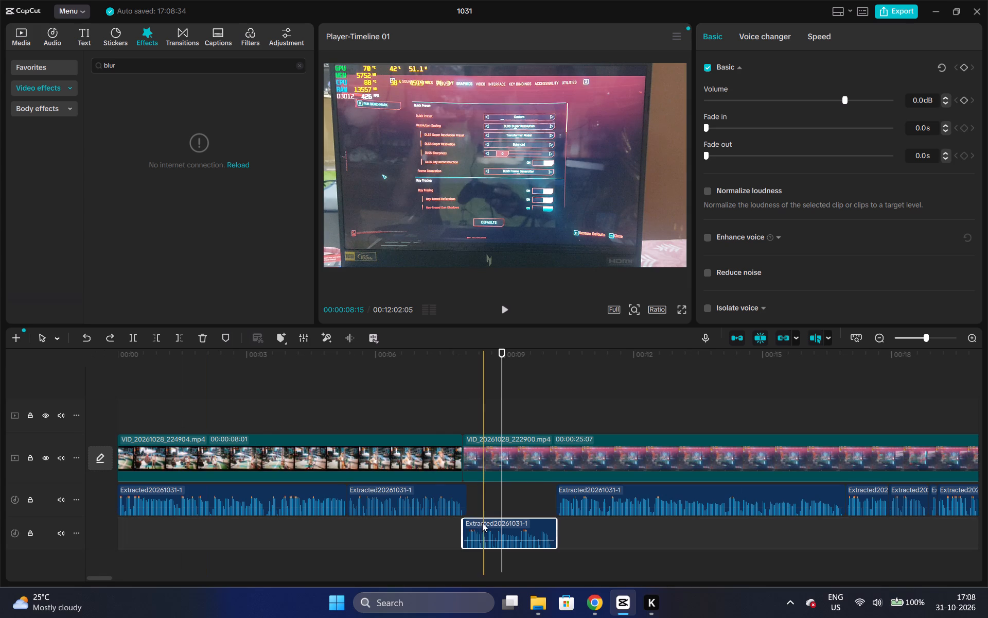
pyautogui.doubleClick(968, 335)
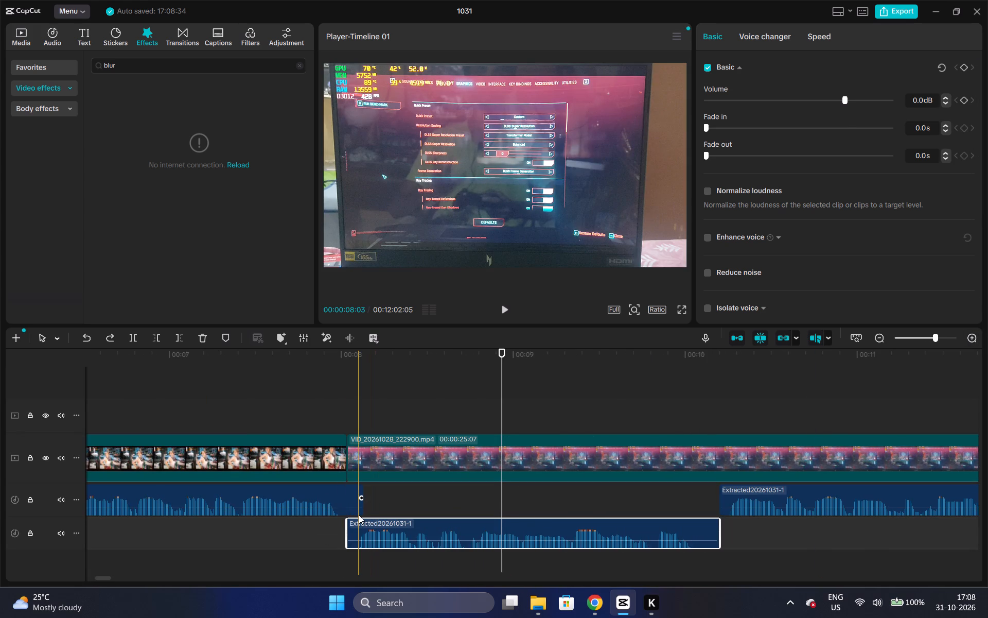
pyautogui.press('q')
pyautogui.click(354, 494)
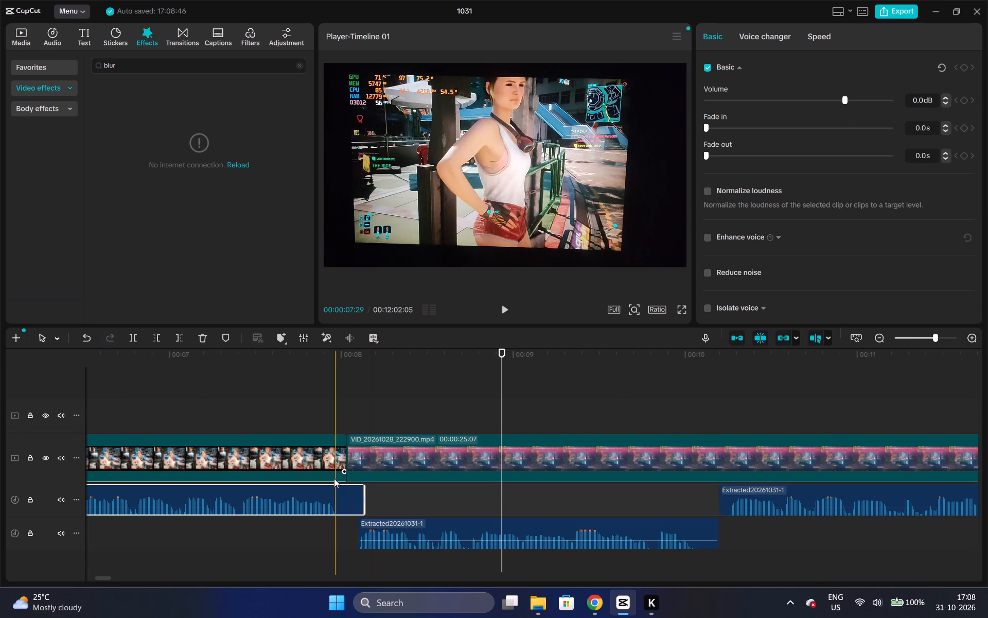
pyautogui.press('w')
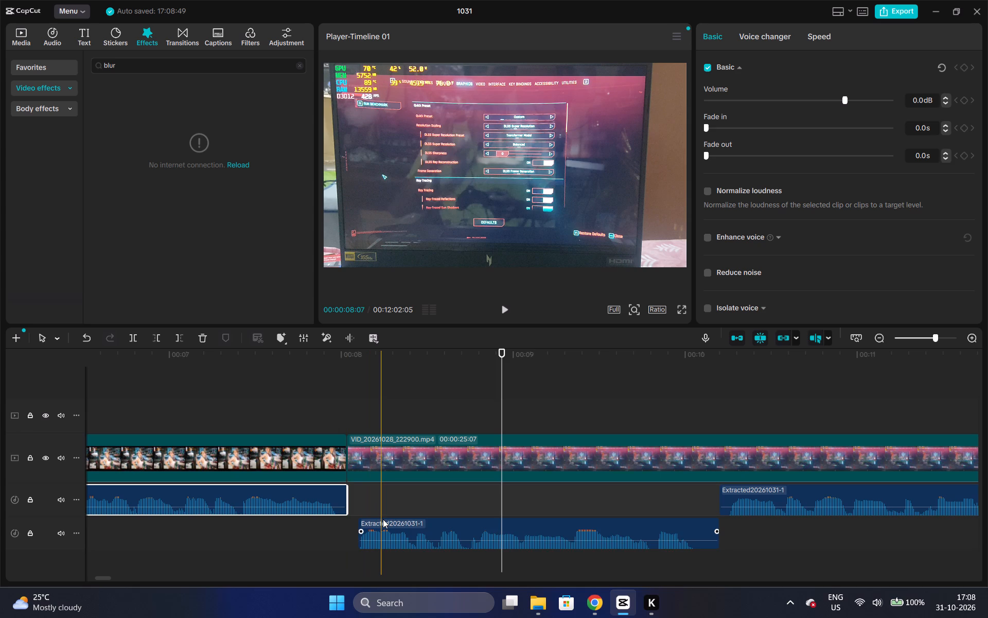
pyautogui.moveTo(383, 519); pyautogui.dragTo(372, 486)
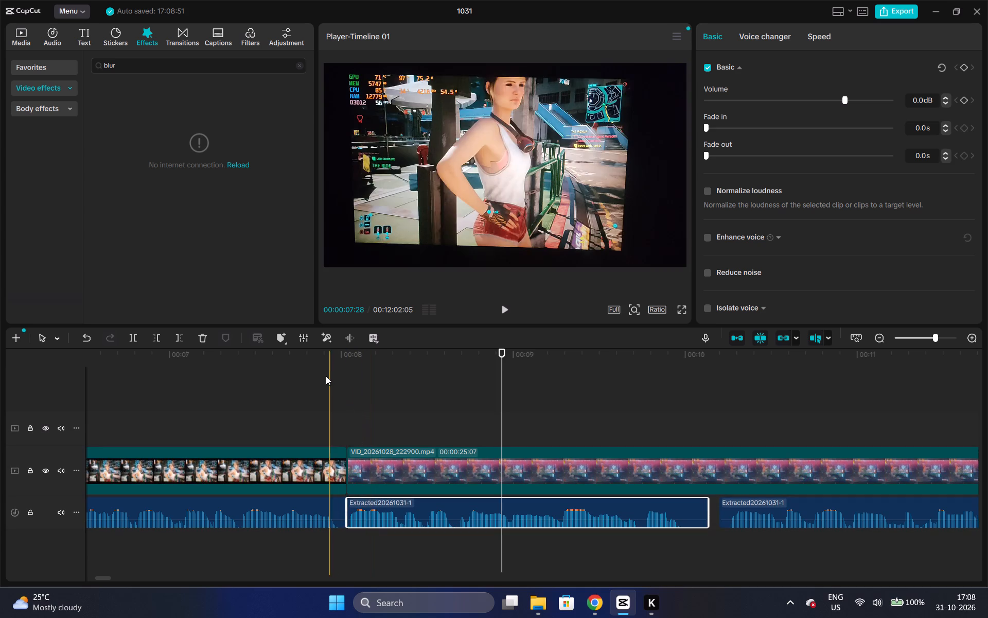
# Play the narration across the new join, from just before 00:00:08:00 to about 00:00:09:24.
pyautogui.click(324, 372)
pyautogui.press('space')
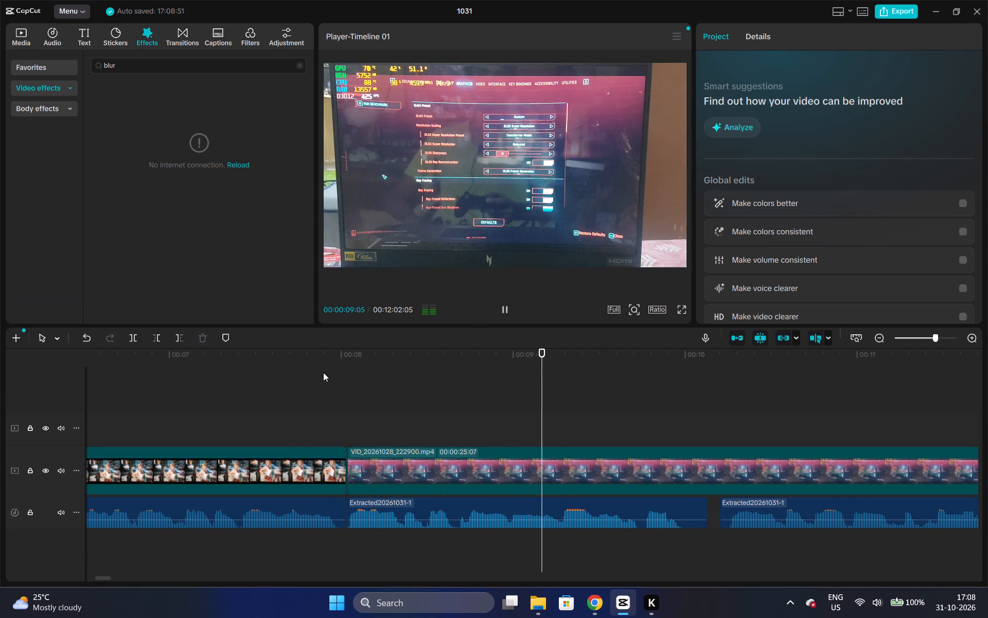
pyautogui.press('space')
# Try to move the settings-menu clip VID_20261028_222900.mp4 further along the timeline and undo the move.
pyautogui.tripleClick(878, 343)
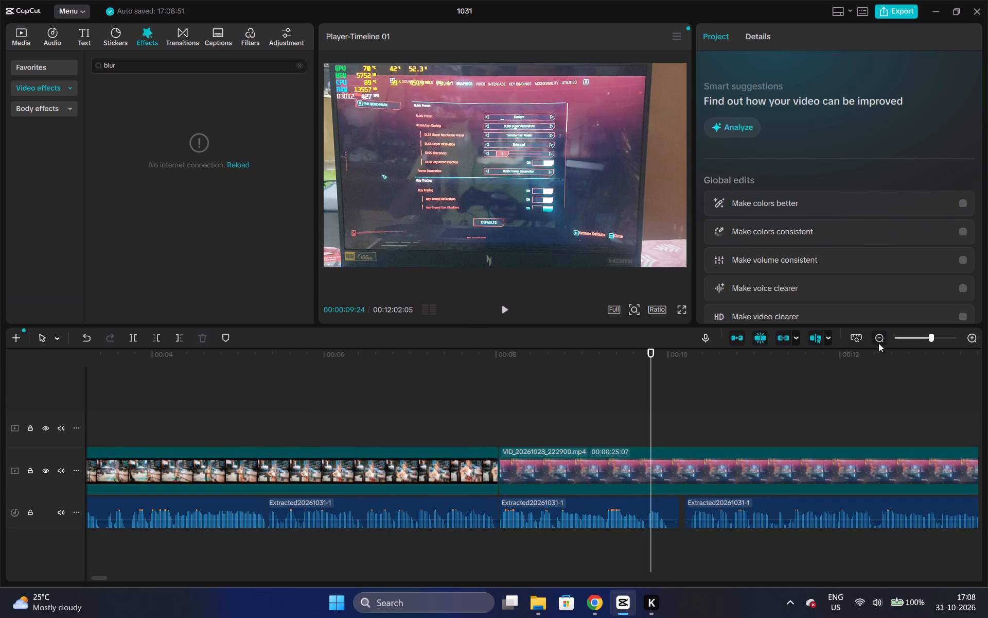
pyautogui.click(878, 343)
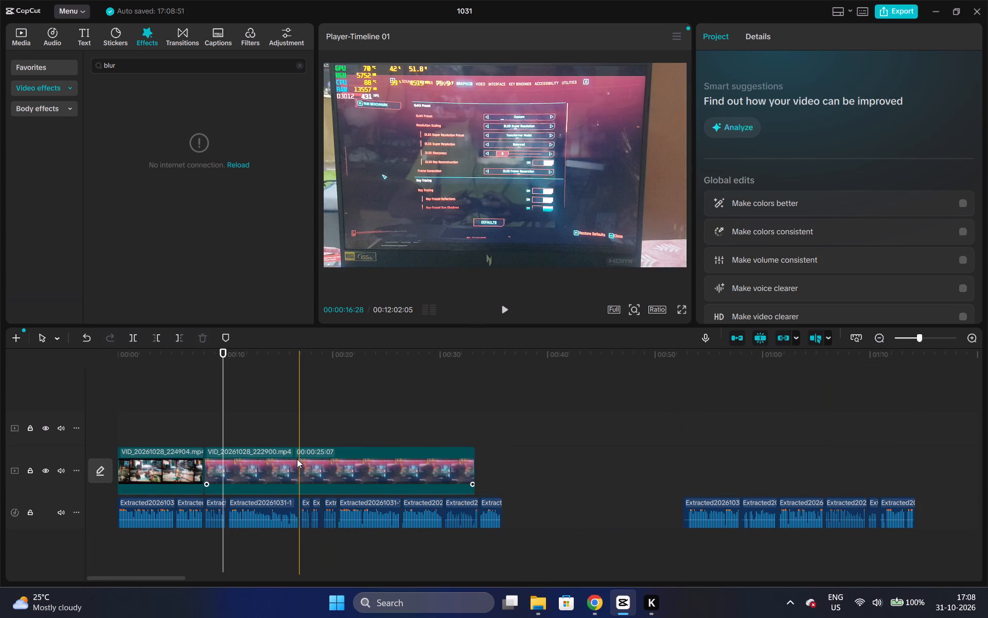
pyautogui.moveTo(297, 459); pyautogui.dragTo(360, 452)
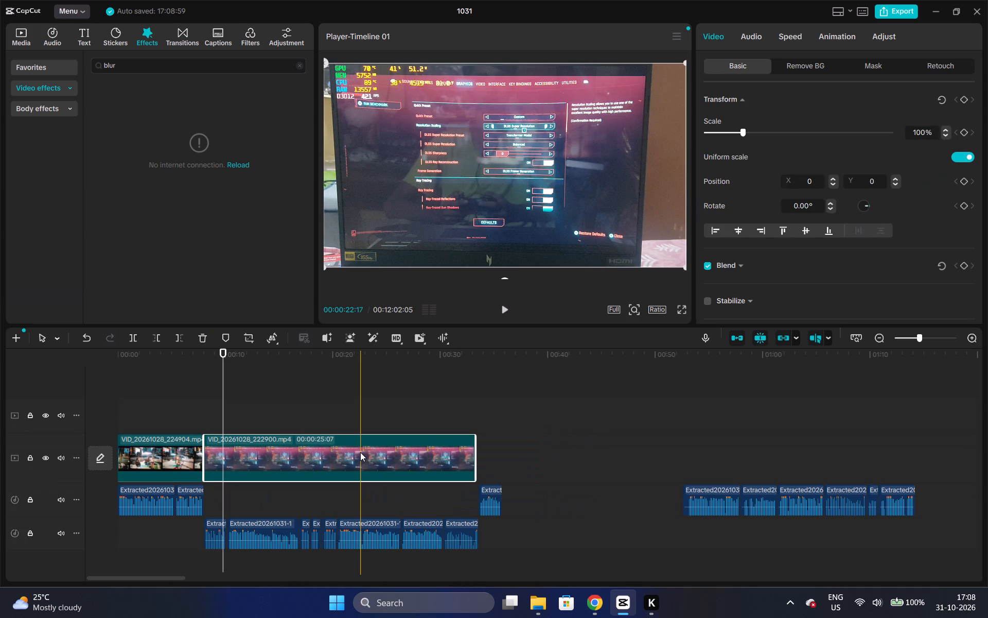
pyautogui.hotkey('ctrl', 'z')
# Lock the narration audio track.
pyautogui.click(33, 507)
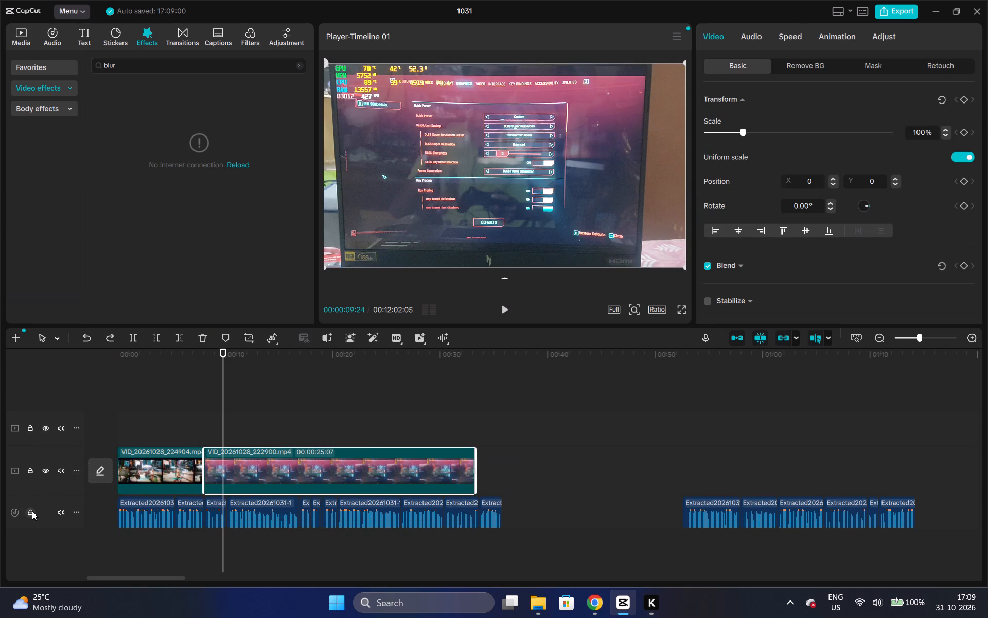
pyautogui.click(32, 511)
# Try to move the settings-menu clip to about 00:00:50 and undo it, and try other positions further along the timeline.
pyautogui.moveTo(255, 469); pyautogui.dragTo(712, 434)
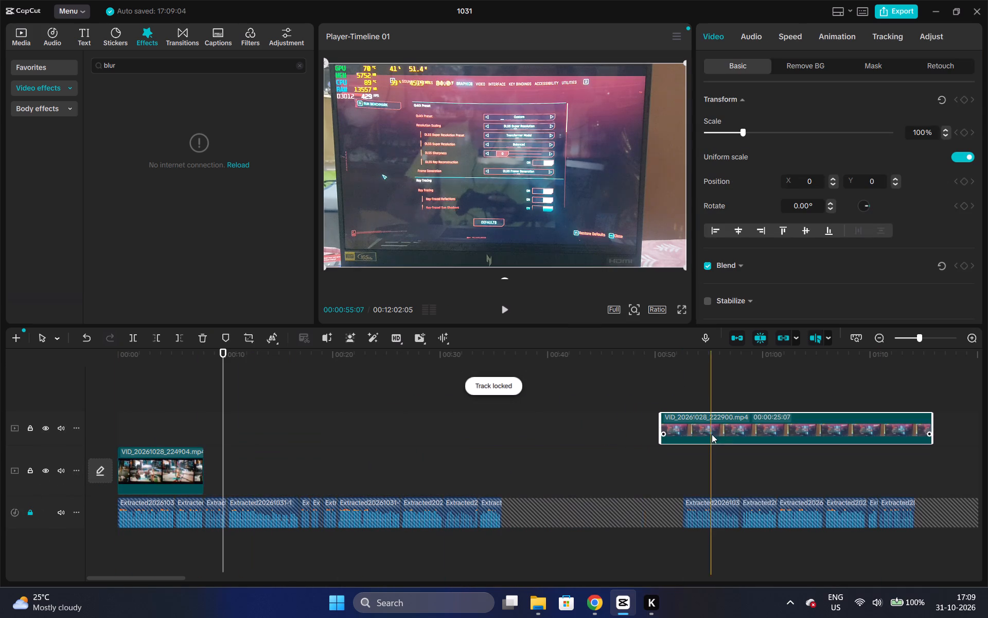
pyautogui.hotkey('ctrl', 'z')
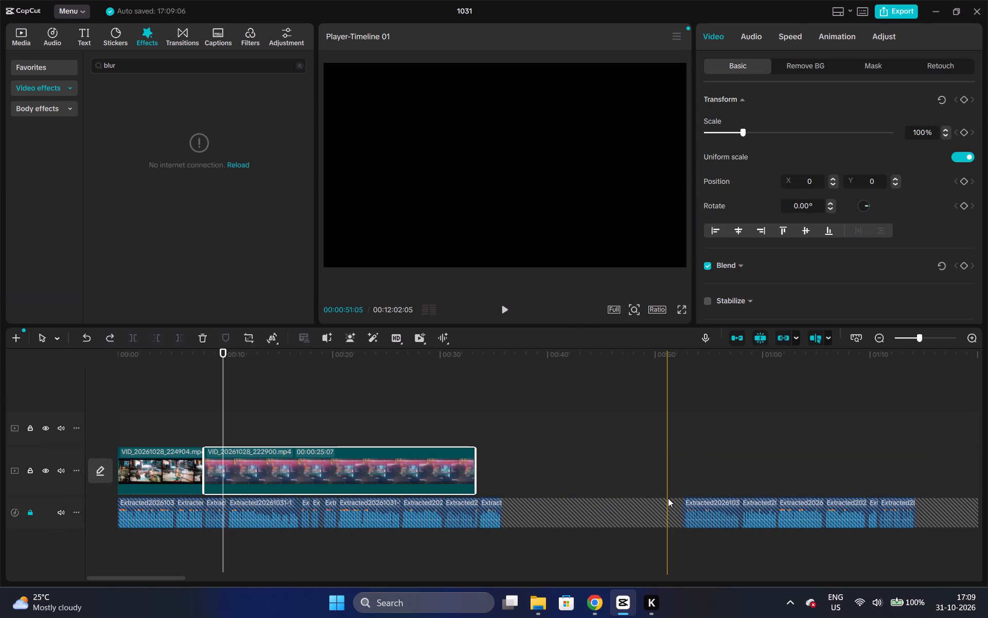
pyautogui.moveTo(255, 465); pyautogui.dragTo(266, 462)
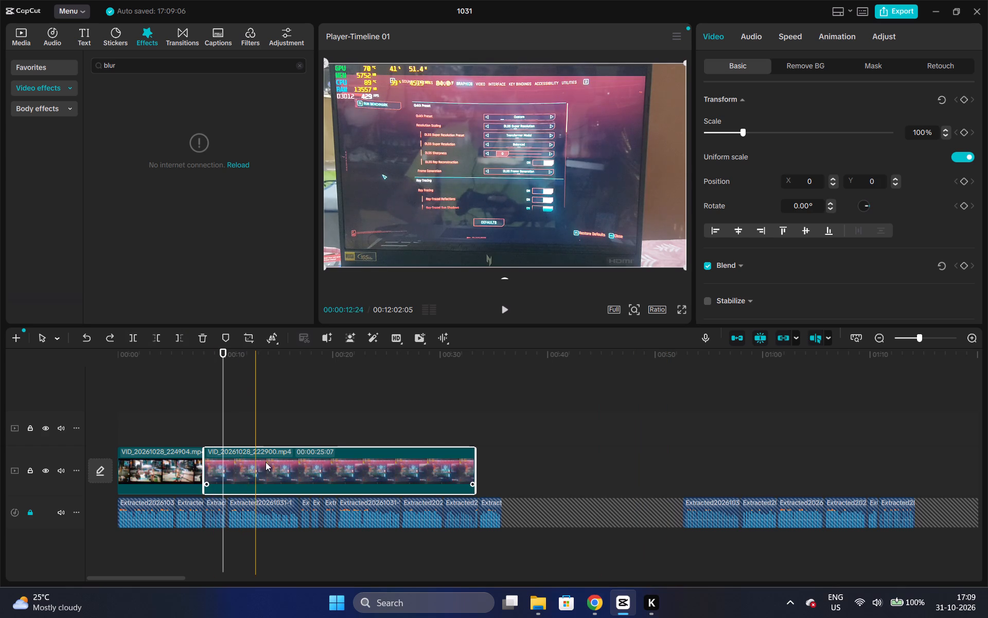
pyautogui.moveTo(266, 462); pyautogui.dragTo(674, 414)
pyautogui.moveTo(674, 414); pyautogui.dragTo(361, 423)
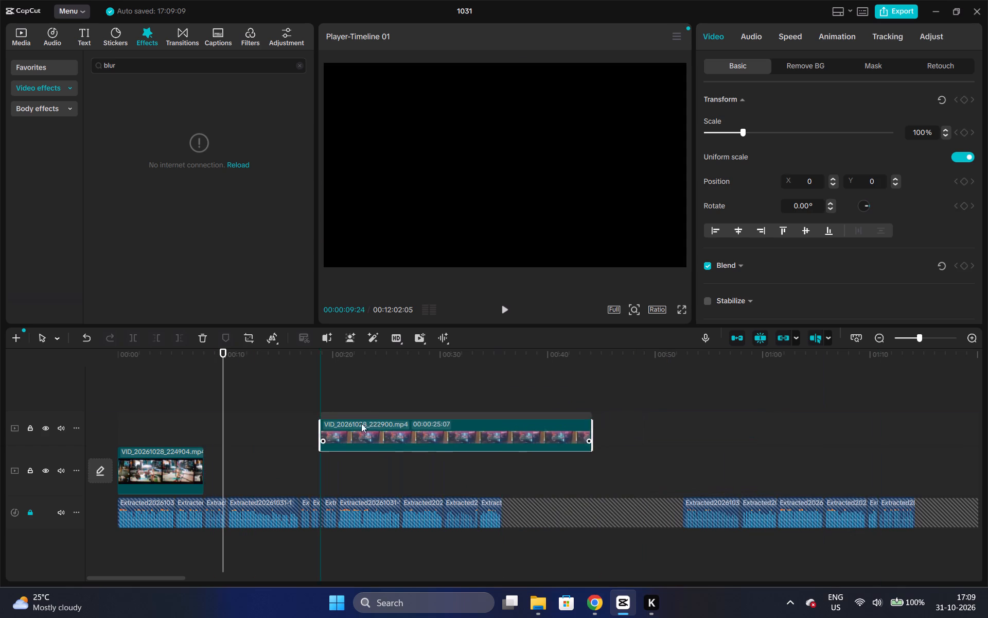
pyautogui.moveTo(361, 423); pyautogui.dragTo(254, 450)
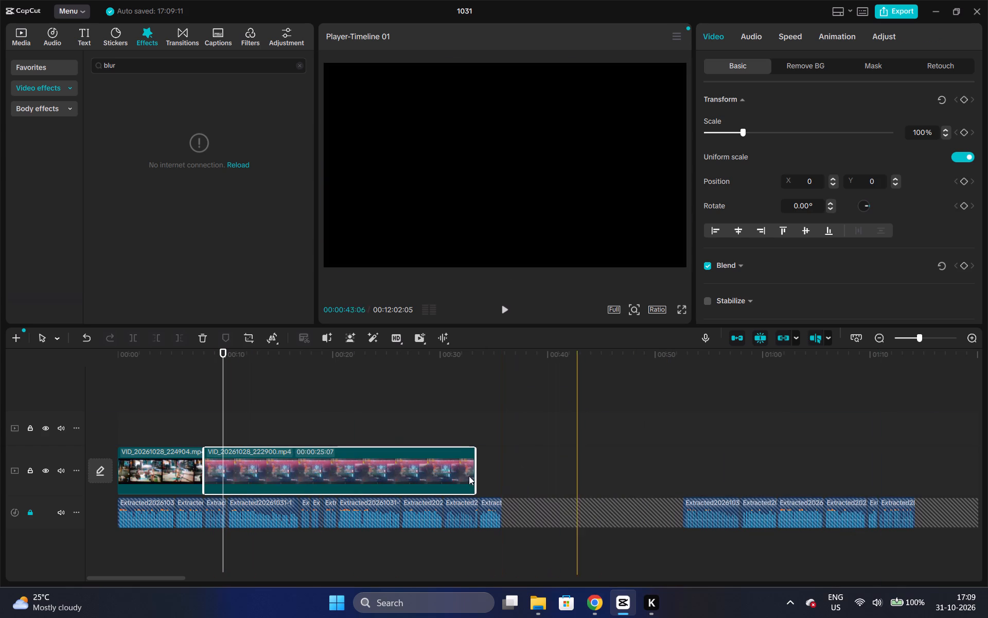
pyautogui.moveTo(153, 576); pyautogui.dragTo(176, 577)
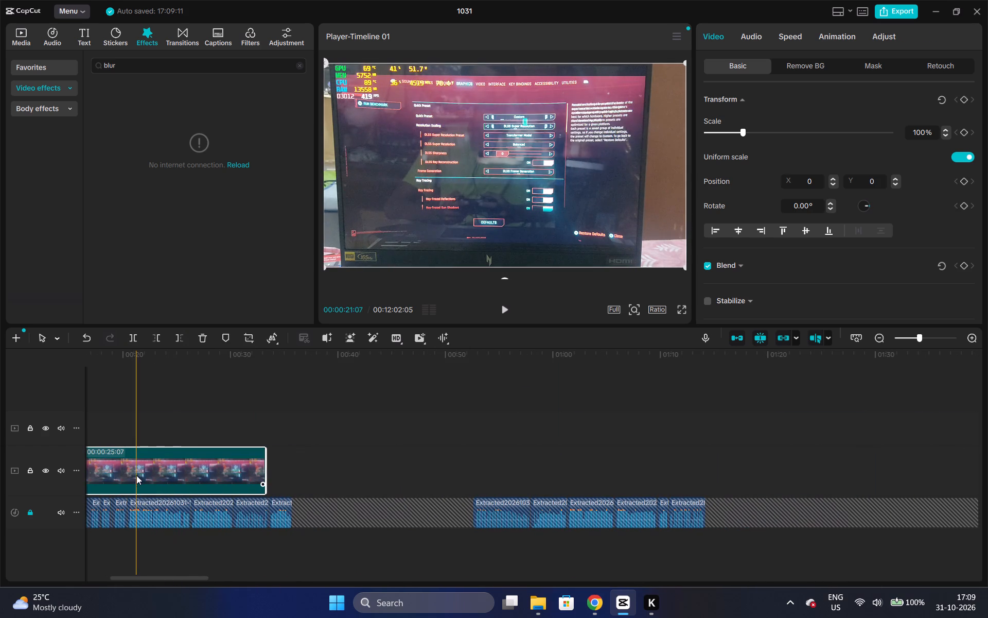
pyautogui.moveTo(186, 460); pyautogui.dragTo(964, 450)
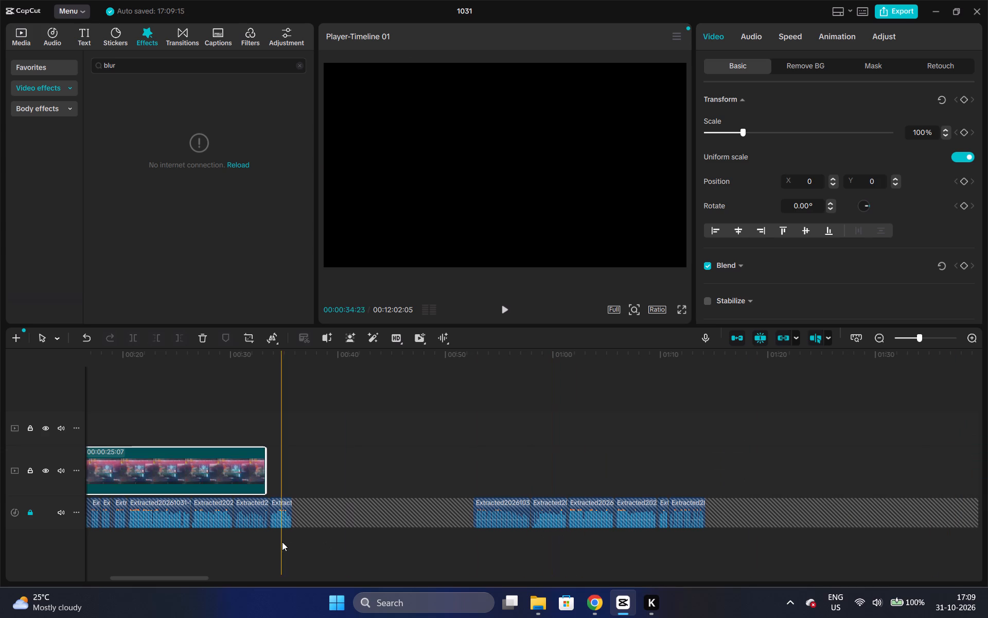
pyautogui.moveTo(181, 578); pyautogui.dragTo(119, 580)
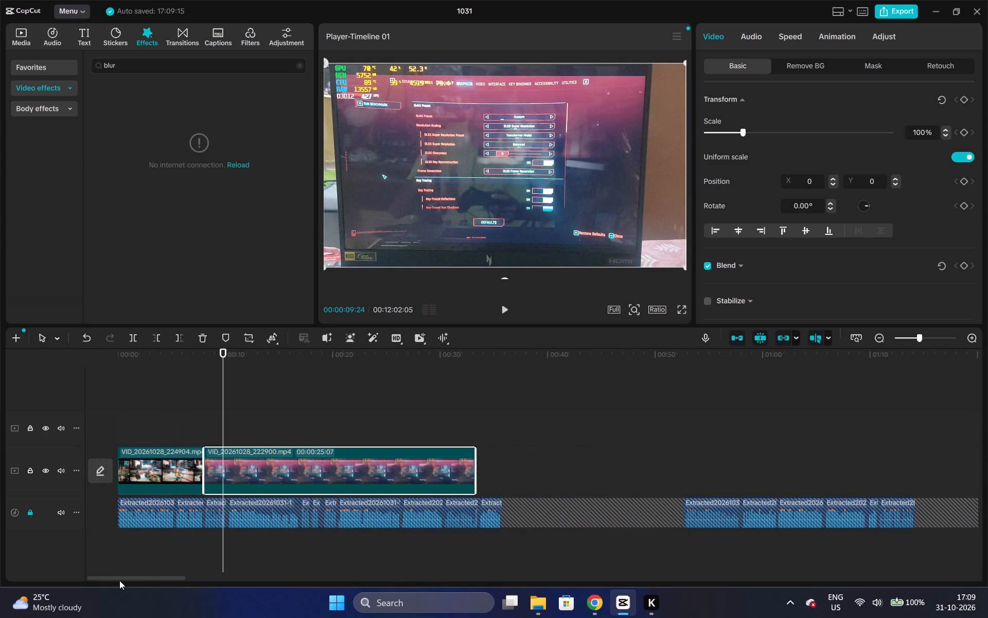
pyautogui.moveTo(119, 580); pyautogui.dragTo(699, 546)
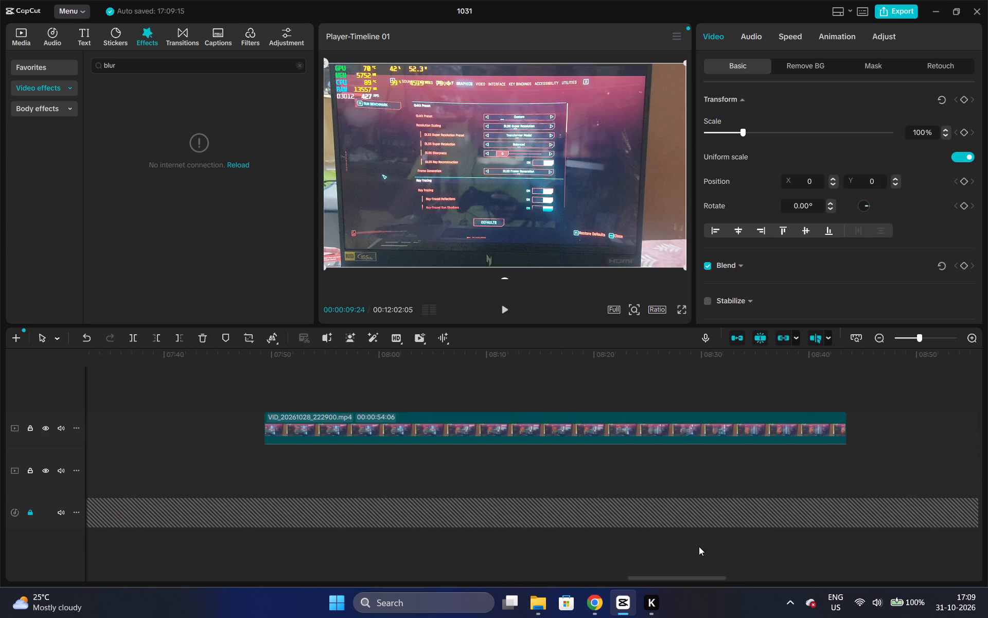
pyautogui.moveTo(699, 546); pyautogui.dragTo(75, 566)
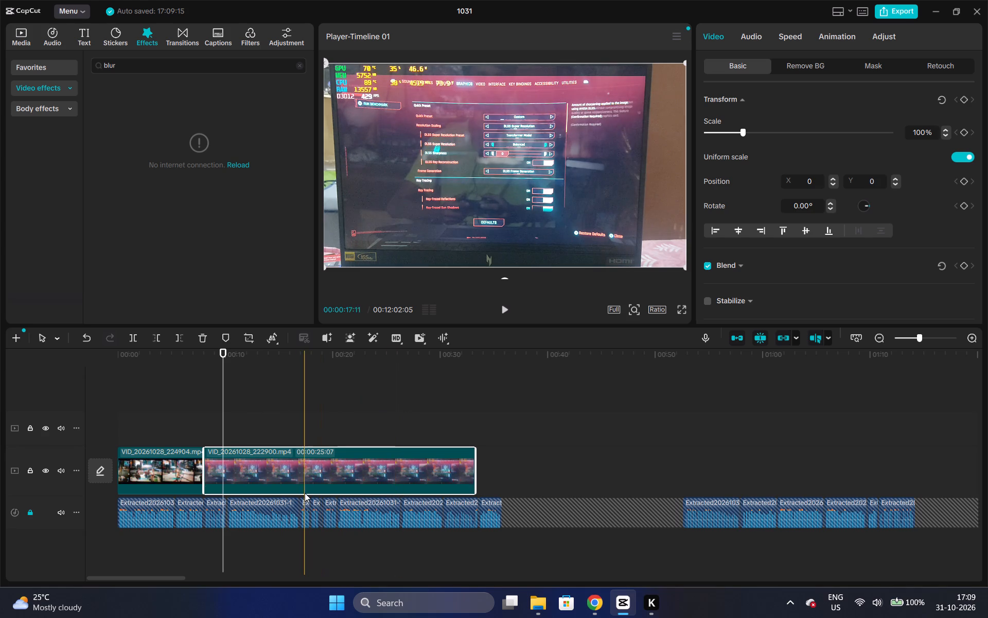
# Mute the narration audio track.
pyautogui.click(55, 514)
pyautogui.click(59, 512)
# Play the settings-menu clip from its start to about 00:00:23:23 to examine which menu option is highlighted.
pyautogui.click(206, 386)
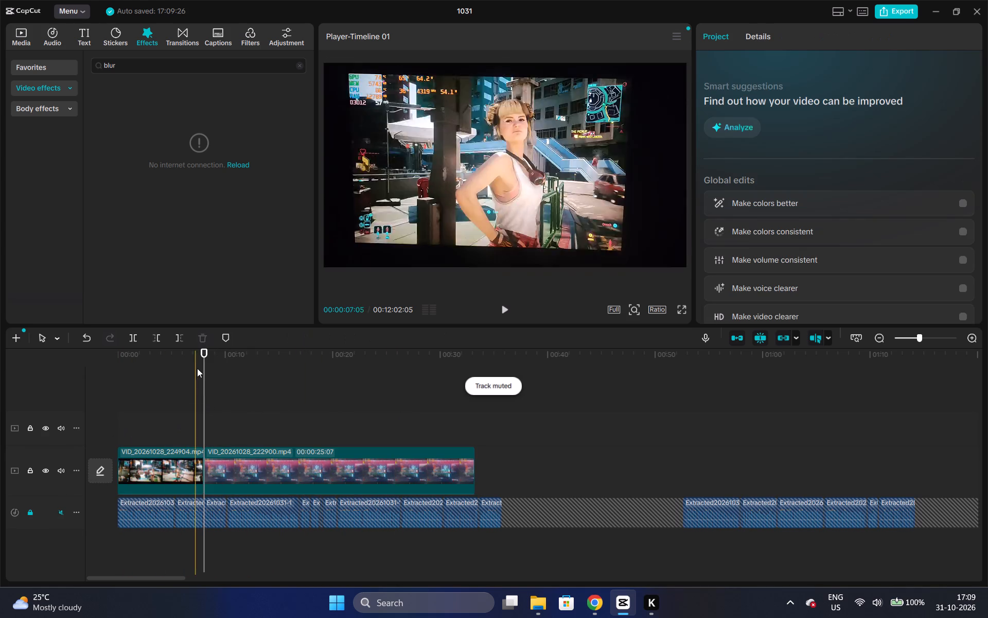
pyautogui.press('space')
pyautogui.press('space')
pyautogui.click(212, 356)
pyautogui.press('space')
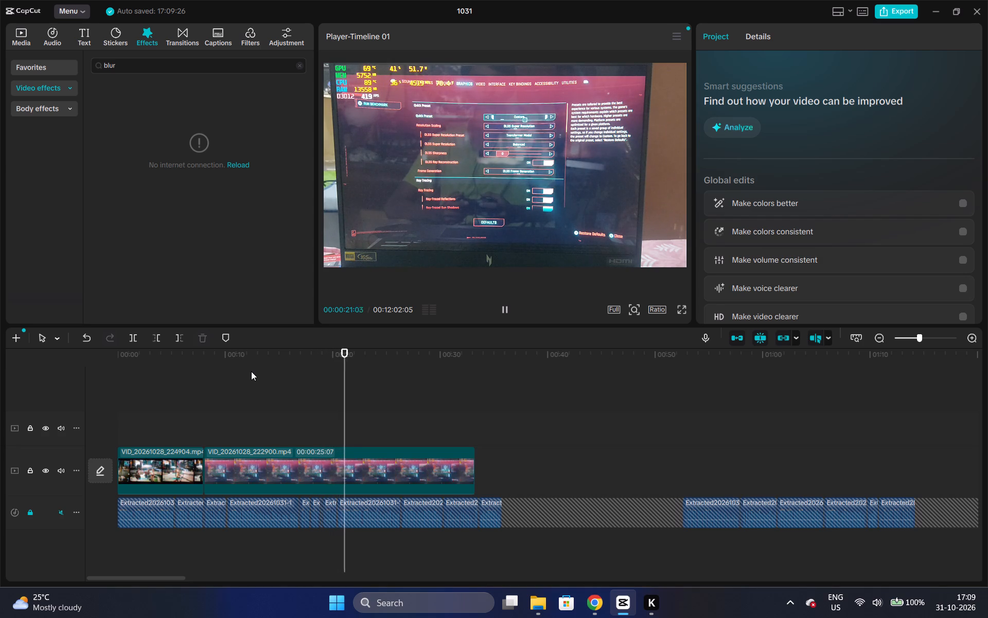
pyautogui.press('space')
pyautogui.press('space')
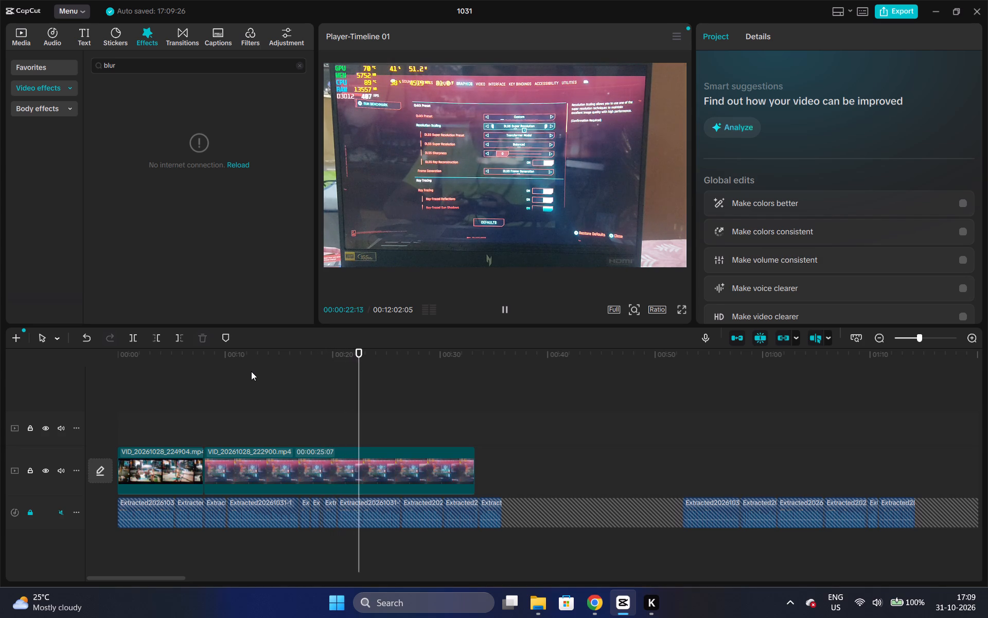
pyautogui.press('space')
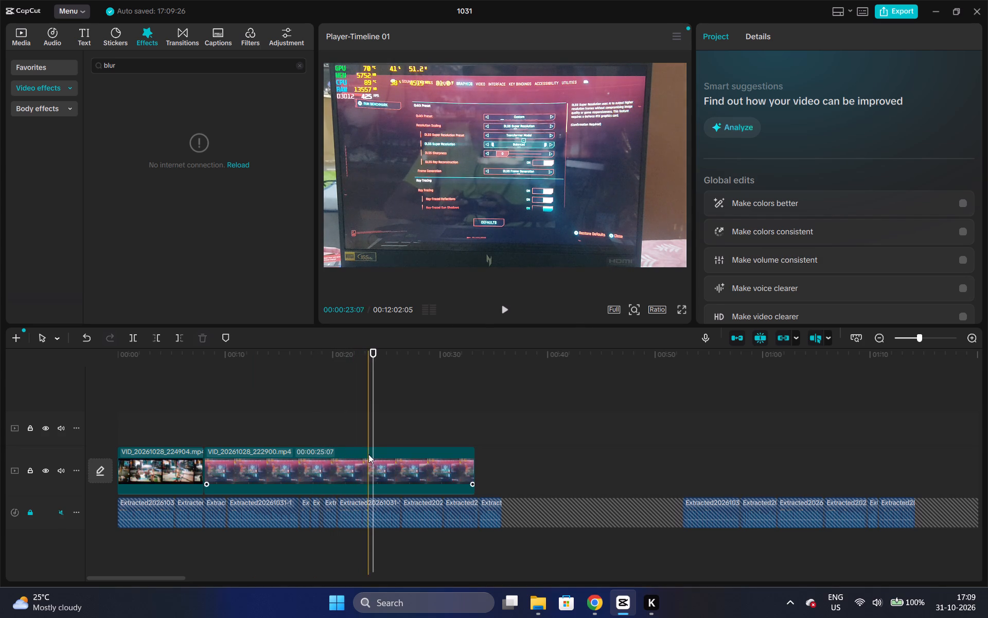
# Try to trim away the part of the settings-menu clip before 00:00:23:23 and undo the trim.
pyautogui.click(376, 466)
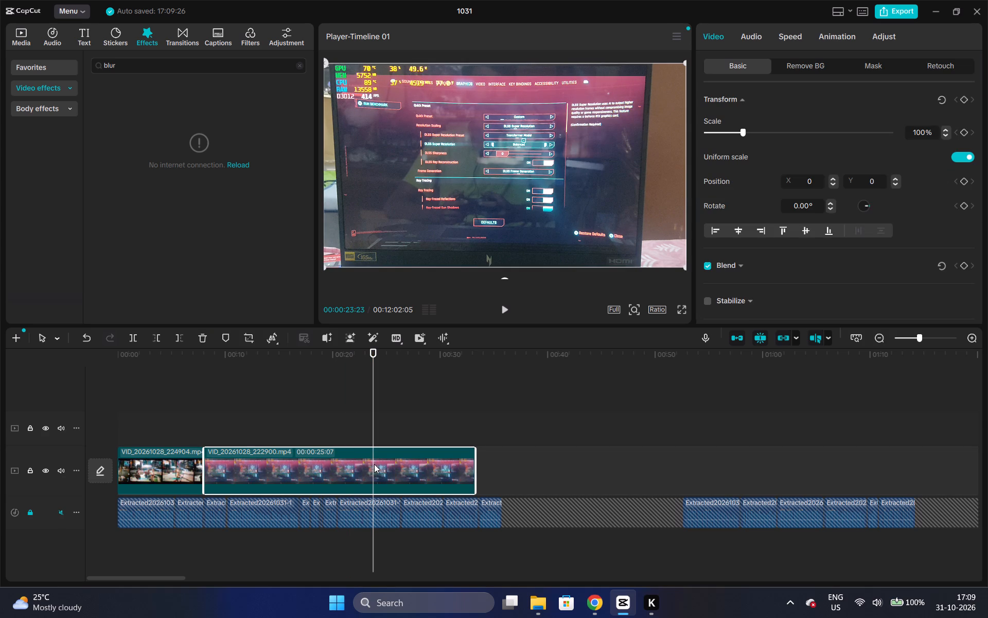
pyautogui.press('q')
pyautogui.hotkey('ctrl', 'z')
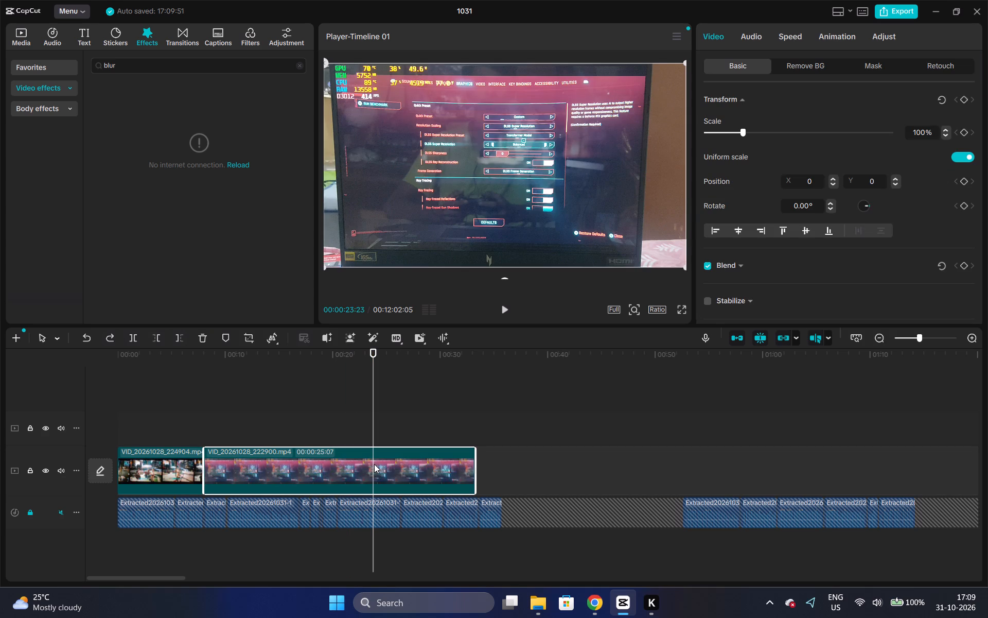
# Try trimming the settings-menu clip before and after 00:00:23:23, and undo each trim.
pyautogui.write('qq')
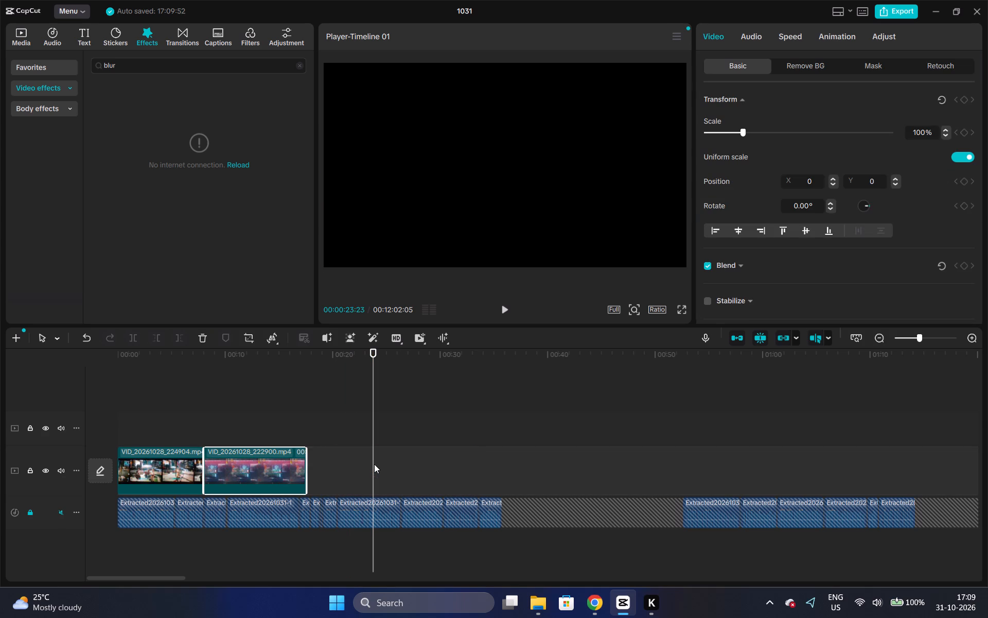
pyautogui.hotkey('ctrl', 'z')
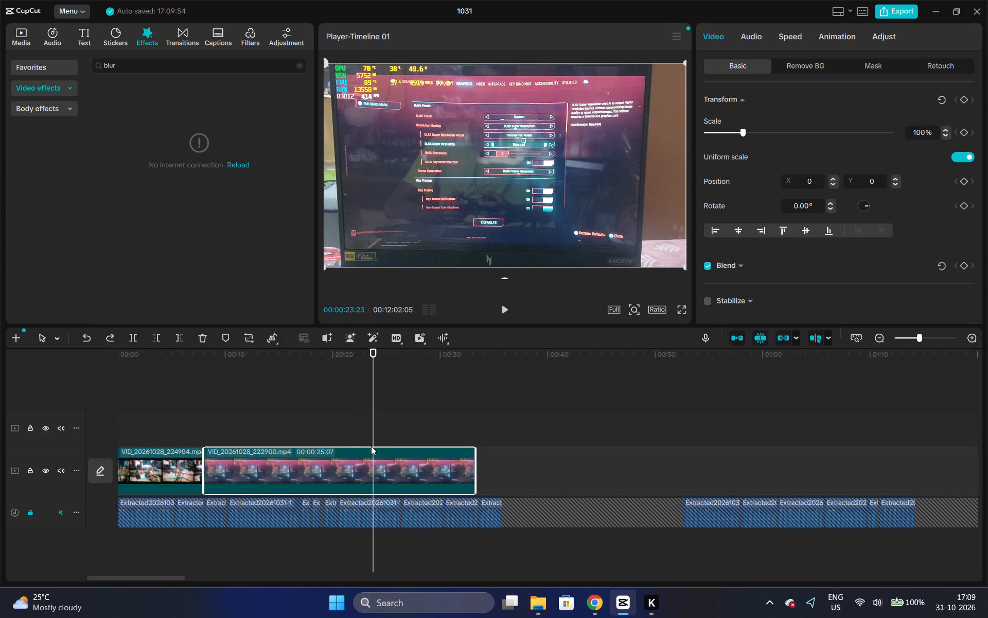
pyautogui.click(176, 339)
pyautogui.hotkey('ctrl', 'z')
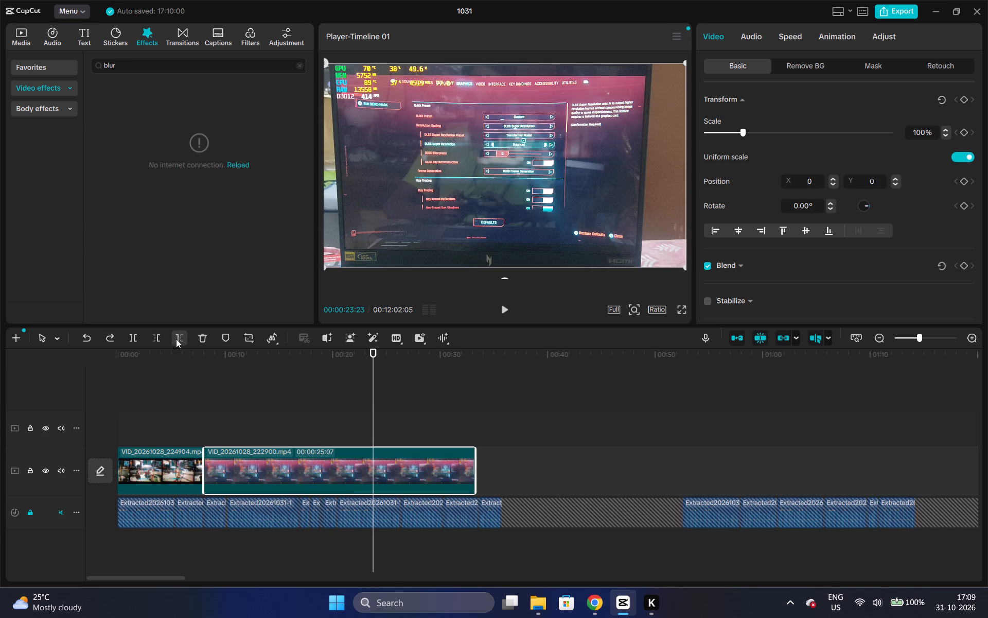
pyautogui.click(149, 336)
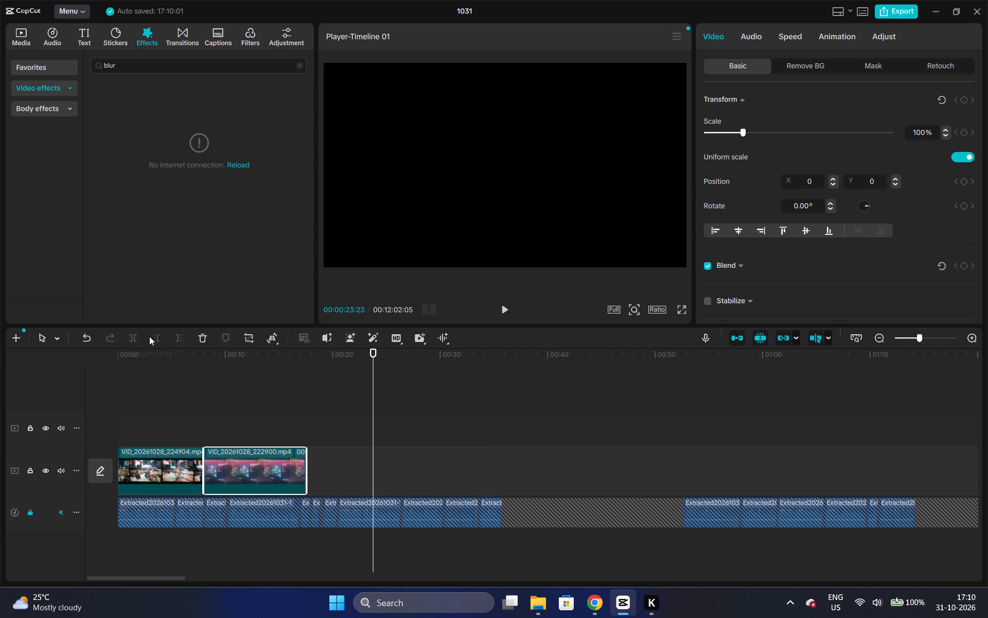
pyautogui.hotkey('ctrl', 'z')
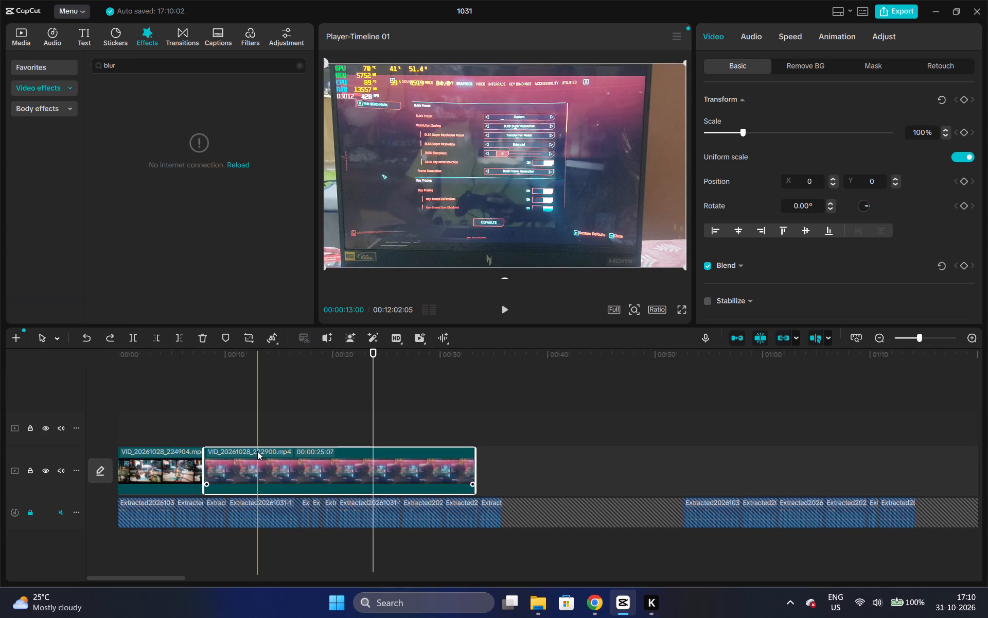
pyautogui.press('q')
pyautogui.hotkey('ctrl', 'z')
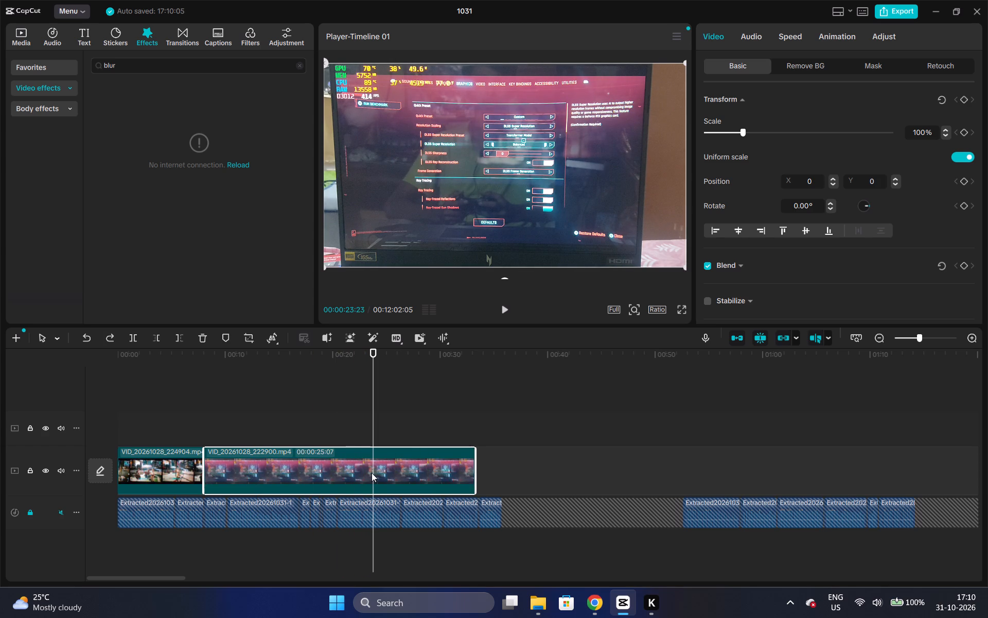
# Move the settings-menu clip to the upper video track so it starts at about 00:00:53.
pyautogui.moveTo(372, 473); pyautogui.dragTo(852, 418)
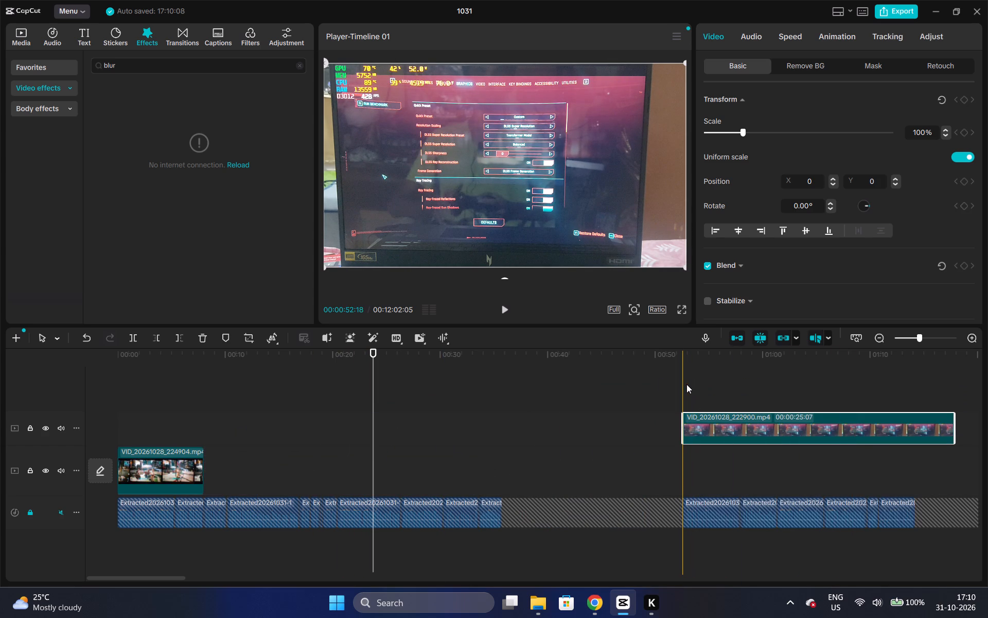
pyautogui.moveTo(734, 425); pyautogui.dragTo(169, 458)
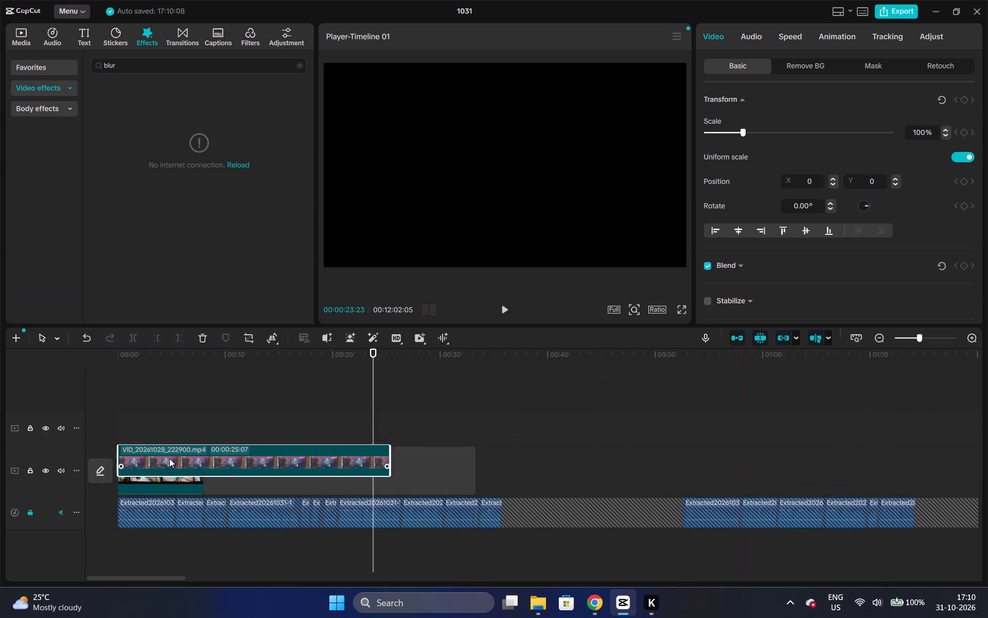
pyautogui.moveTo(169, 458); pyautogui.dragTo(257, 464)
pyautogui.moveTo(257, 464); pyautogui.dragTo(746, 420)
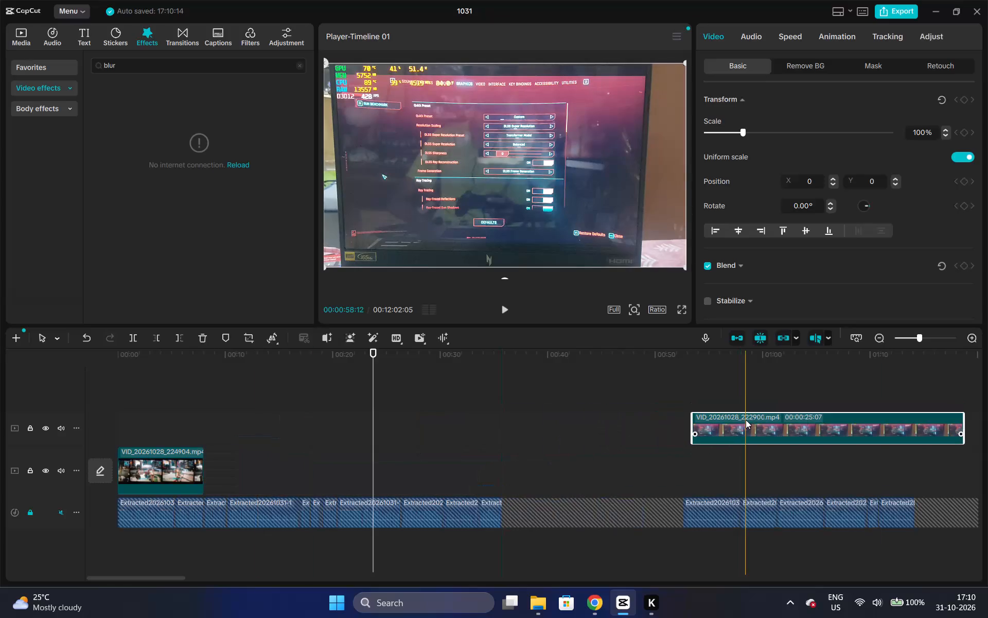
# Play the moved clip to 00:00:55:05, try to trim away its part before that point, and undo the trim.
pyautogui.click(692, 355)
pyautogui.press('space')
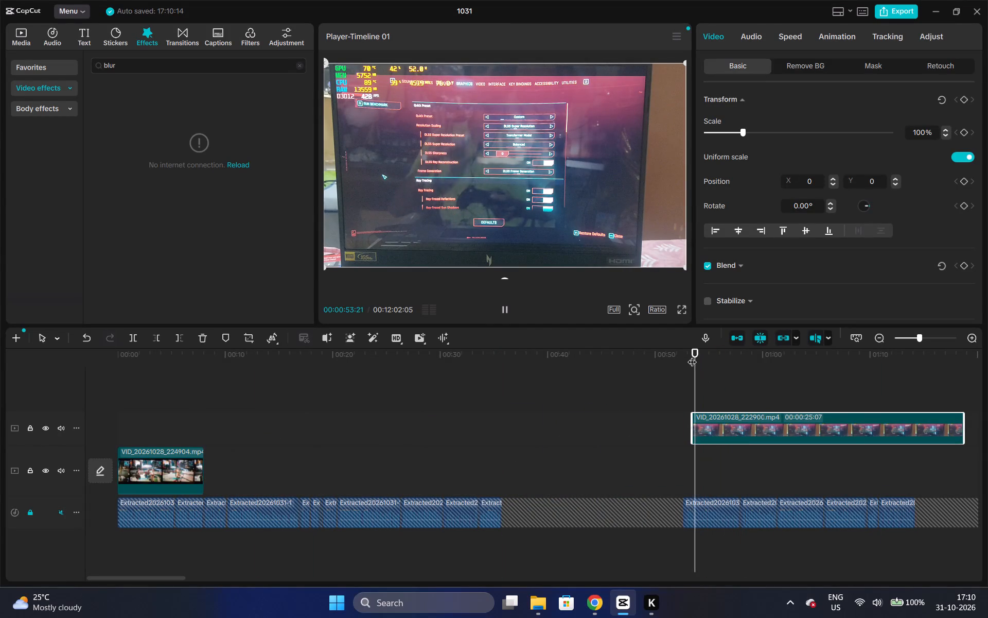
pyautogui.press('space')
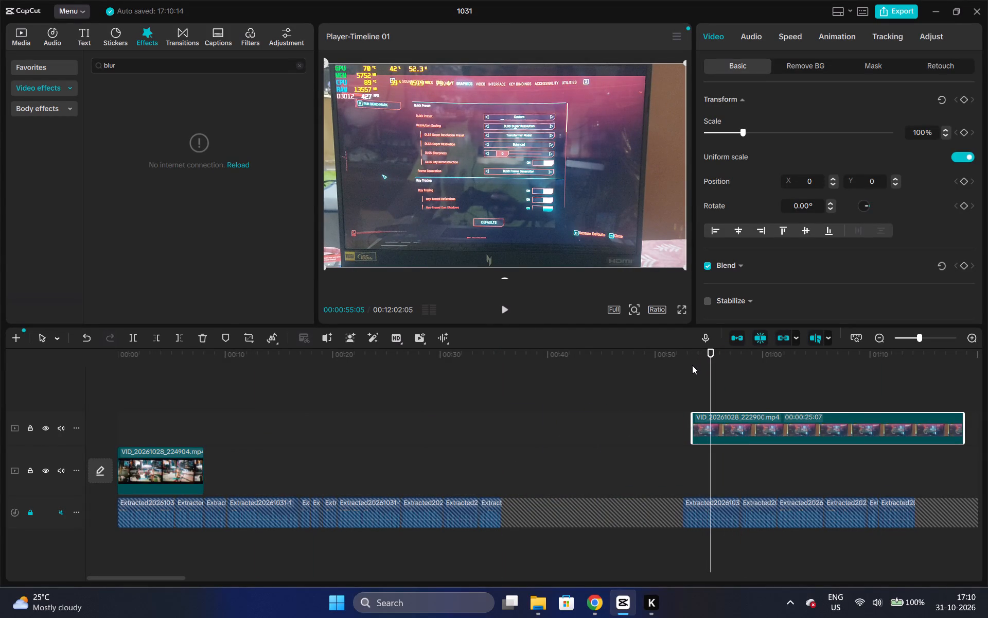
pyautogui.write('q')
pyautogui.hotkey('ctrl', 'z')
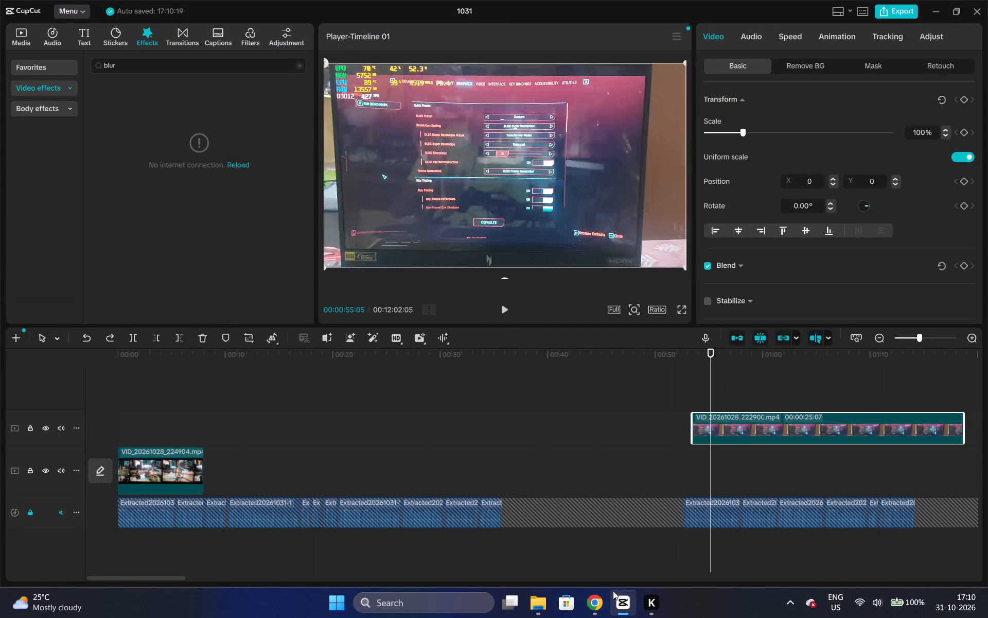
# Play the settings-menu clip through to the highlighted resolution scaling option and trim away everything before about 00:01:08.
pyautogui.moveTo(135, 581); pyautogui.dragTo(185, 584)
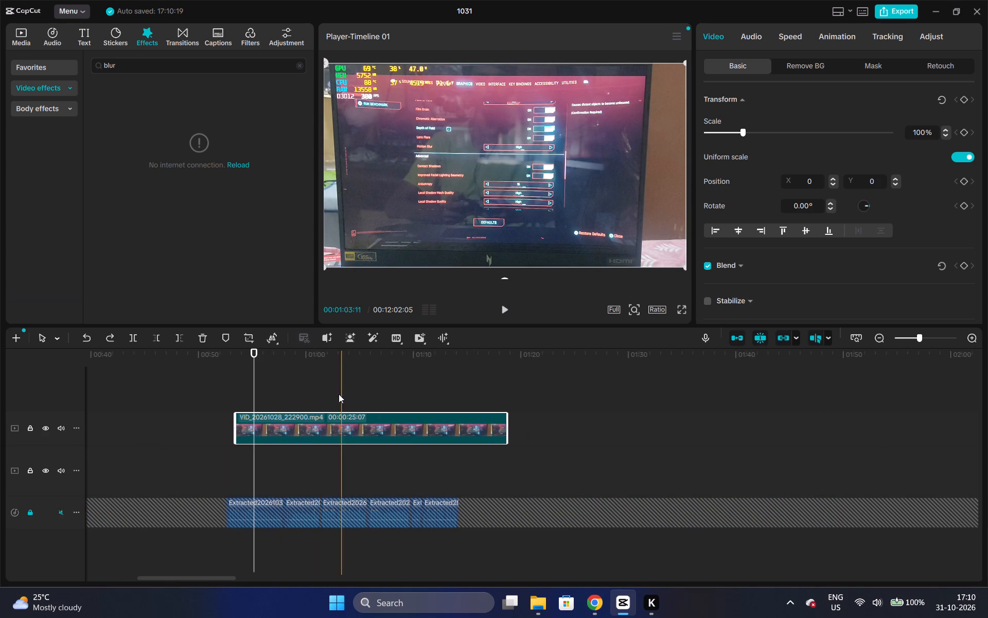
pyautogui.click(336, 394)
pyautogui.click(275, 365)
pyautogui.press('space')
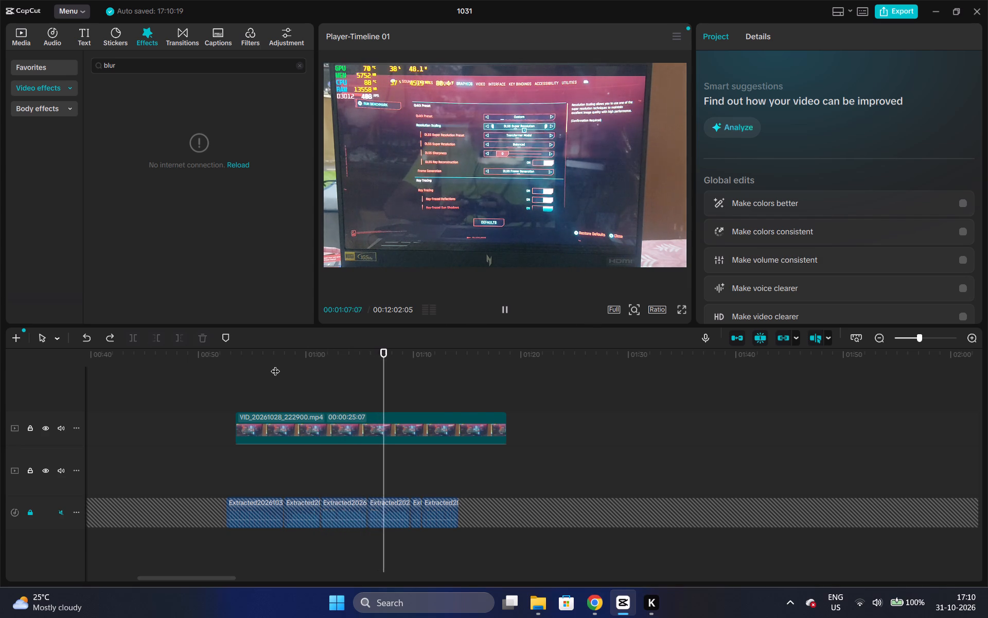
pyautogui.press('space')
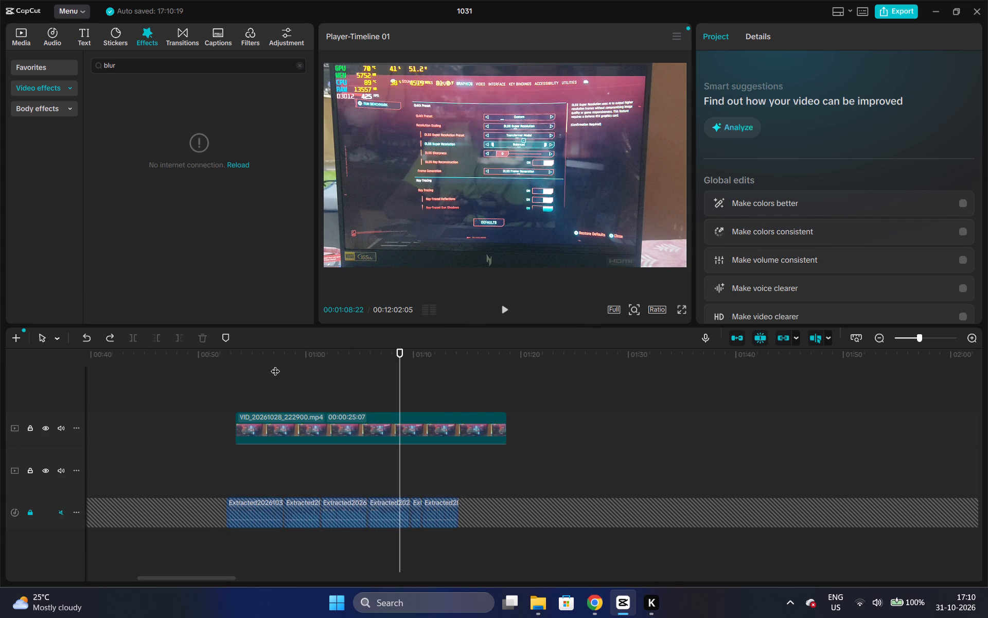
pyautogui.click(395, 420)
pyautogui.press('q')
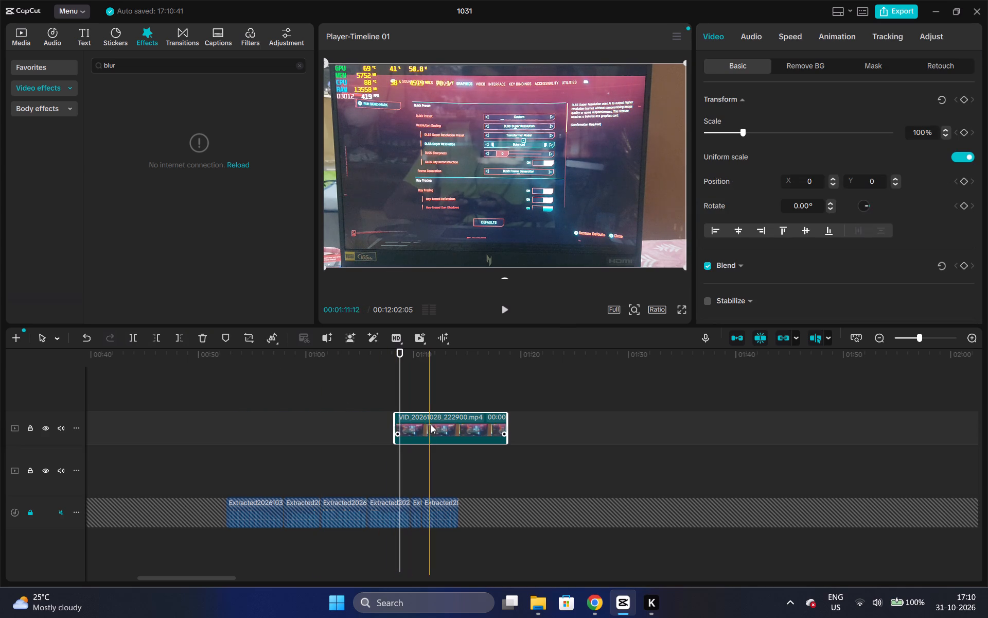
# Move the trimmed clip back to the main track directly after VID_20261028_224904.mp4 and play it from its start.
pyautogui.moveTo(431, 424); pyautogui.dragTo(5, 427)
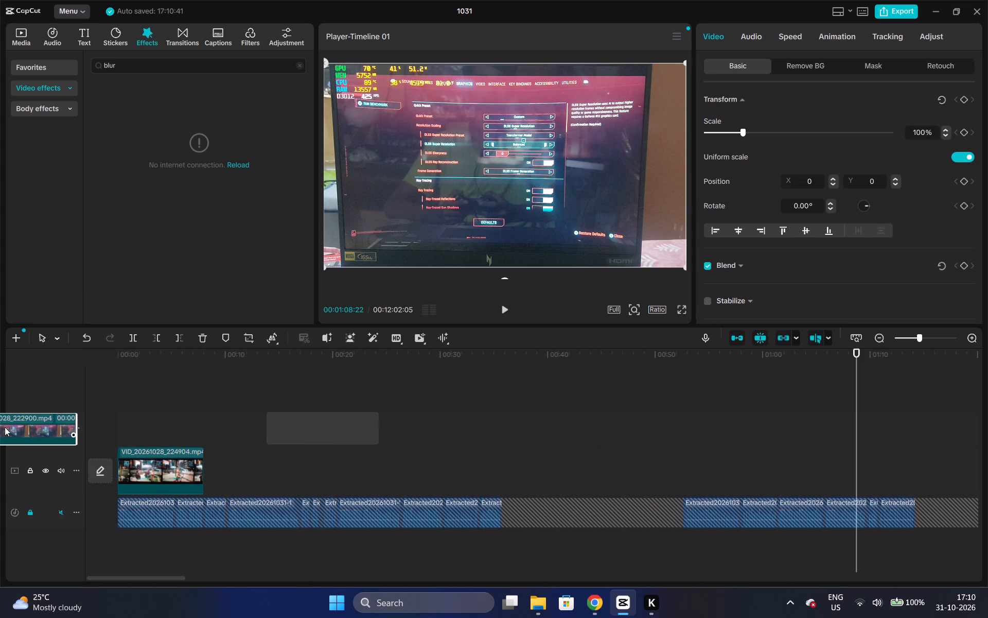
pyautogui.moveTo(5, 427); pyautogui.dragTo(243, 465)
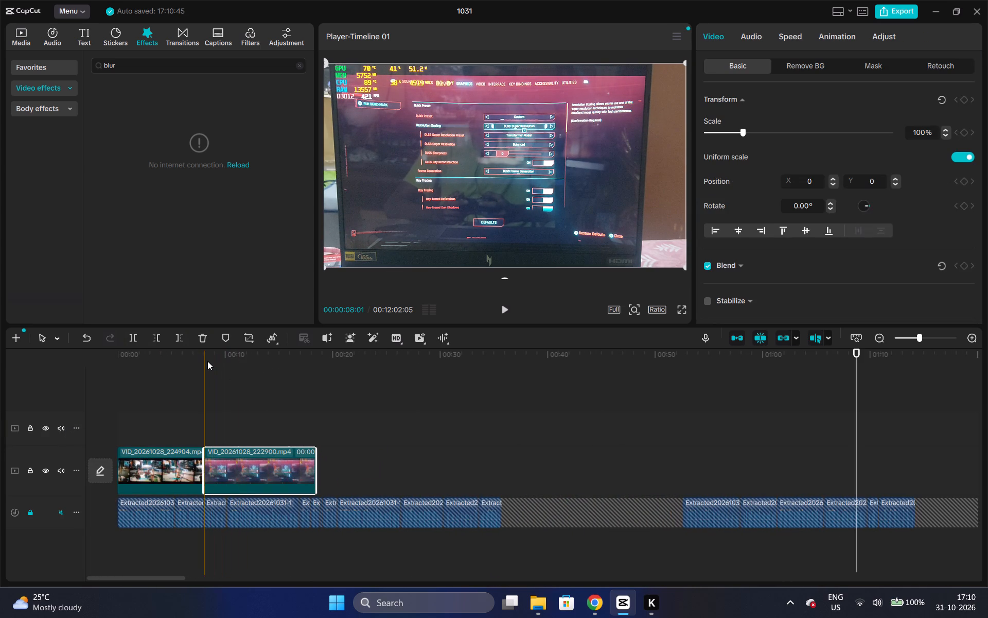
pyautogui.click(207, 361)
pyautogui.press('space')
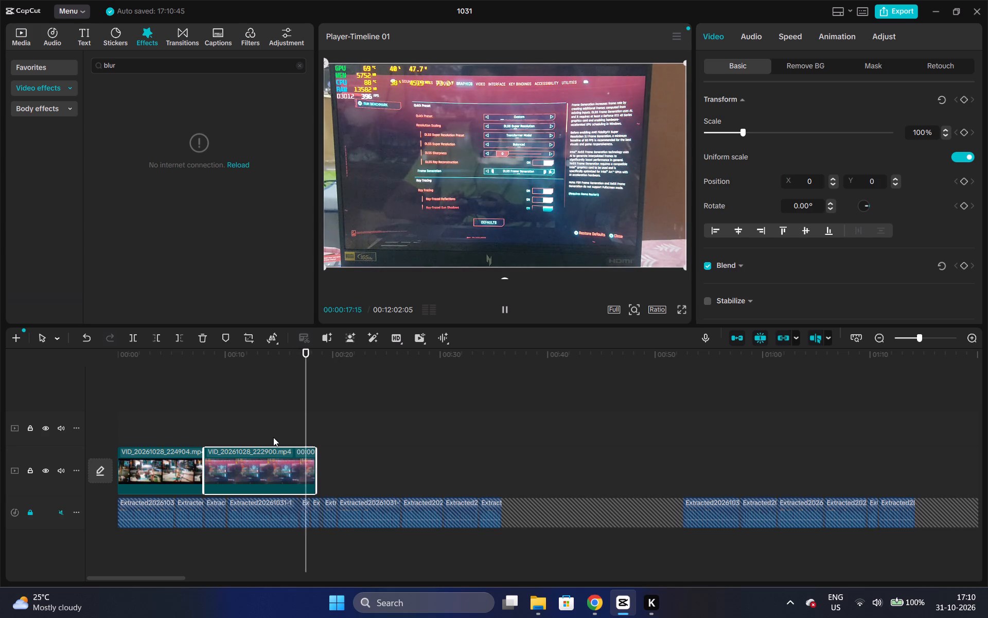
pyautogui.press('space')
# Move the other settings-menu clip from about 00:08:00 to the main track, directly after the short trimmed clip.
pyautogui.tripleClick(875, 332)
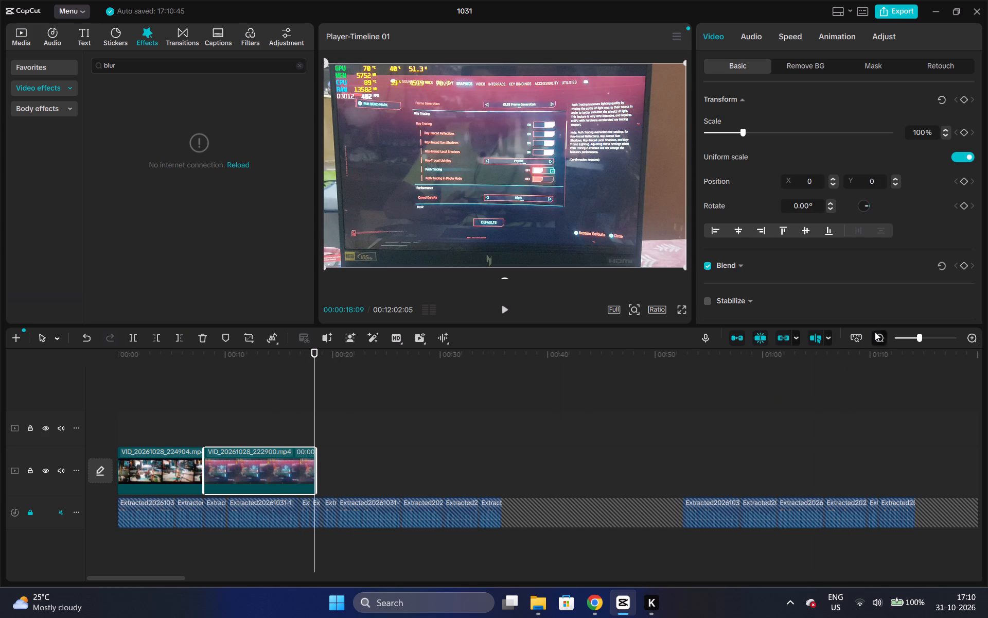
pyautogui.click(875, 332)
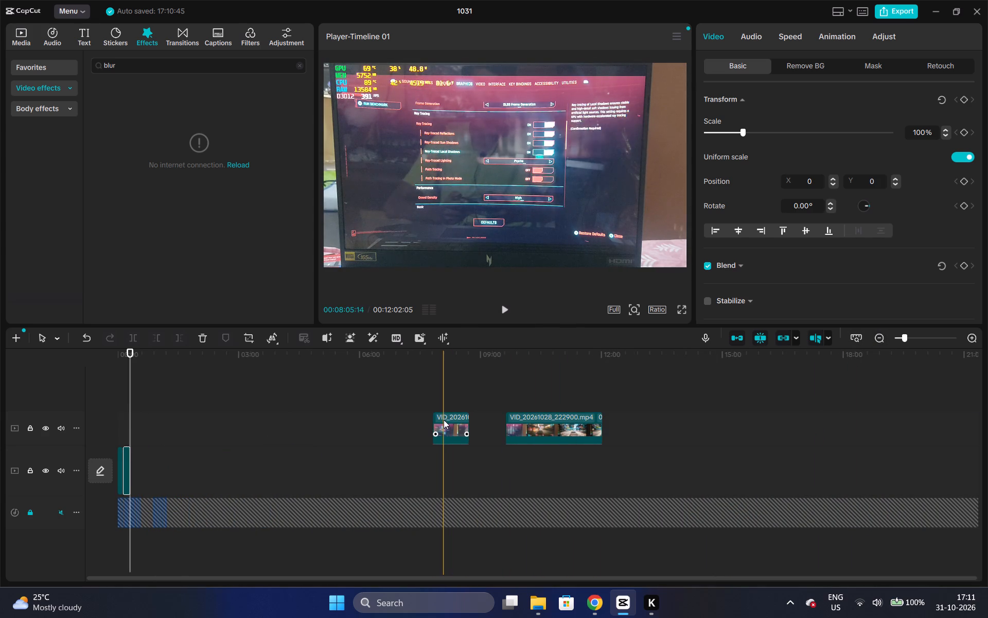
pyautogui.moveTo(454, 421); pyautogui.dragTo(154, 459)
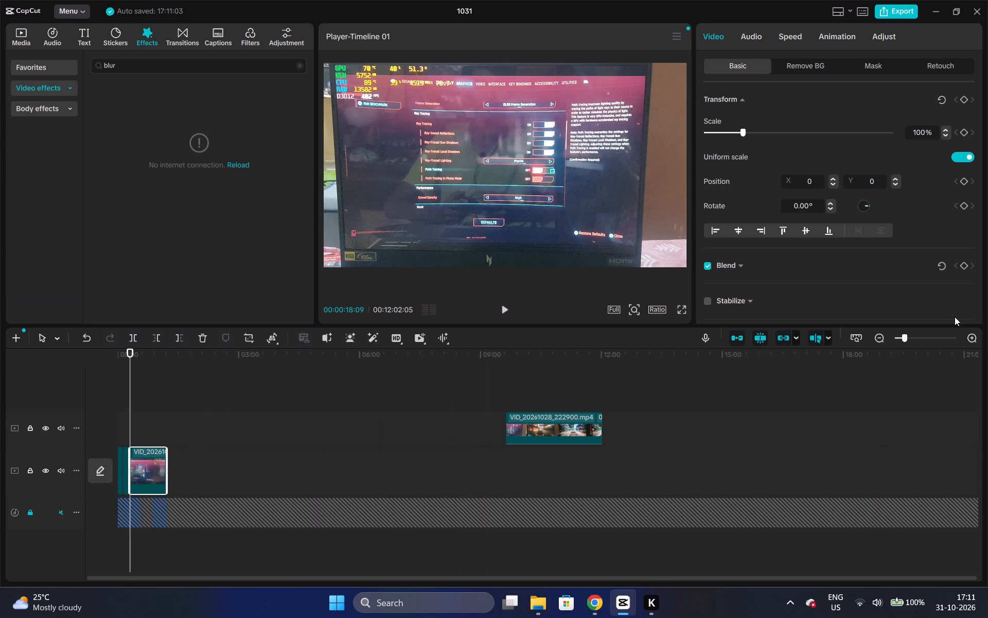
# Cut the short trimmed settings-menu clip out of the main track, between the gameplay clip and the longer settings-menu clip.
pyautogui.tripleClick(974, 336)
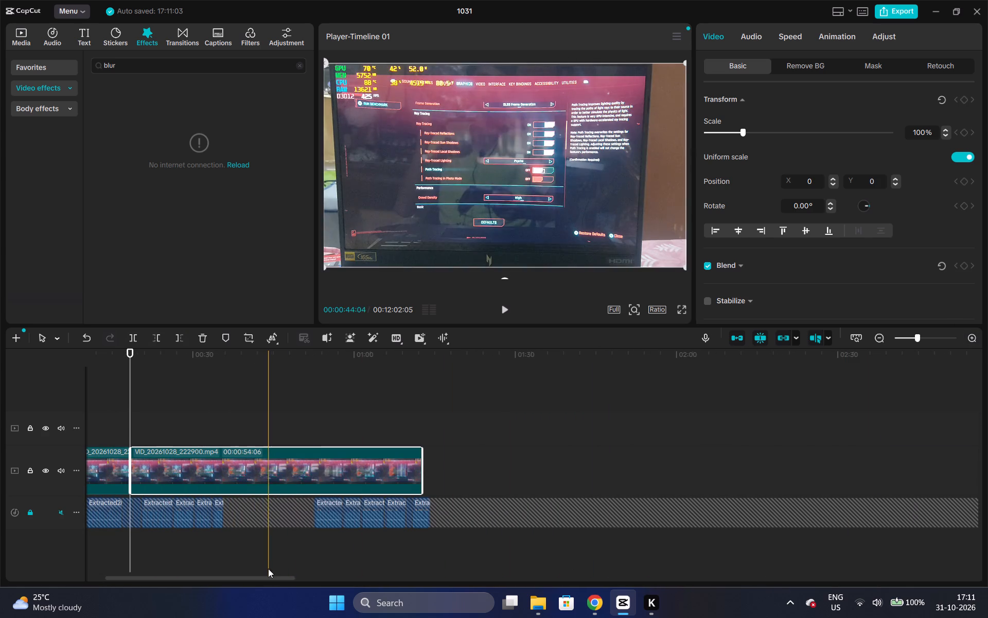
pyautogui.moveTo(269, 575); pyautogui.dragTo(223, 570)
pyautogui.click(165, 358)
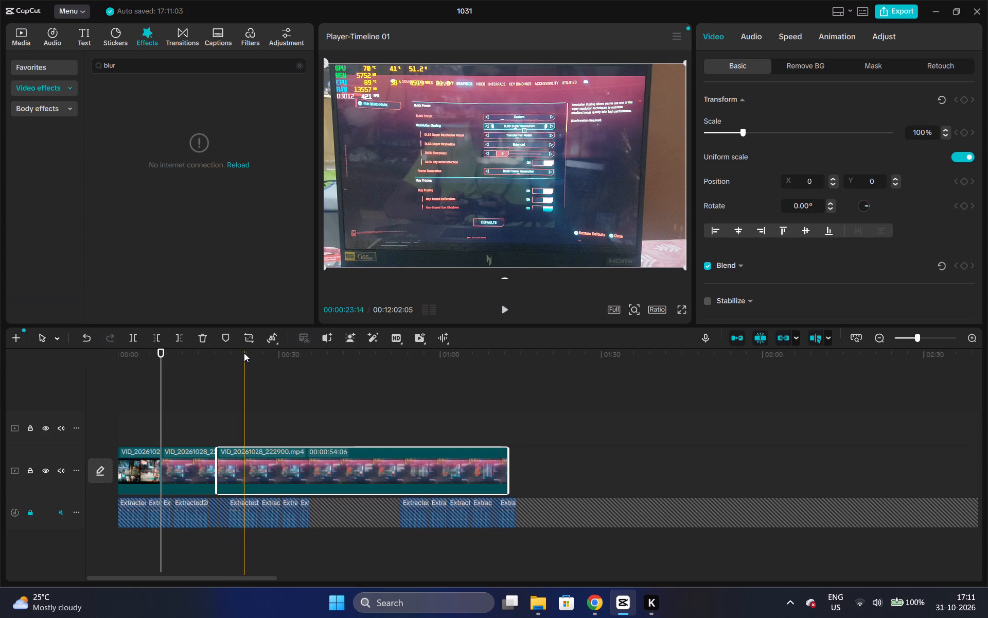
pyautogui.click(181, 445)
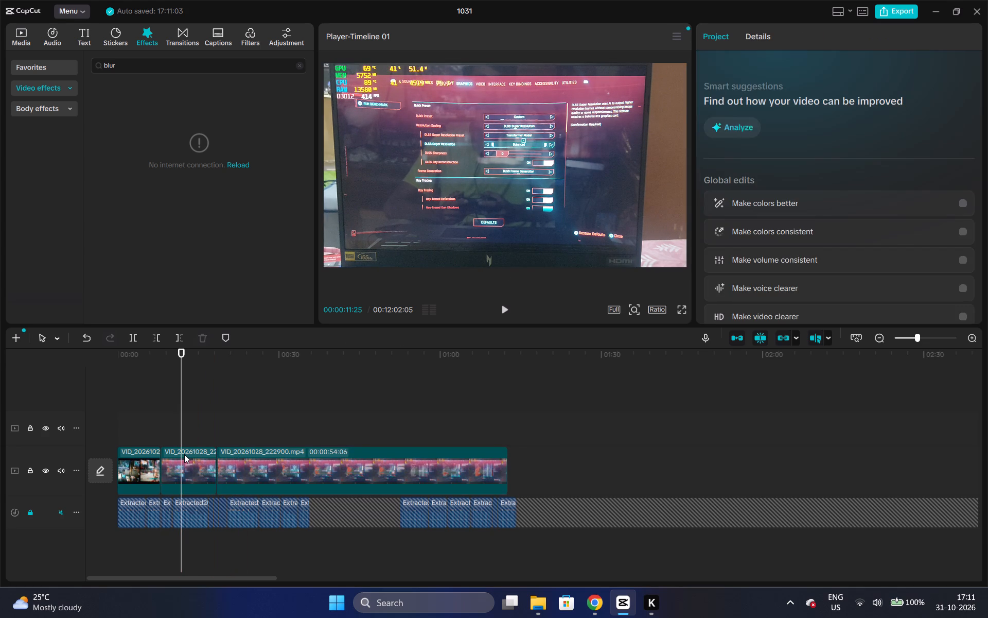
pyautogui.click(184, 454)
pyautogui.hotkey('ctrl', 'x')
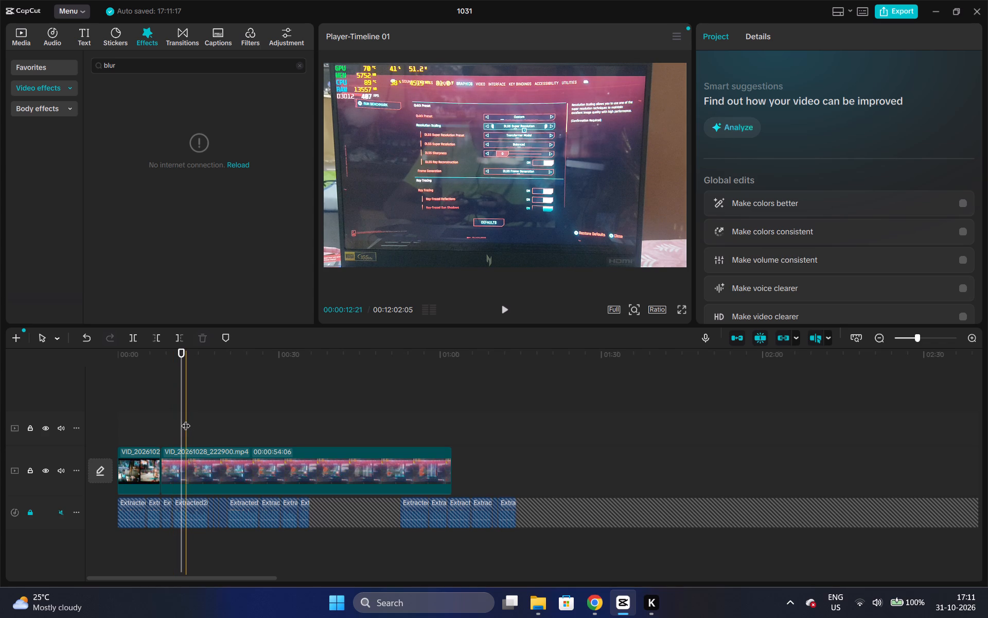
# Trim away the part of the remaining settings-menu clip before 00:00:11:25.
pyautogui.click(182, 448)
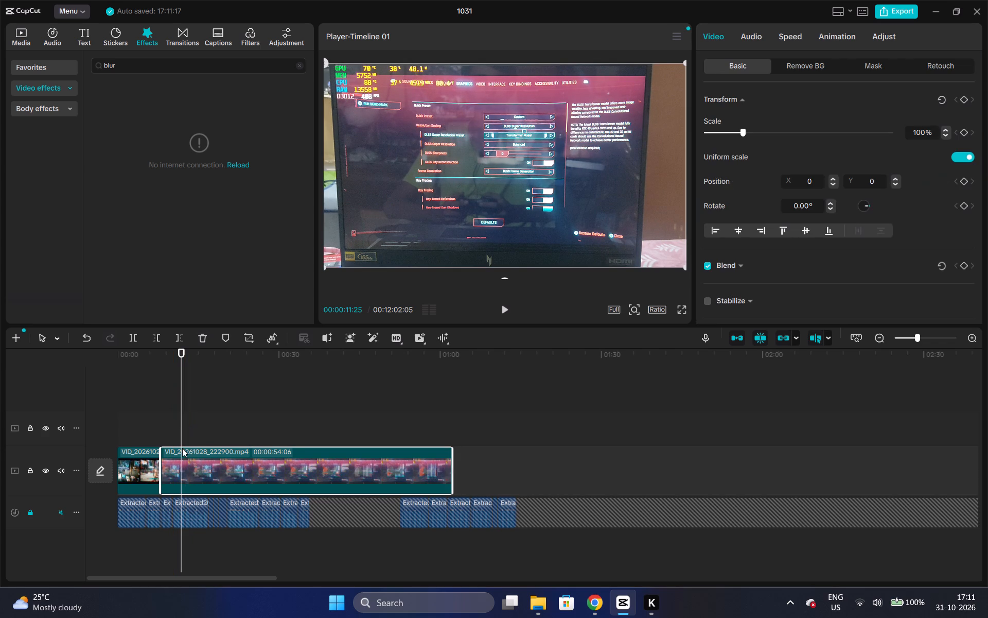
pyautogui.press('q')
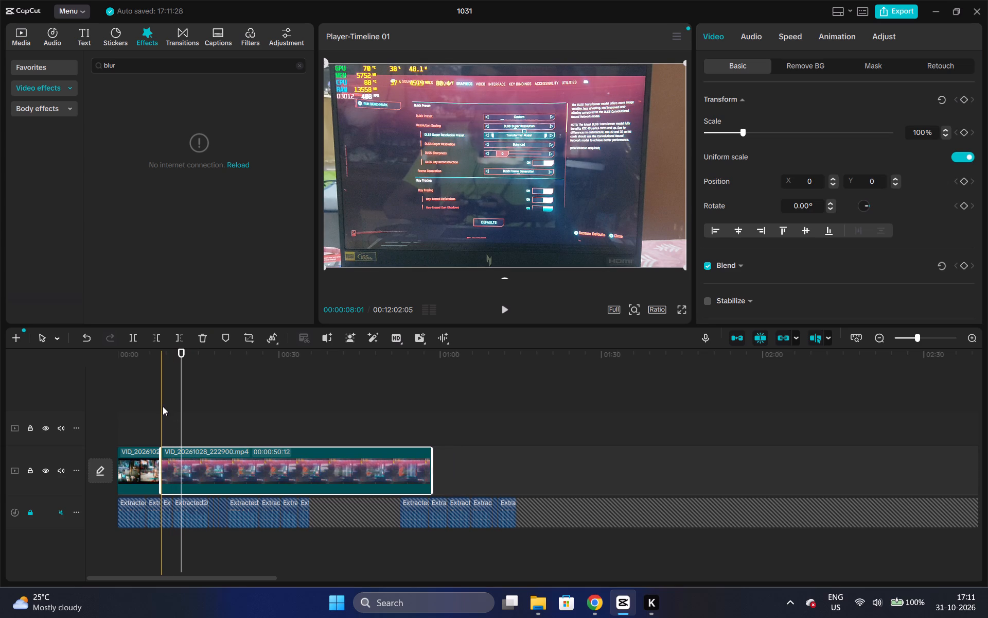
# Play the opening from the start of the timeline and unmute the narration audio track.
pyautogui.click(163, 406)
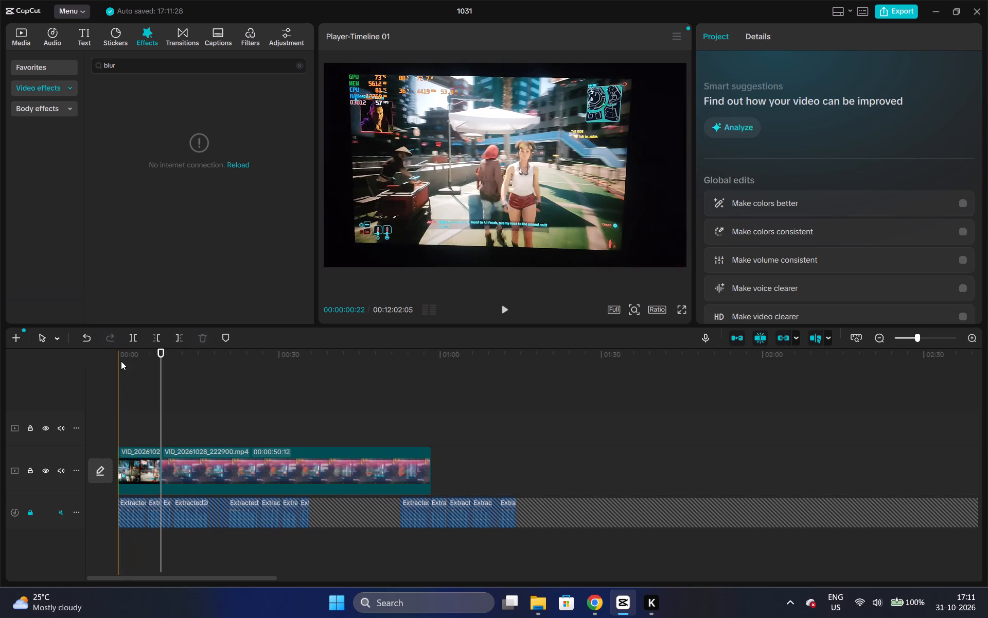
pyautogui.click(120, 360)
pyautogui.press('space')
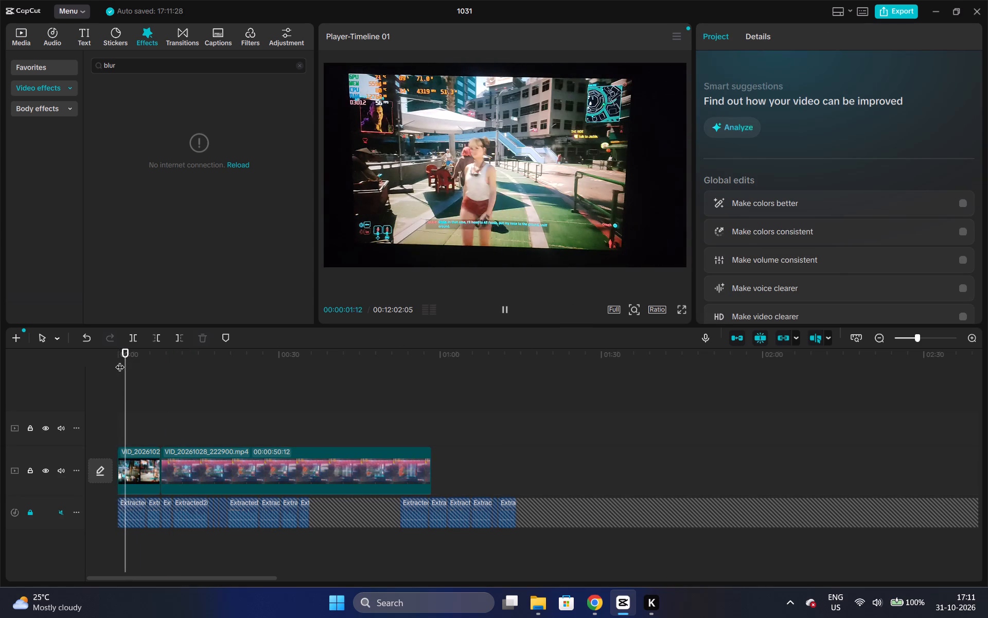
pyautogui.press('space')
pyautogui.click(66, 512)
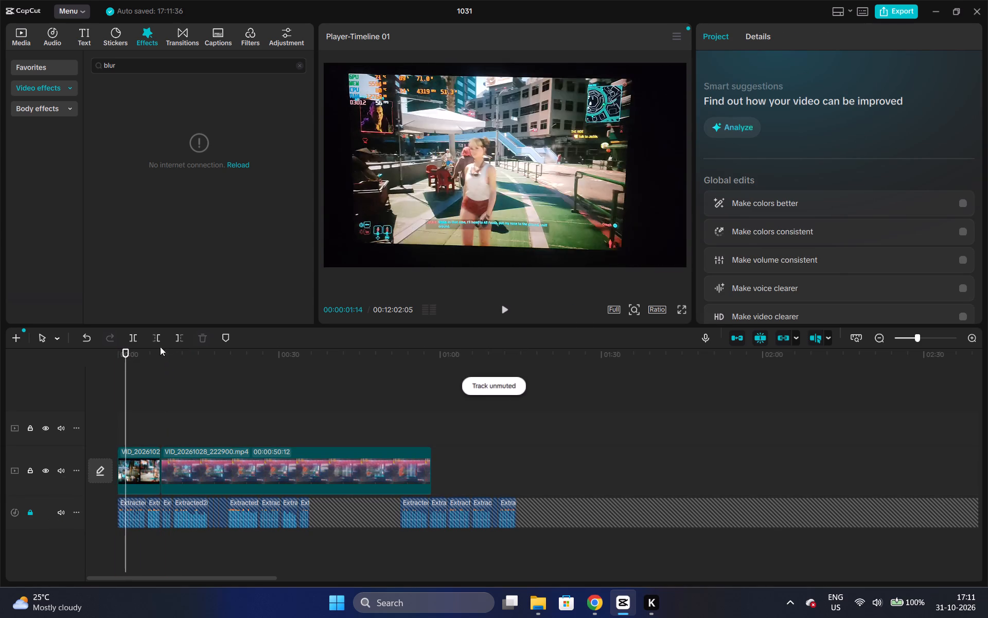
# Play the start of the settings-menu clip against the narration and set the clip's speed to 2.00x.
pyautogui.click(164, 365)
pyautogui.press('space')
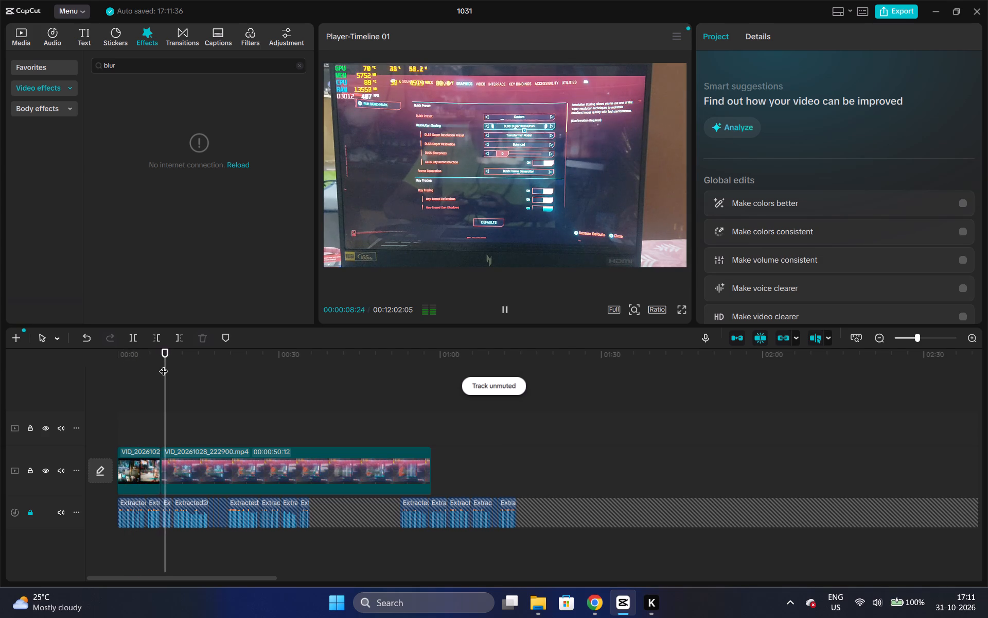
pyautogui.press('space')
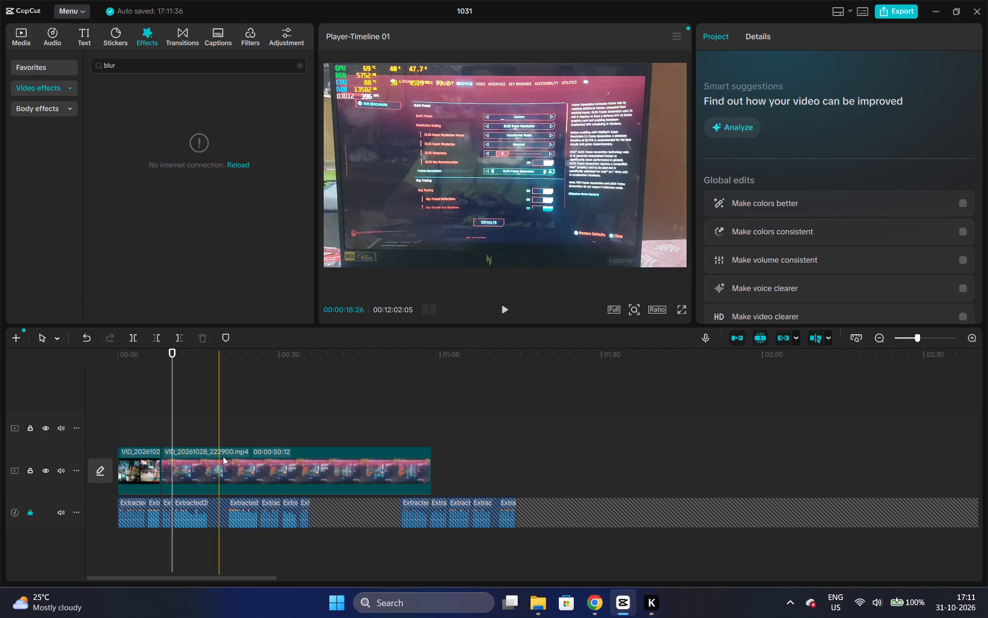
pyautogui.click(227, 471)
pyautogui.click(807, 31)
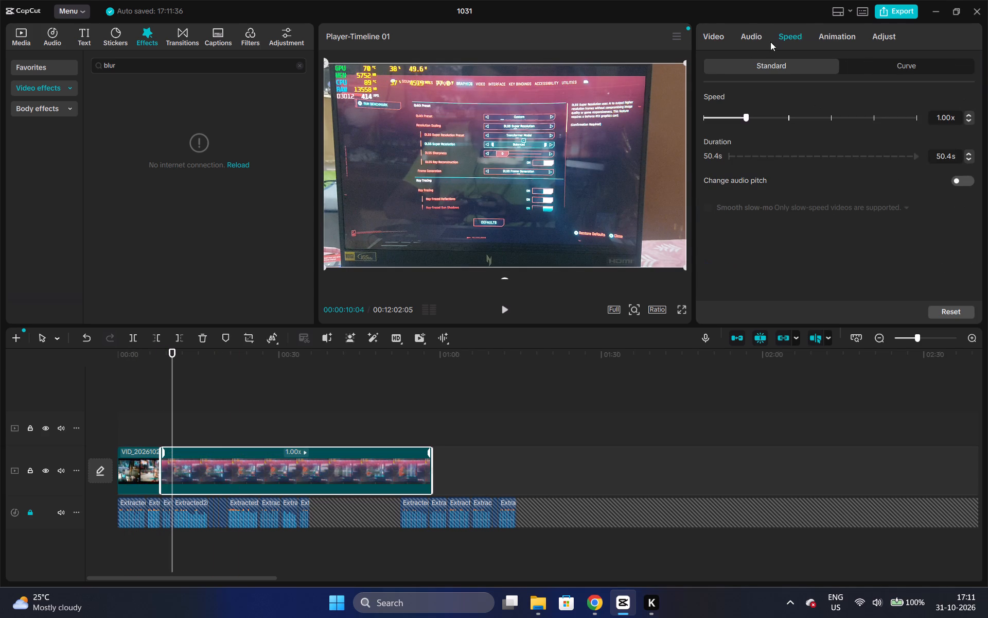
pyautogui.click(790, 121)
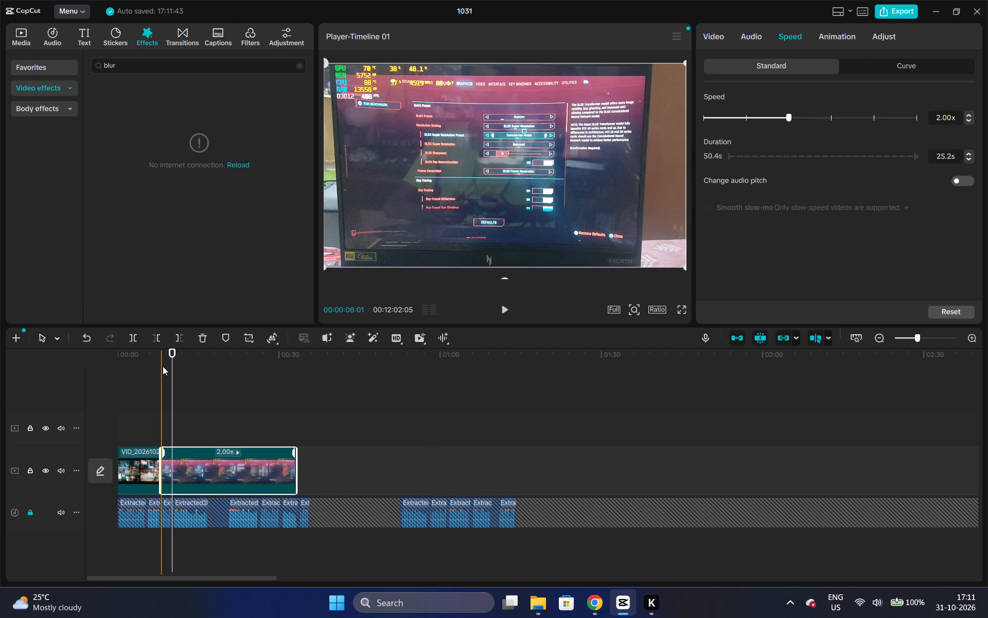
# Play the 2.00x settings-menu clip against the narration, including in the full-screen preview, to check how well they match.
pyautogui.click(163, 366)
pyautogui.press('space')
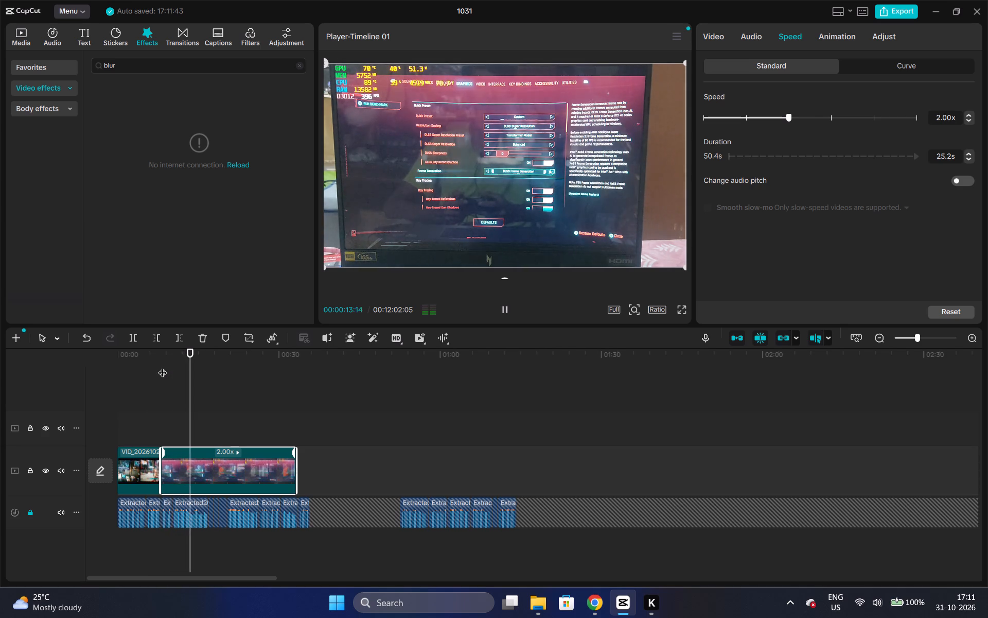
pyautogui.press('space')
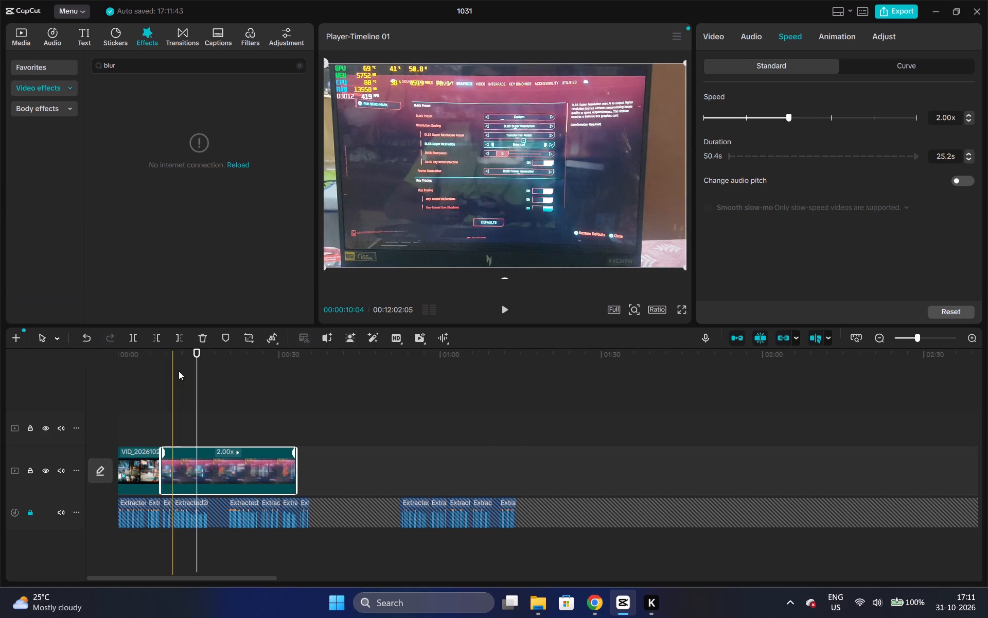
pyautogui.click(677, 310)
pyautogui.click(680, 310)
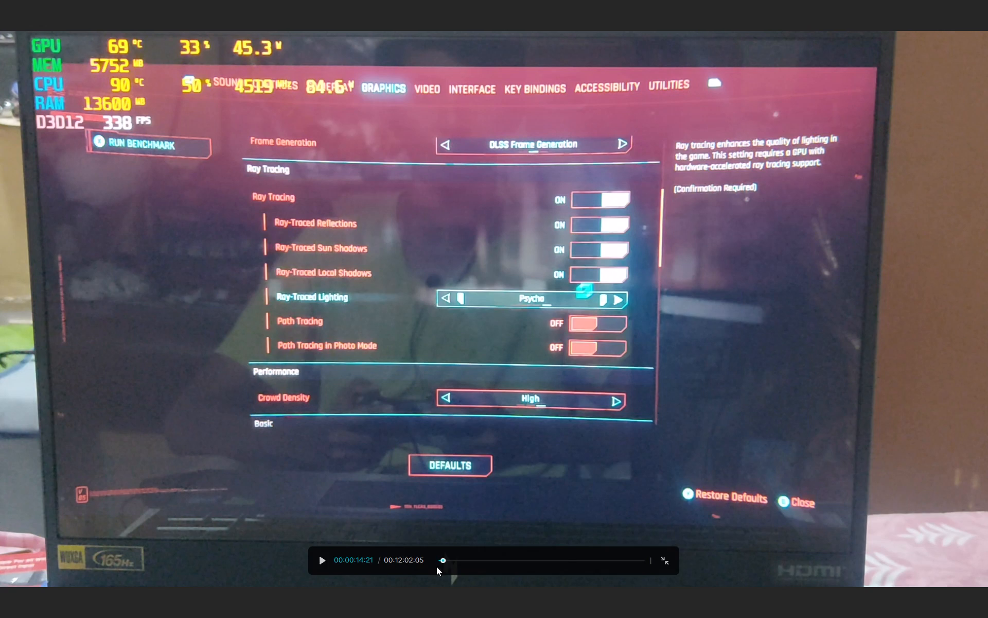
pyautogui.moveTo(444, 559); pyautogui.dragTo(432, 564)
pyautogui.click(325, 557)
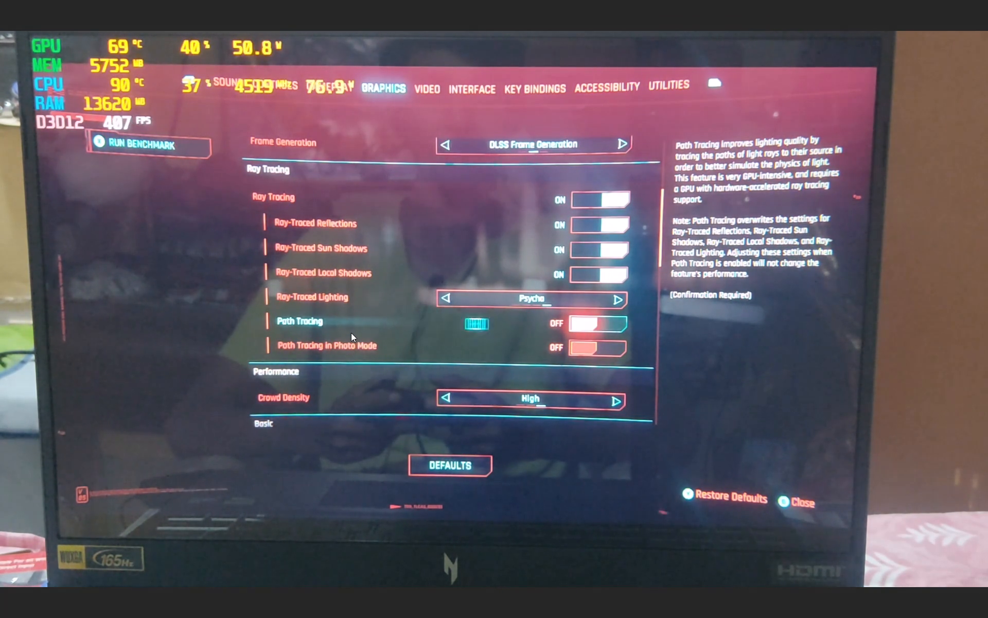
pyautogui.press('space')
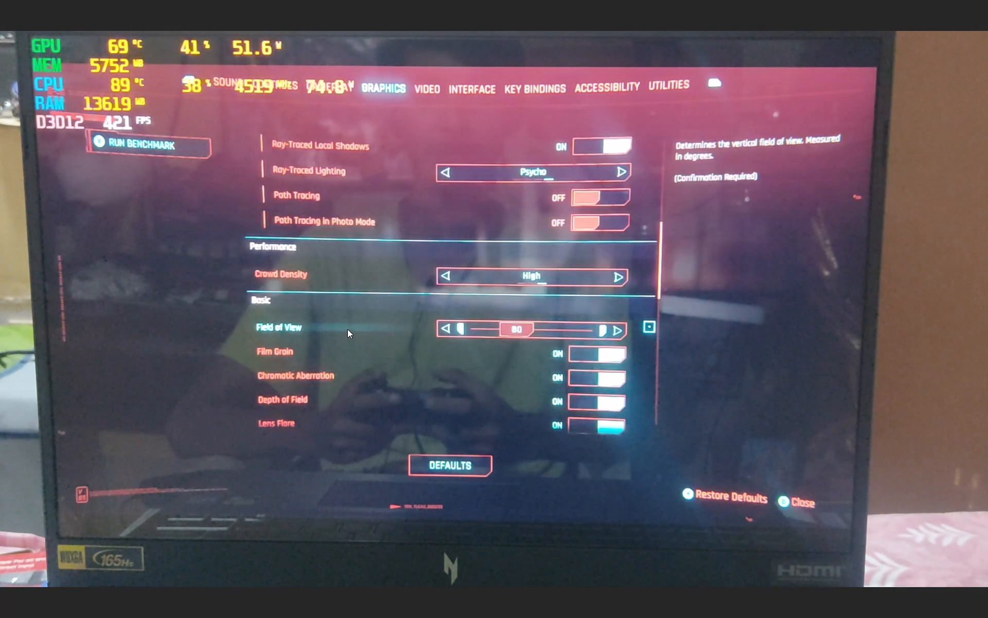
pyautogui.press('Escape')
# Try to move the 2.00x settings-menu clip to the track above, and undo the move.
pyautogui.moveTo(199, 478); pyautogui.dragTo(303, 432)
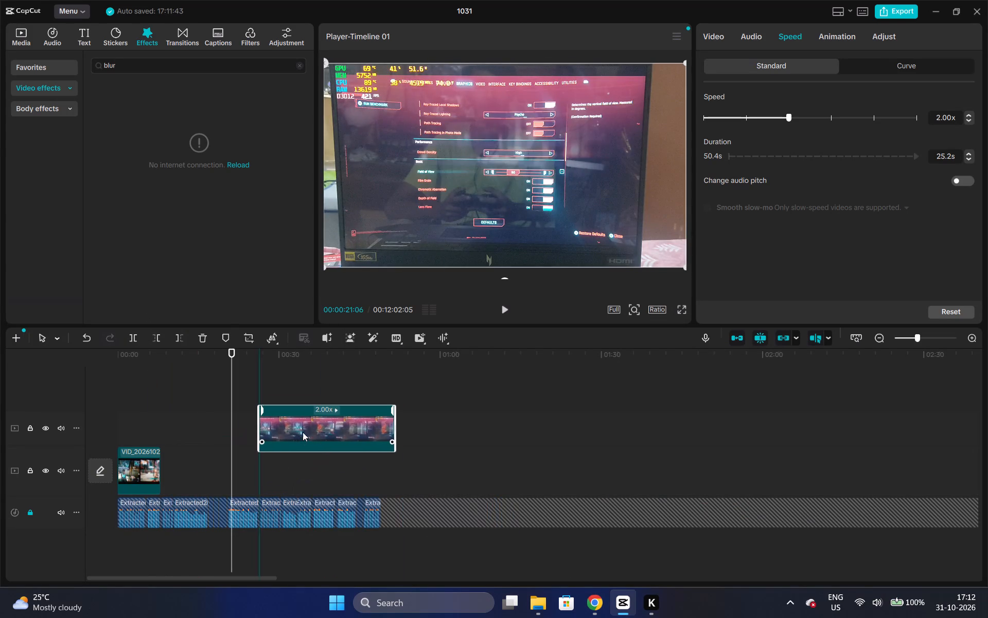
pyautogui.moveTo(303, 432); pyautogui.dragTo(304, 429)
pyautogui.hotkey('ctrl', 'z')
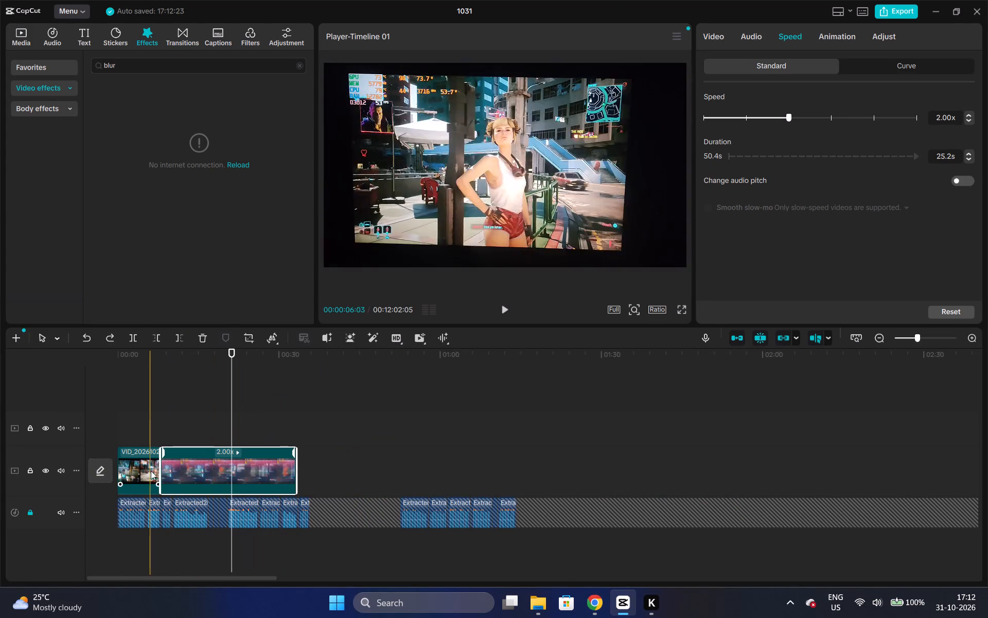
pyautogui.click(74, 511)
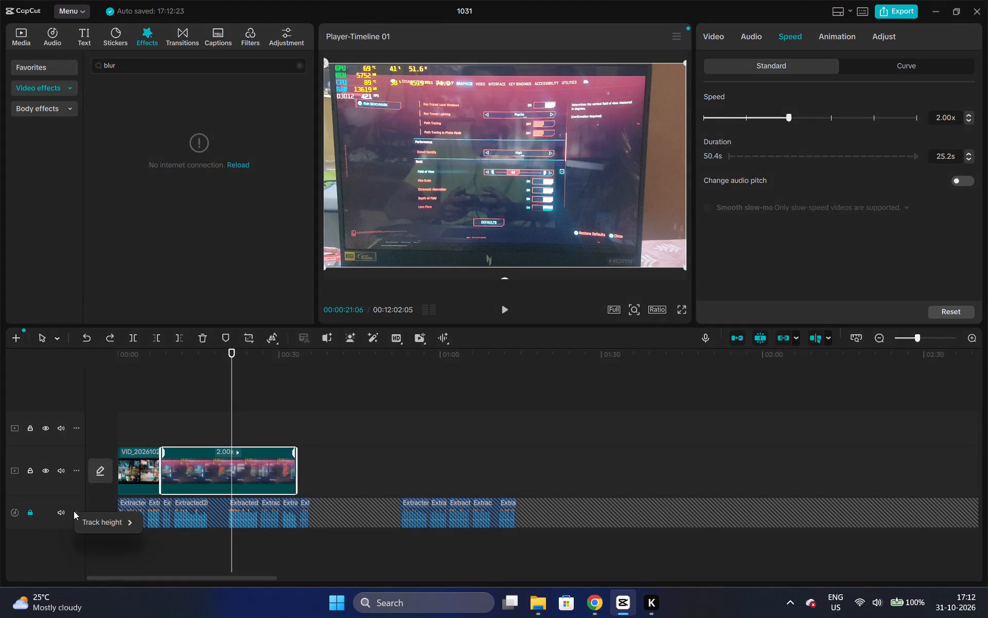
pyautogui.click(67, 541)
# Play the settings-menu clip from its start and split it at 00:00:15:16.
pyautogui.click(161, 359)
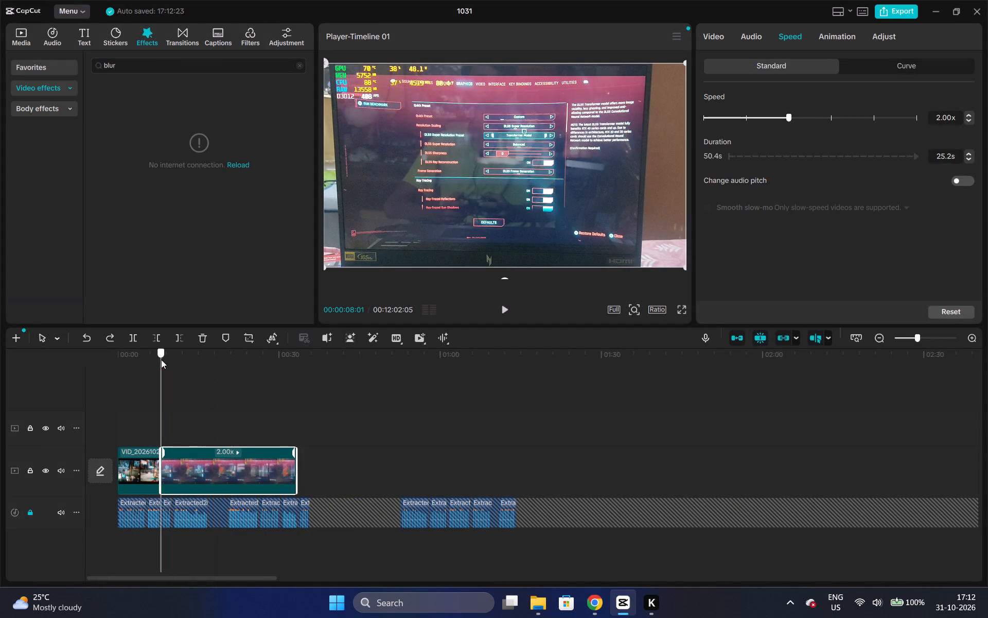
pyautogui.press('space')
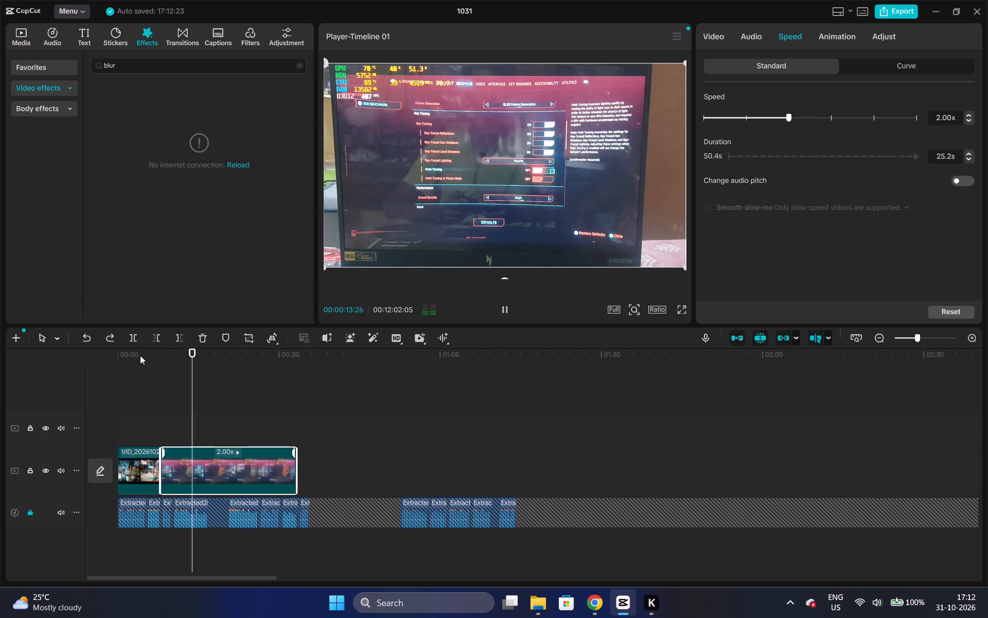
pyautogui.press('space')
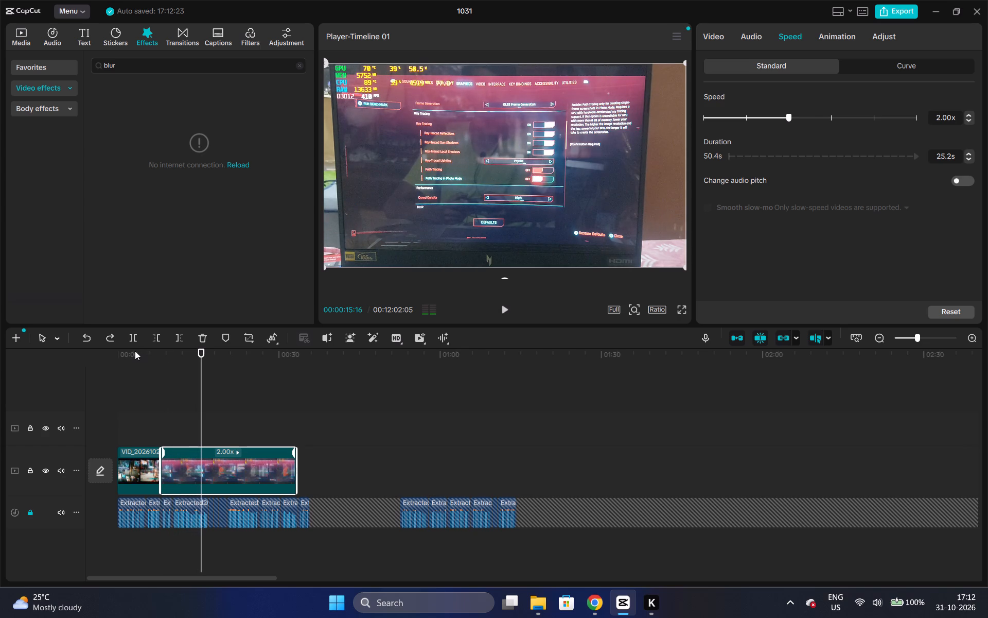
pyautogui.click(202, 479)
pyautogui.hotkey('ctrl', 'b')
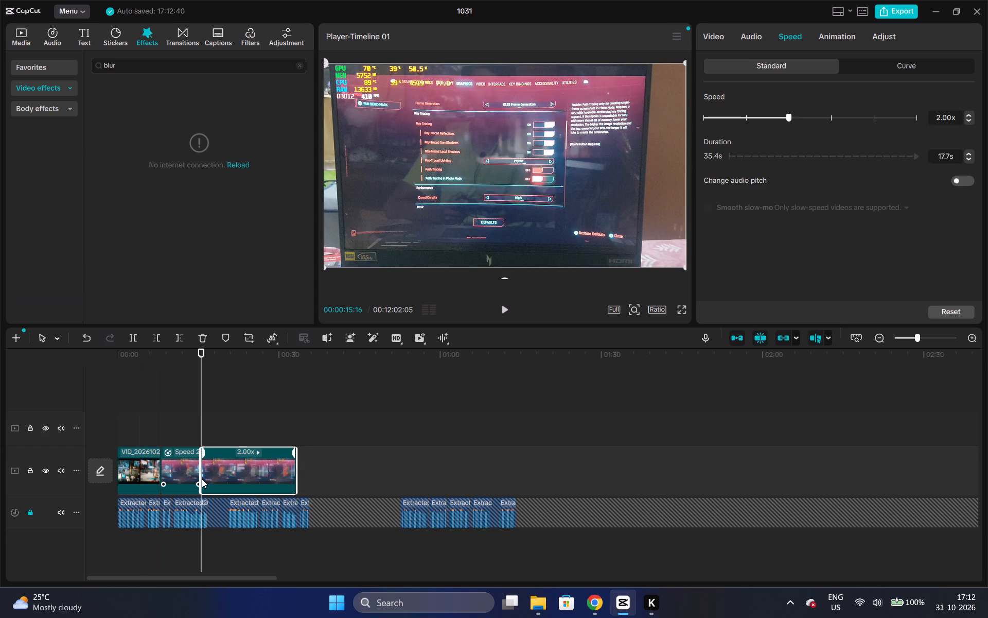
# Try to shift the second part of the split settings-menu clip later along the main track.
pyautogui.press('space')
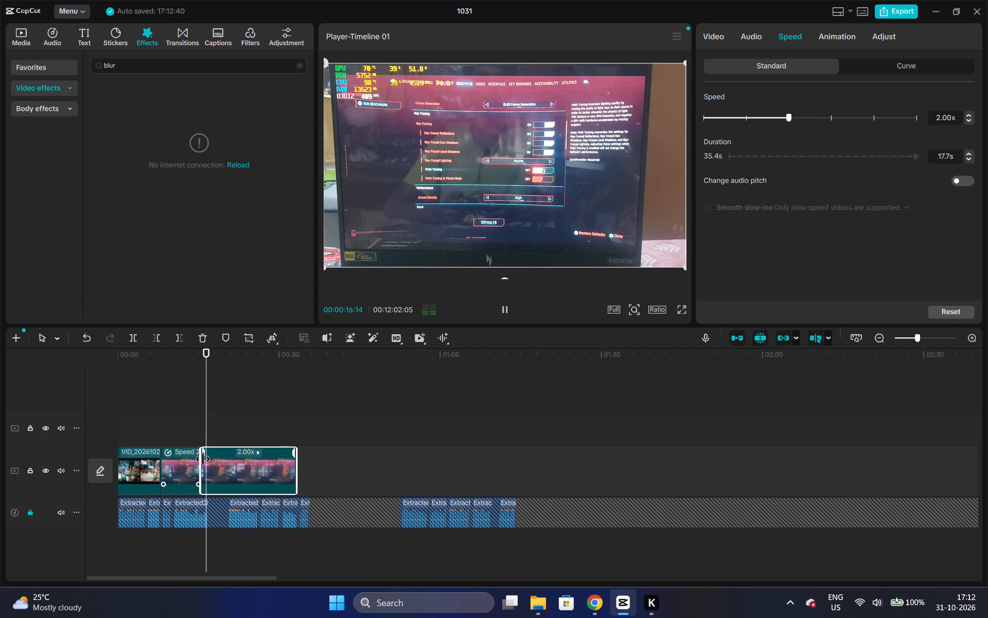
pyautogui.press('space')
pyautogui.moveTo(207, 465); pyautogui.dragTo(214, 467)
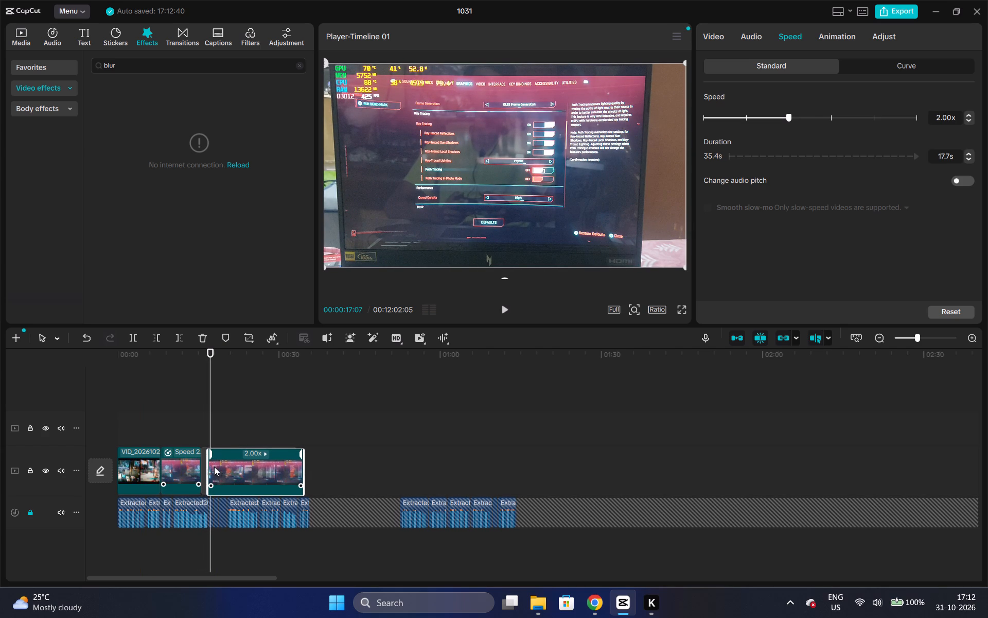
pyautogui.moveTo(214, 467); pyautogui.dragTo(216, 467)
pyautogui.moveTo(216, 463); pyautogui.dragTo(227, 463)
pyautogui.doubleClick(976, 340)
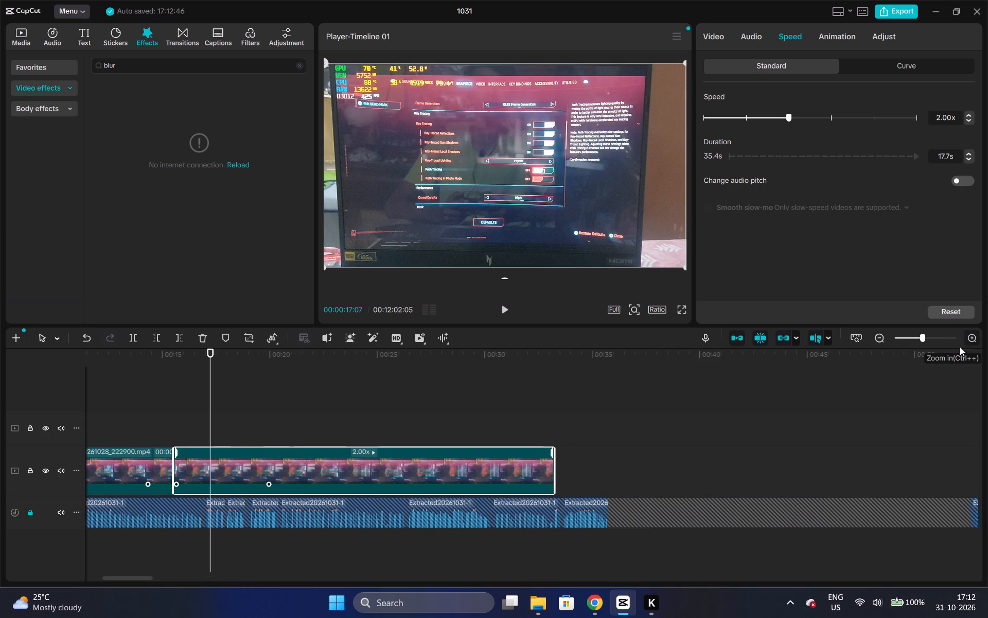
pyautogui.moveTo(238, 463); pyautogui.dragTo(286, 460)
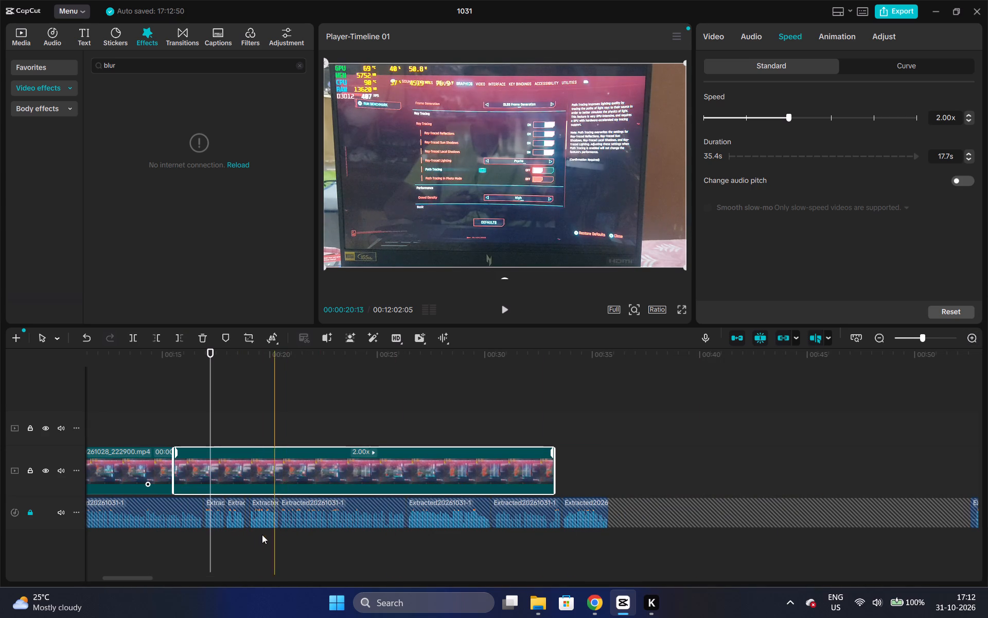
# Unlock the narration audio track.
pyautogui.moveTo(140, 577); pyautogui.dragTo(122, 576)
pyautogui.click(30, 520)
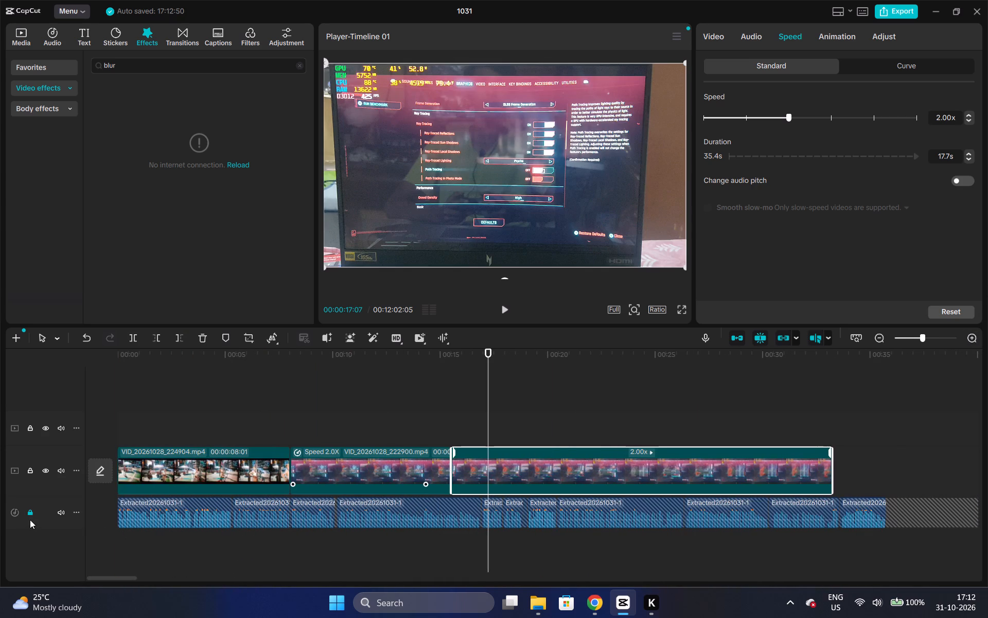
pyautogui.click(31, 512)
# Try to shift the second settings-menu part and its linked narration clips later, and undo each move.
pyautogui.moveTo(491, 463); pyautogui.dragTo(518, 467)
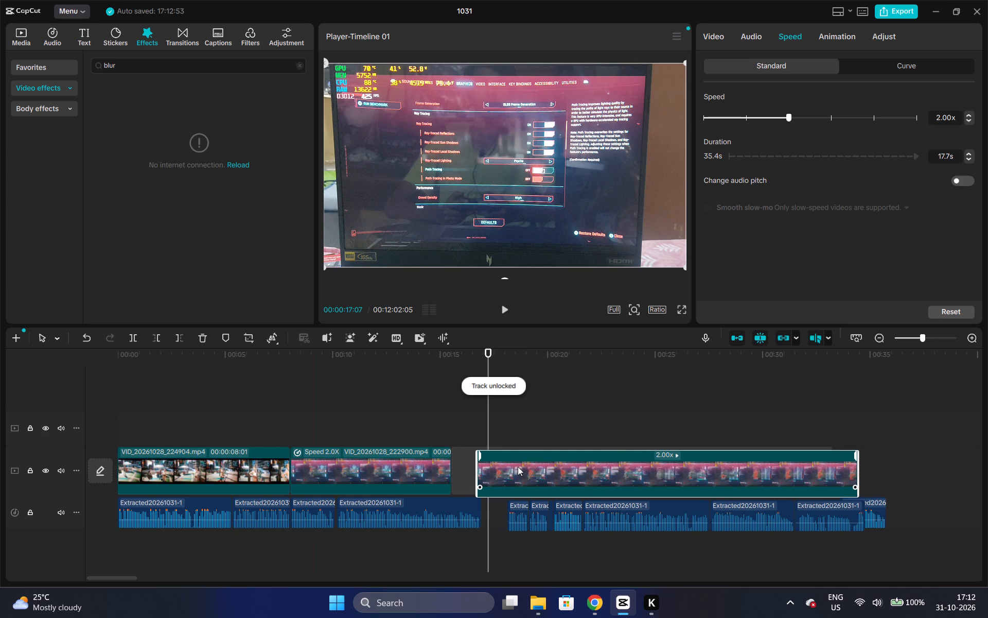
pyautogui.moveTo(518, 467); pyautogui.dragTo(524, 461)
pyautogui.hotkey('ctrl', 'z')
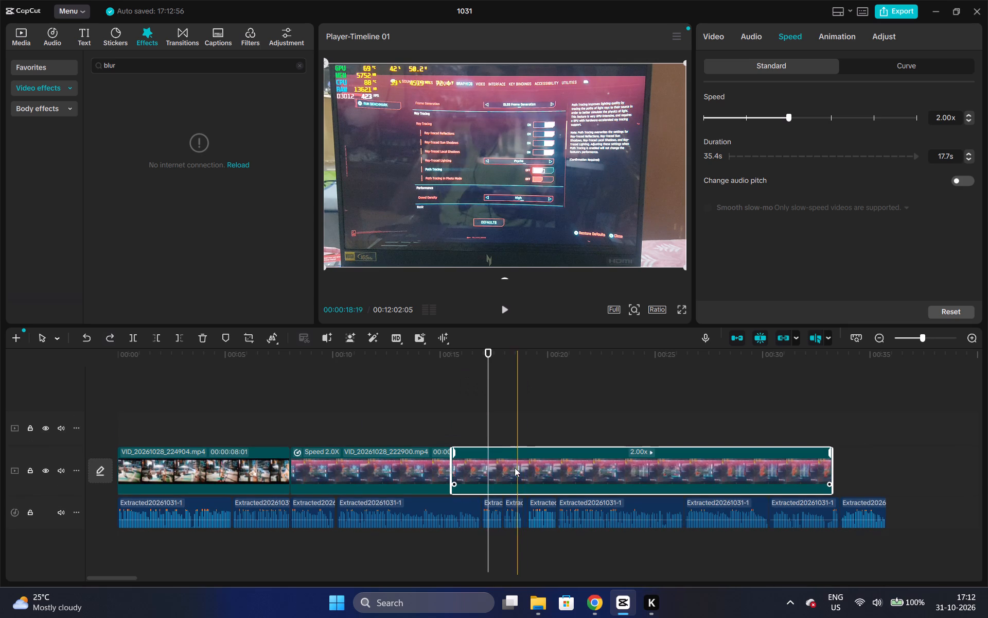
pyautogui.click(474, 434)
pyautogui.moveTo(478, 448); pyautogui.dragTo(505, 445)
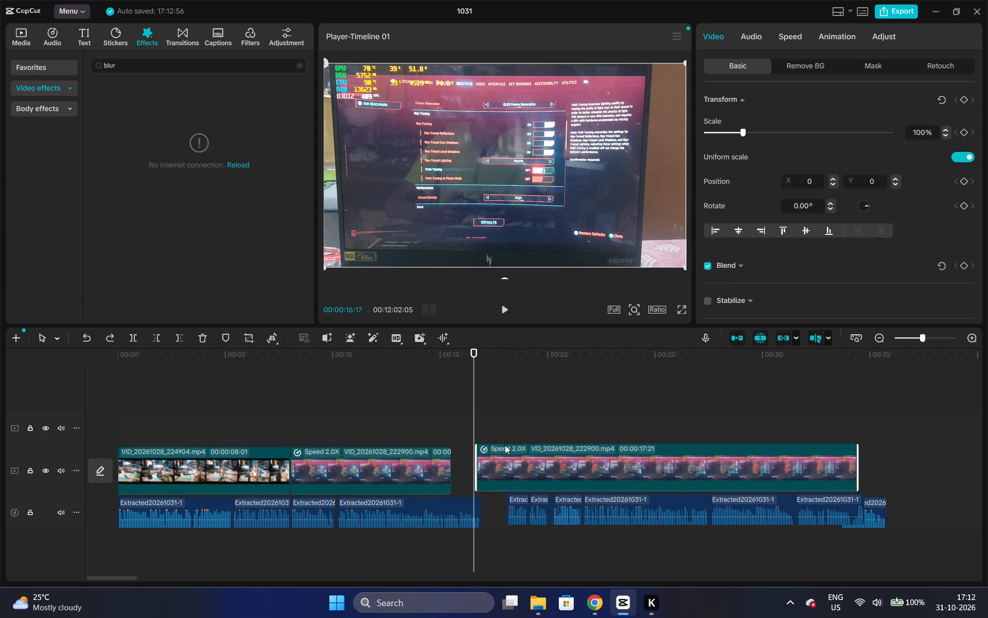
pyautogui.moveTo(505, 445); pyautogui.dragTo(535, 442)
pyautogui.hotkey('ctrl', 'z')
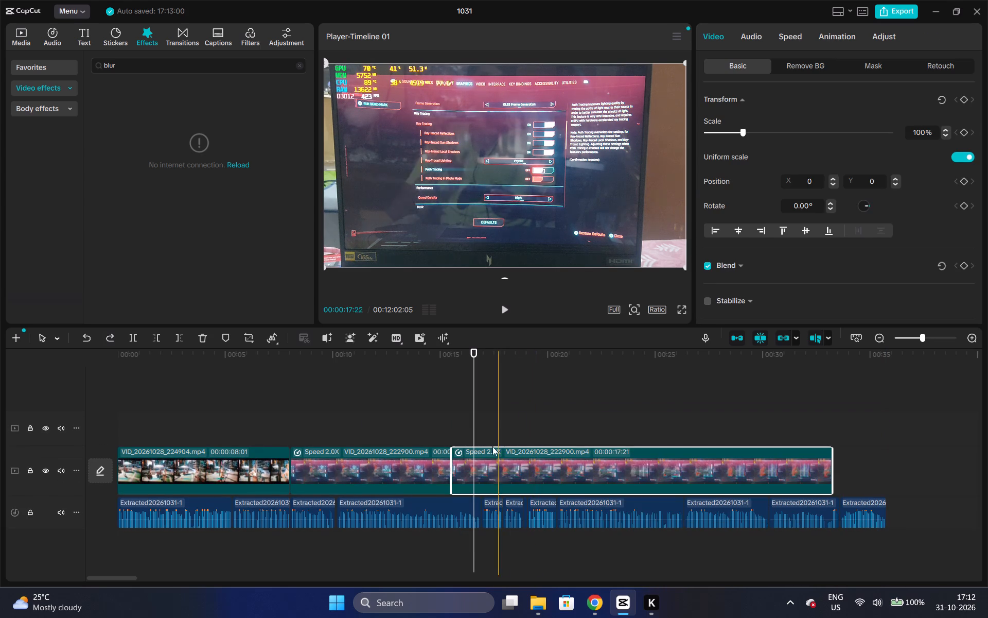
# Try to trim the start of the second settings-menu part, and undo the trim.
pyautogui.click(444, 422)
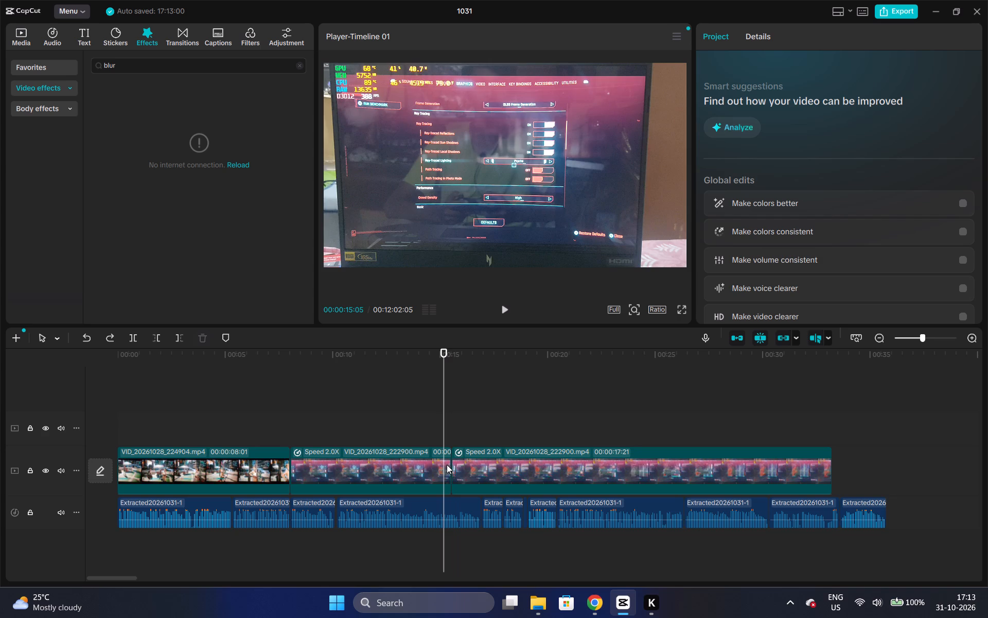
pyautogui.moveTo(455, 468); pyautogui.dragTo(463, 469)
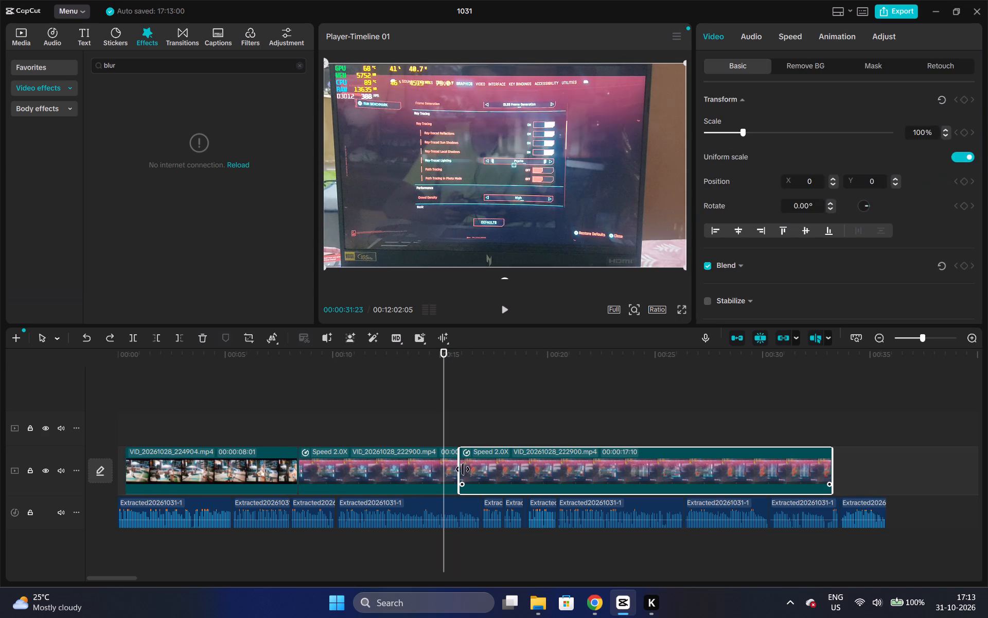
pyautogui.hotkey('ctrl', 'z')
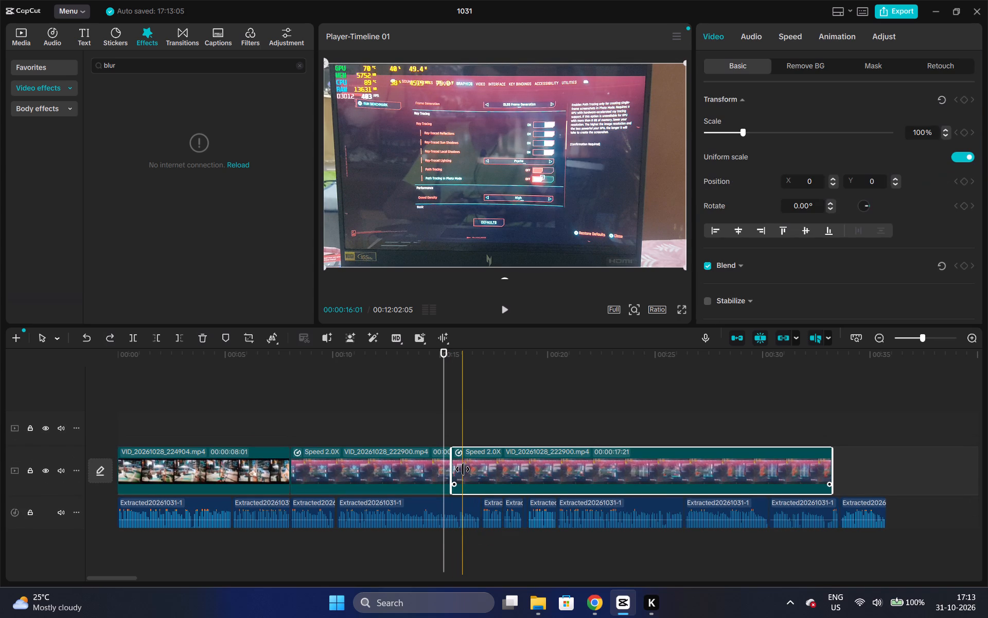
# Play across the split and extend the end of the first settings-menu part to a duration of 00:00:08:27.
pyautogui.click(440, 376)
pyautogui.press('space')
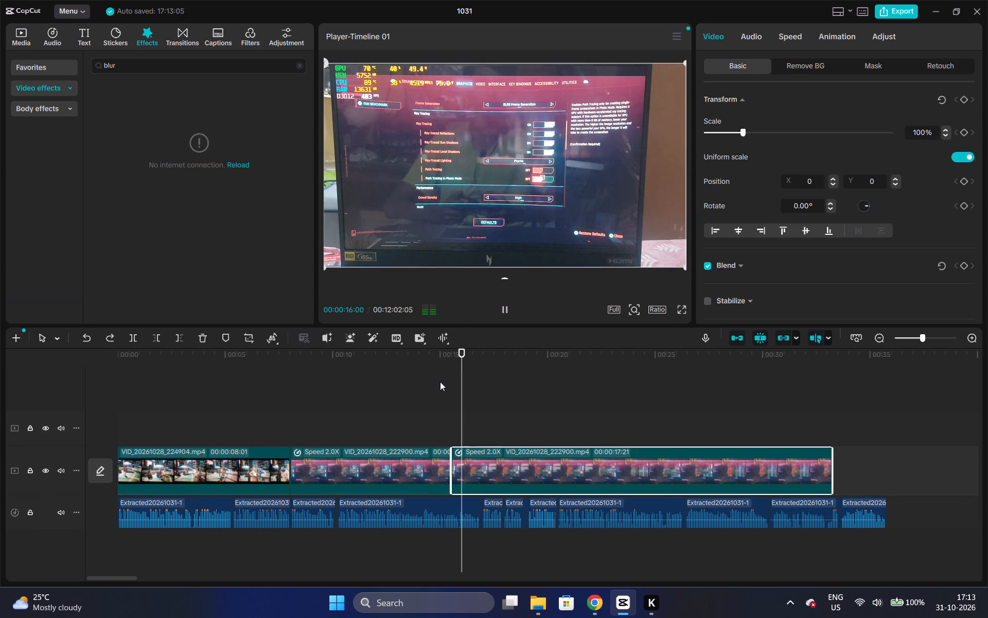
pyautogui.press('space')
pyautogui.click(445, 458)
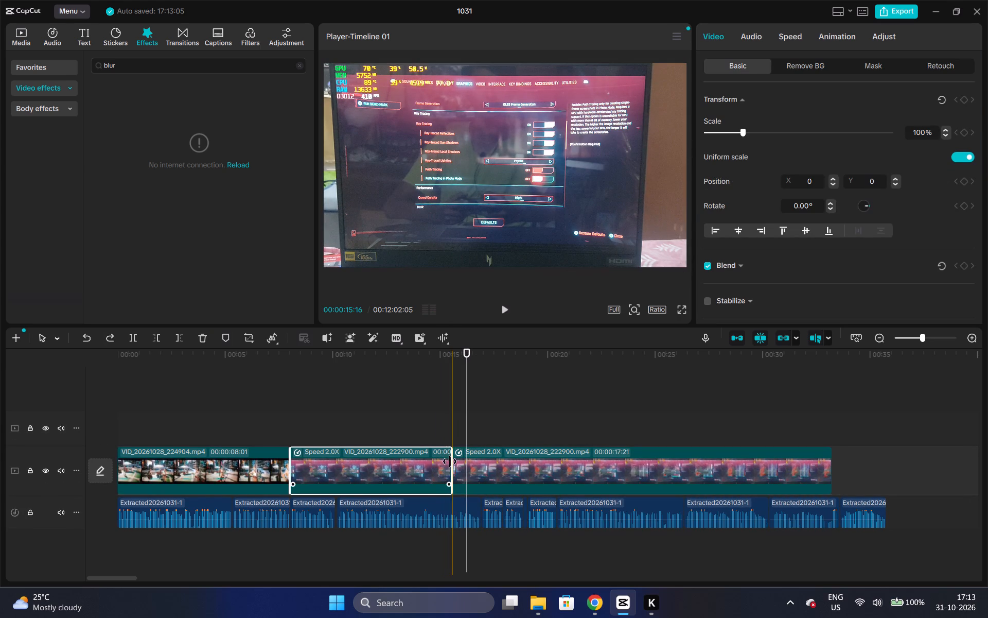
pyautogui.moveTo(451, 463); pyautogui.dragTo(481, 466)
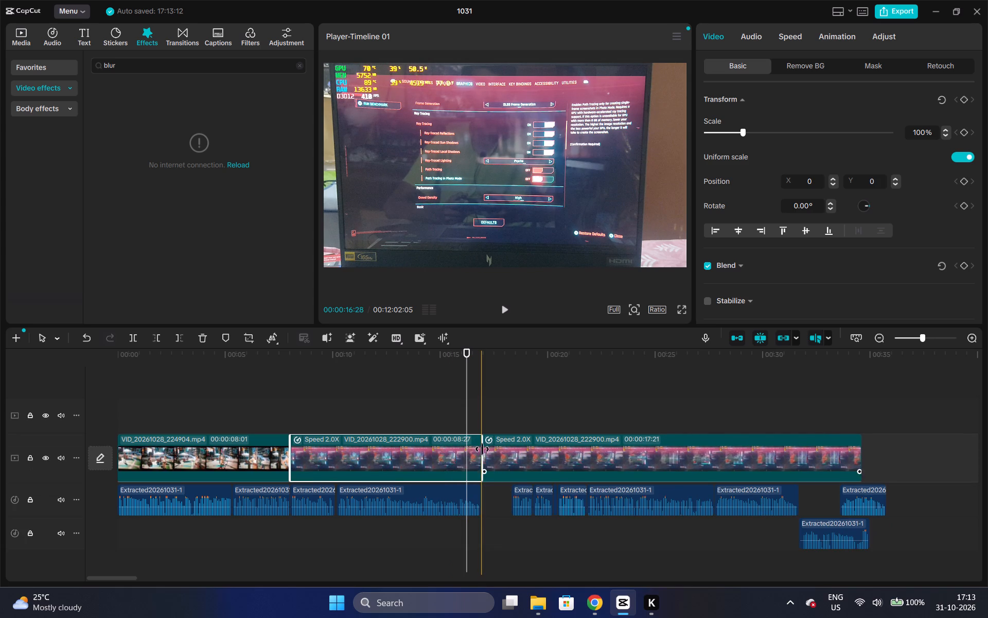
# Move the short narration clip after the gap earlier so it starts where the second settings-menu part begins.
pyautogui.click(478, 357)
pyautogui.press('space')
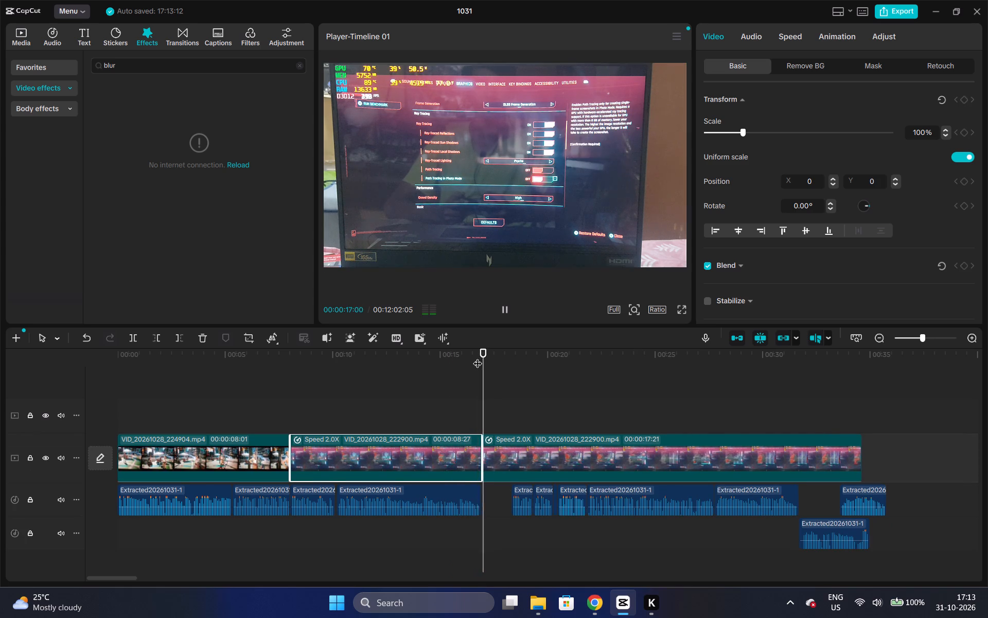
pyautogui.press('space')
pyautogui.moveTo(520, 486); pyautogui.dragTo(486, 488)
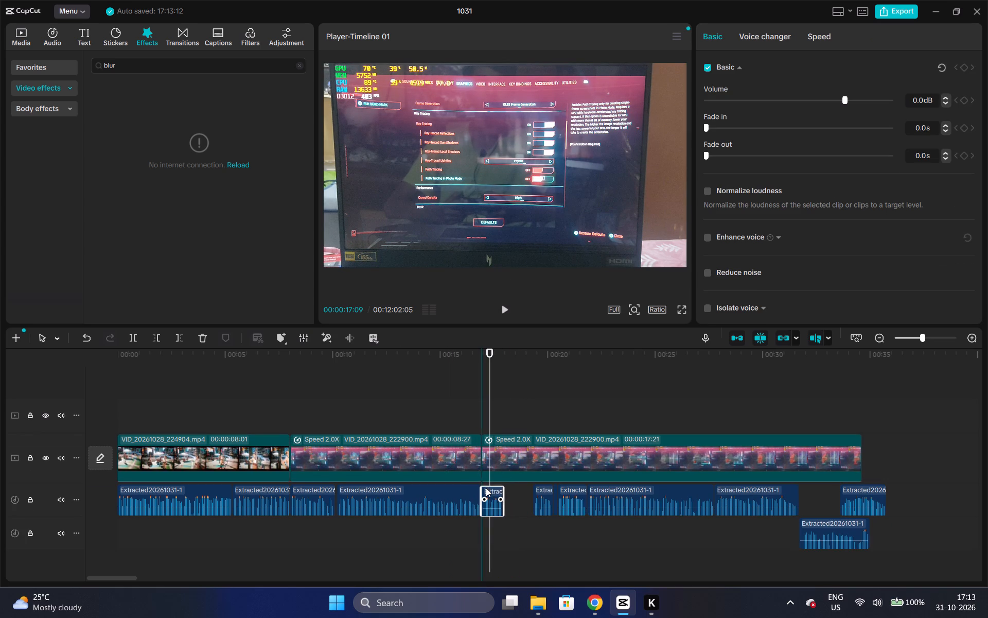
pyautogui.moveTo(486, 488); pyautogui.dragTo(490, 497)
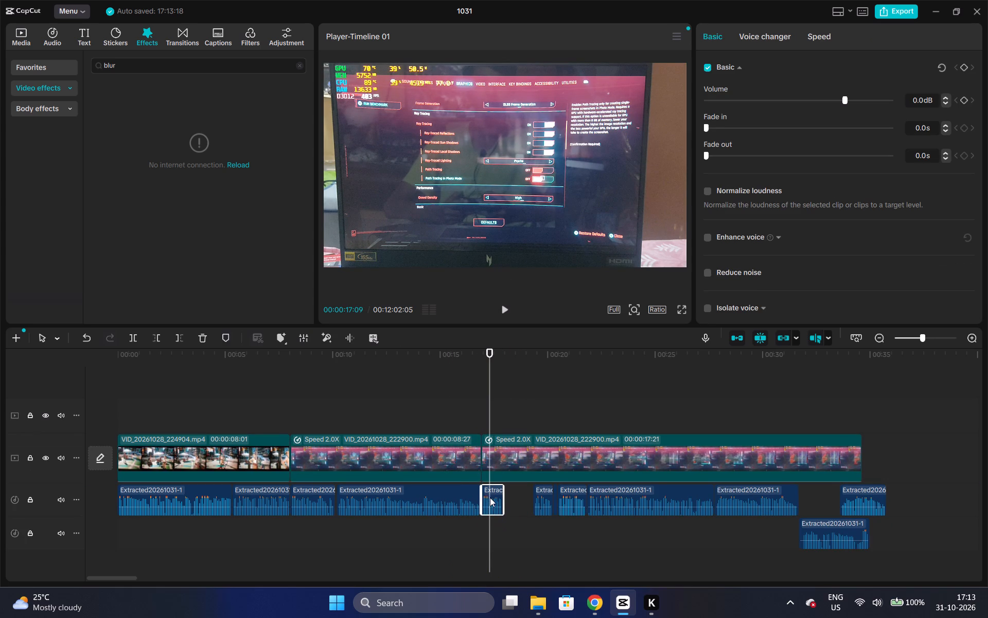
# Play the joined narration and move the next short narration clip earlier to directly follow the one just moved.
pyautogui.click(477, 374)
pyautogui.press('space')
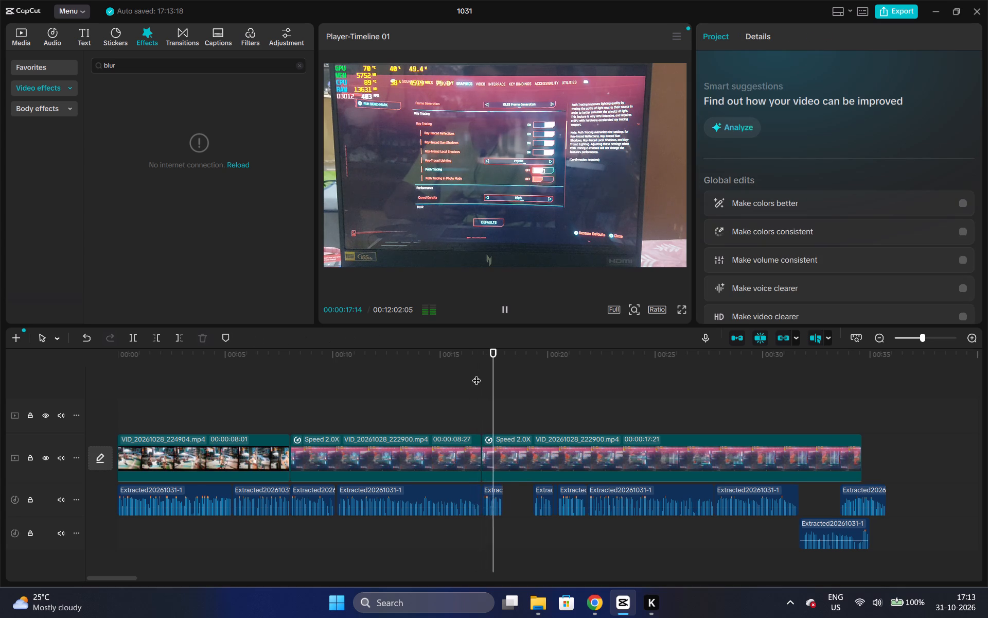
pyautogui.press('space')
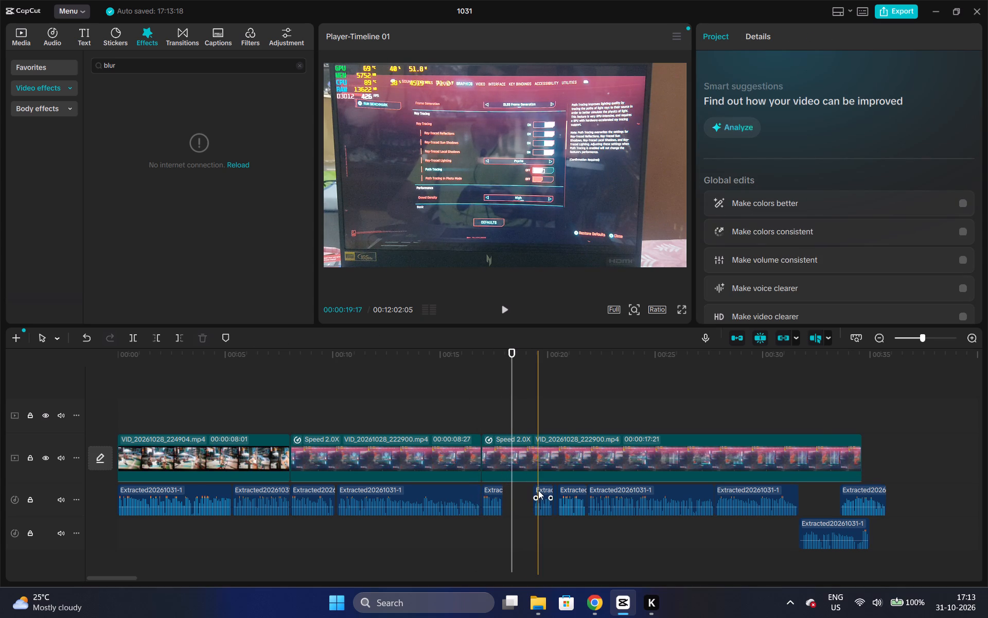
pyautogui.moveTo(538, 490); pyautogui.dragTo(509, 488)
# Move the narration clip after the gap onto the lower audio track, clear of the tiny clip it overlapped.
pyautogui.moveTo(569, 489); pyautogui.dragTo(544, 489)
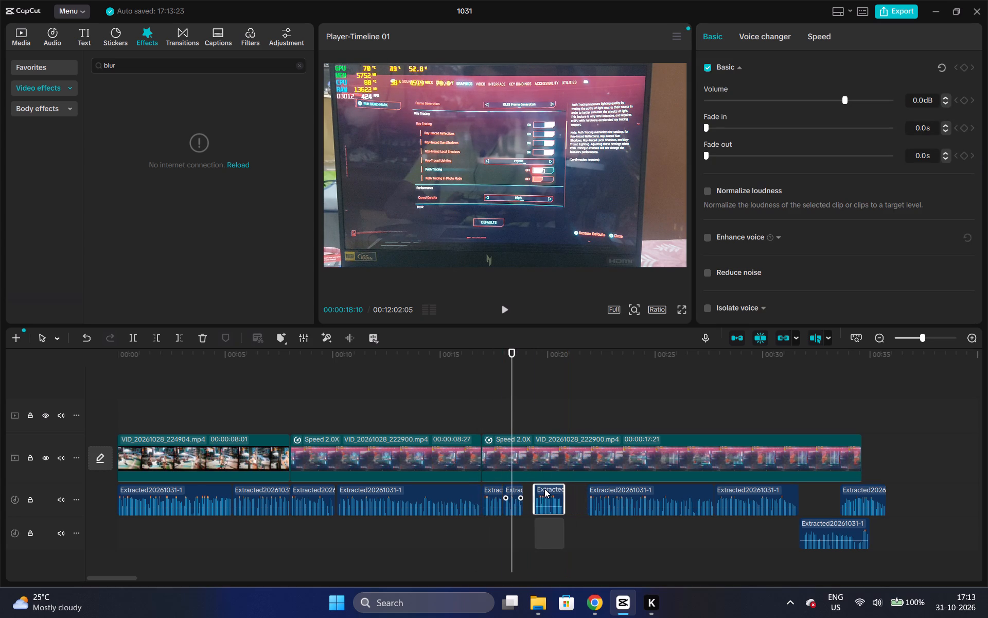
pyautogui.moveTo(544, 489); pyautogui.dragTo(542, 488)
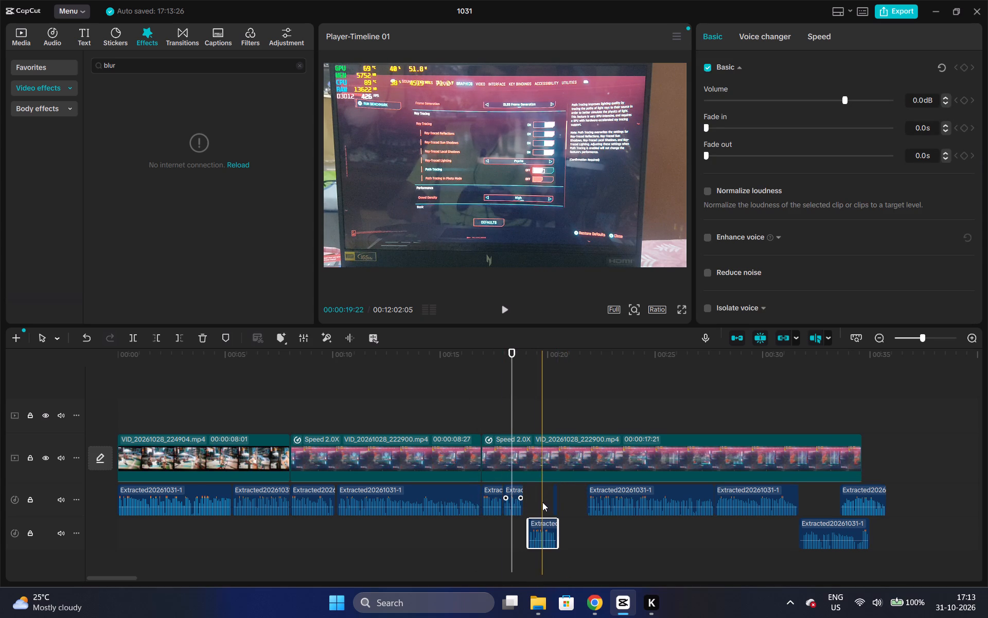
pyautogui.moveTo(546, 522); pyautogui.dragTo(580, 487)
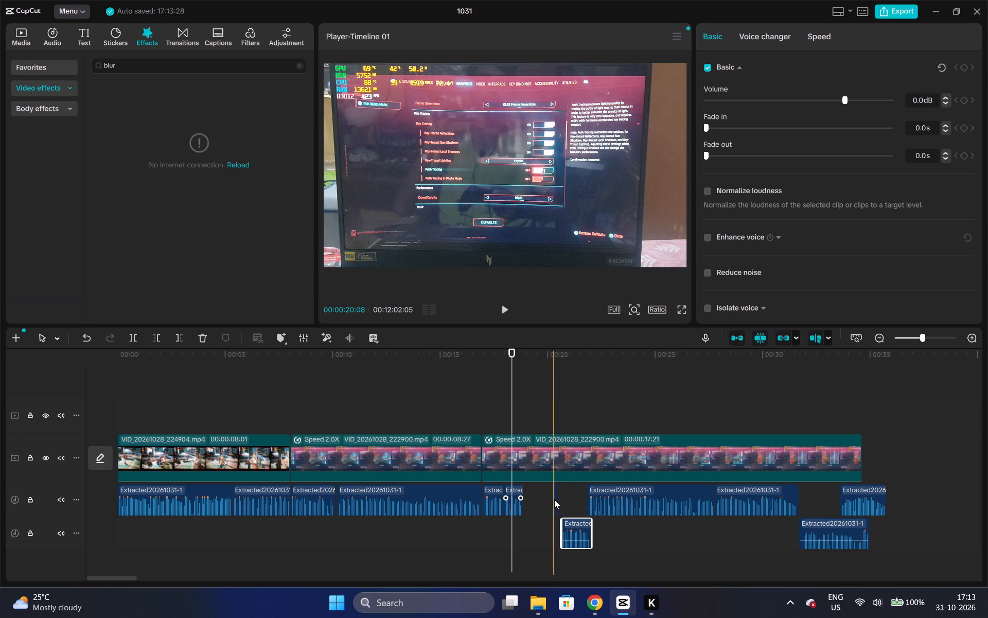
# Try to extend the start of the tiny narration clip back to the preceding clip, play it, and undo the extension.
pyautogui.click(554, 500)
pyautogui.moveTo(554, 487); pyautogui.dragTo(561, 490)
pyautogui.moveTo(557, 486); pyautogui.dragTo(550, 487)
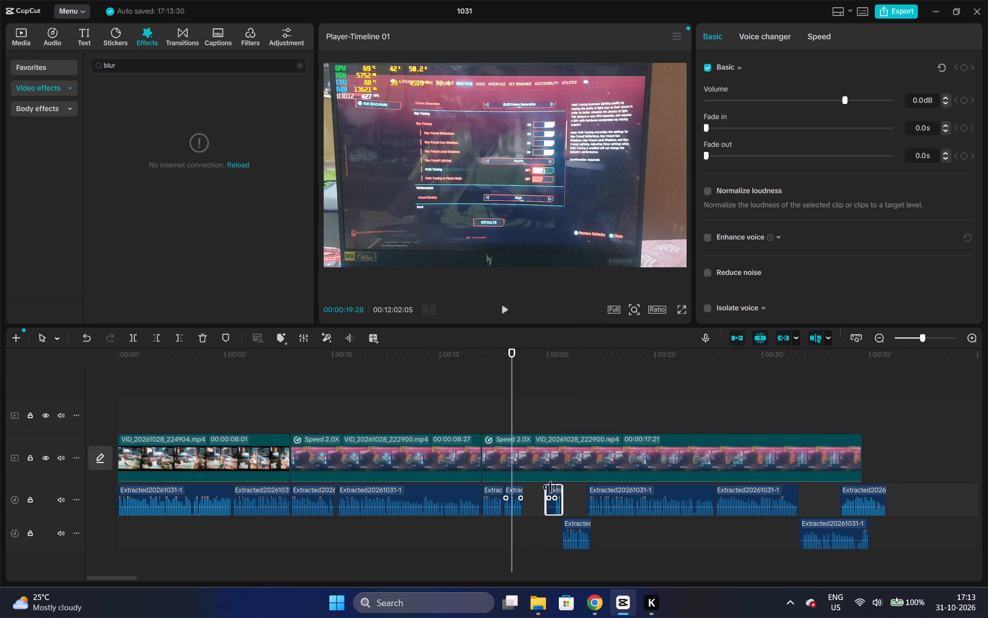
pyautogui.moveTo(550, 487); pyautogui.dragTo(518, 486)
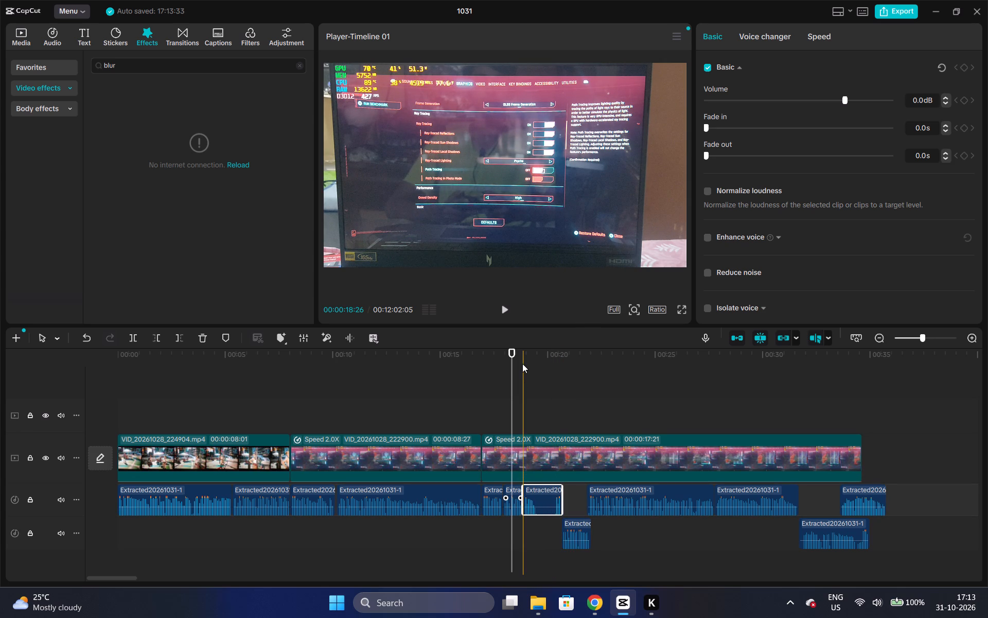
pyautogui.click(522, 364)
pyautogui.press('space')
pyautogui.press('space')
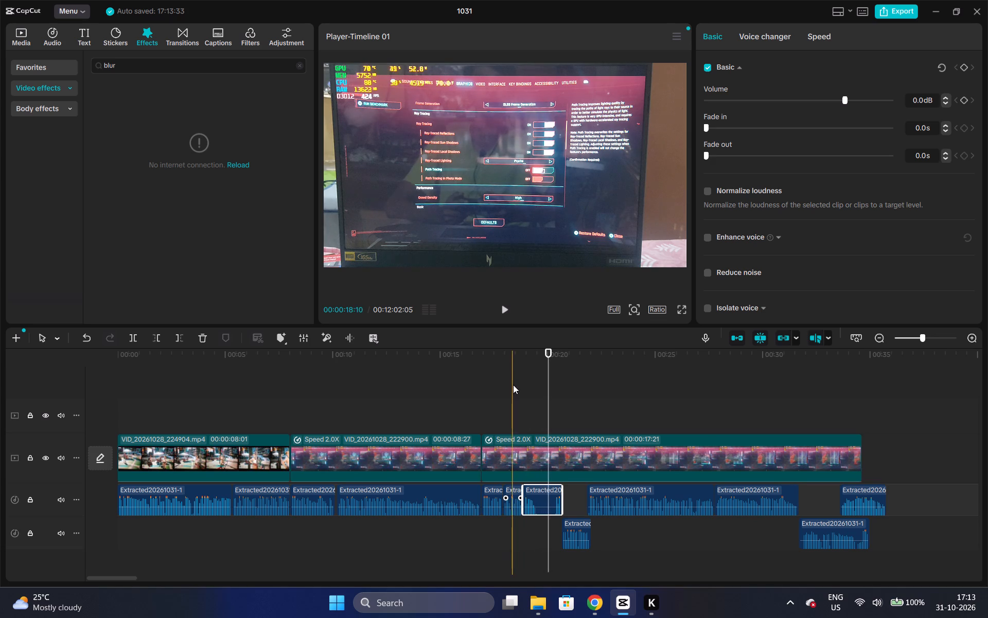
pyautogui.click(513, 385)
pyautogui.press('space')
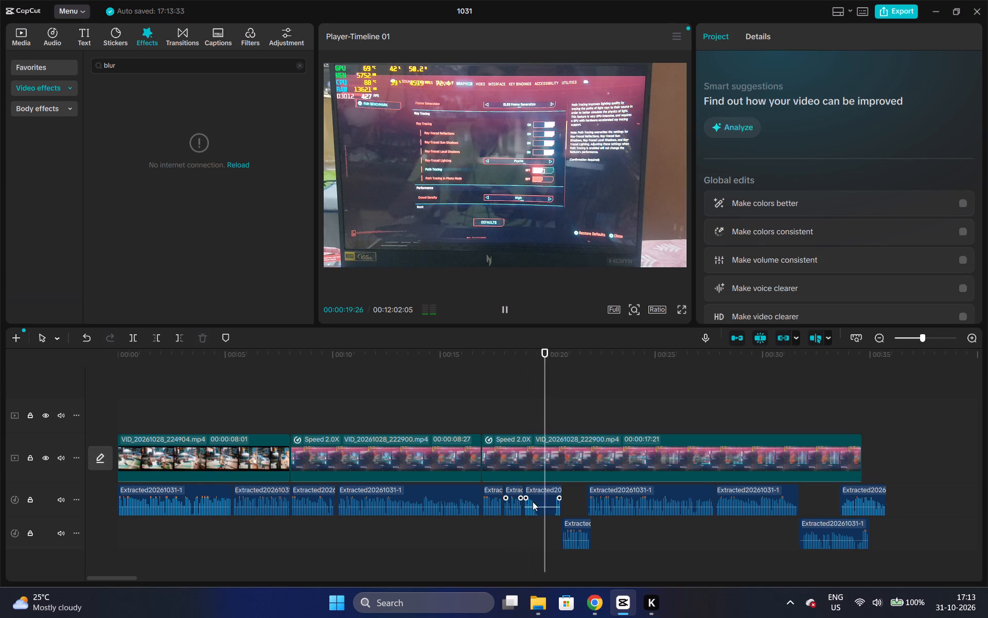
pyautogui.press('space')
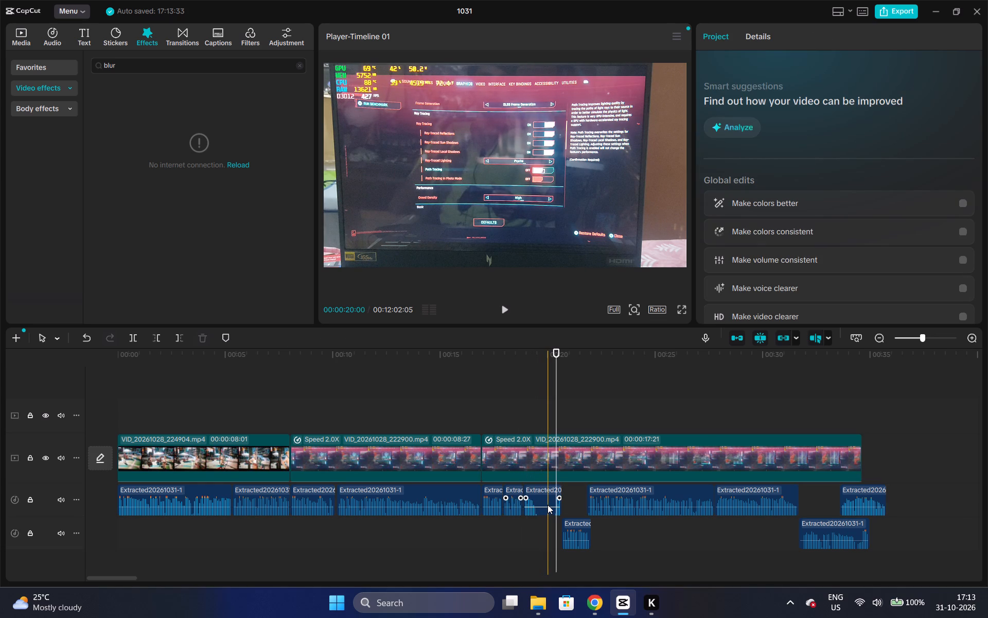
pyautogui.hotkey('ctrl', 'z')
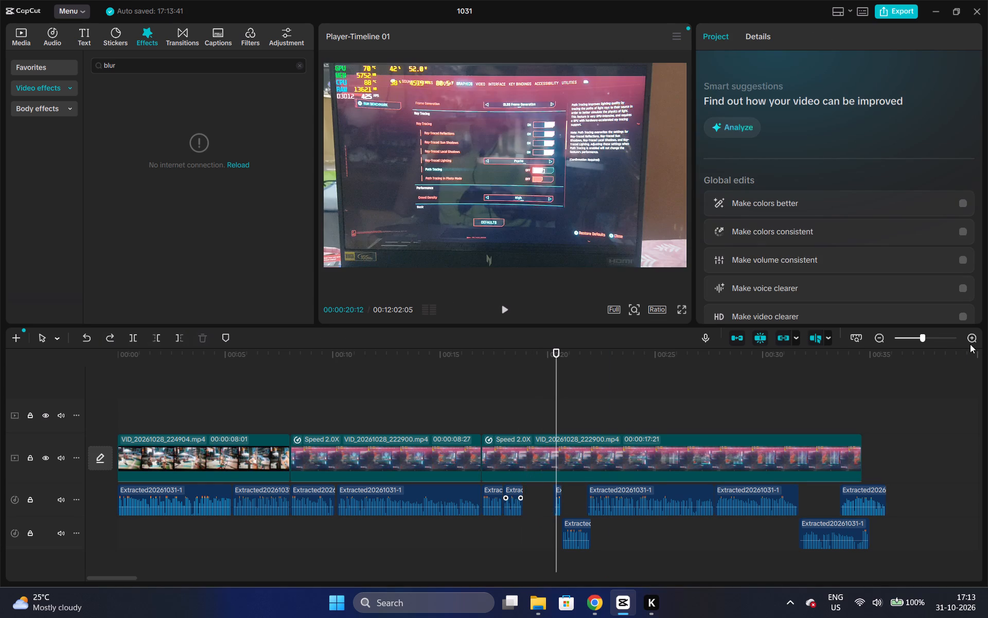
# Play the tiny narration clip and move it earlier so it directly follows the two short clips.
pyautogui.doubleClick(970, 344)
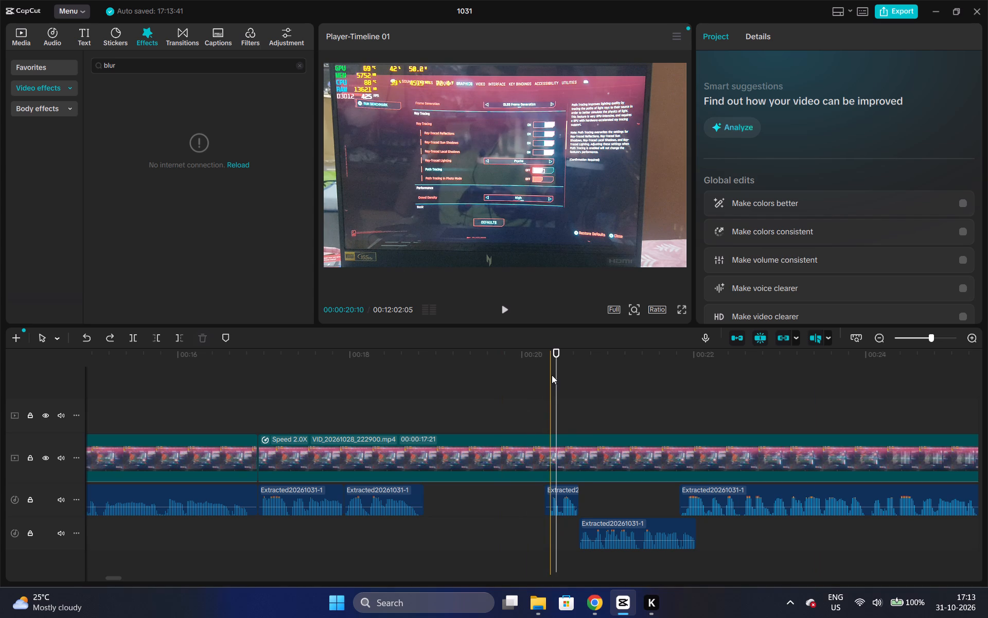
pyautogui.click(552, 370)
pyautogui.press('space')
pyautogui.press('space')
pyautogui.moveTo(556, 490); pyautogui.dragTo(550, 490)
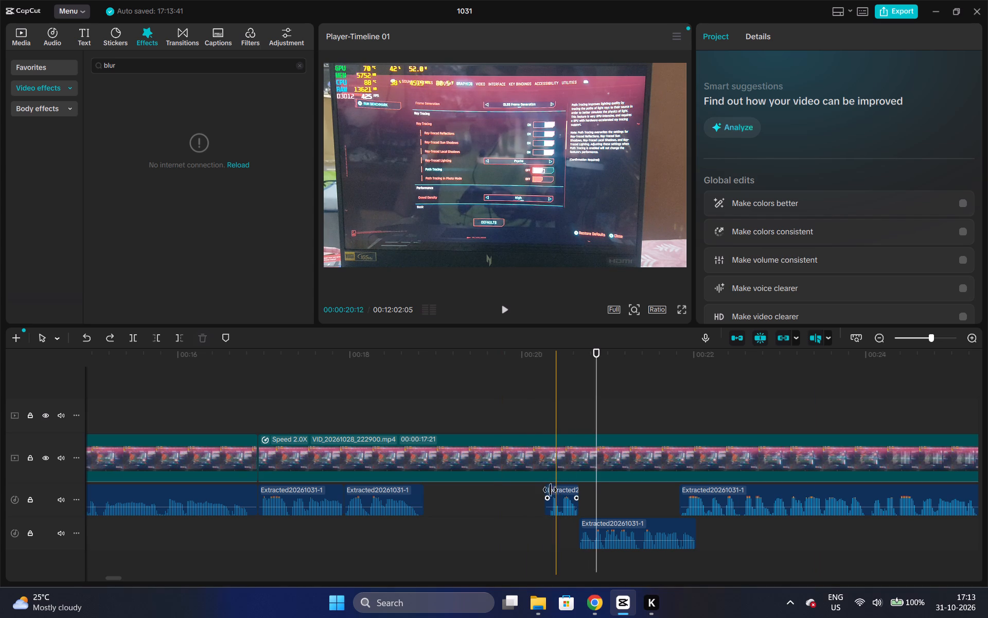
pyautogui.moveTo(550, 490); pyautogui.dragTo(434, 489)
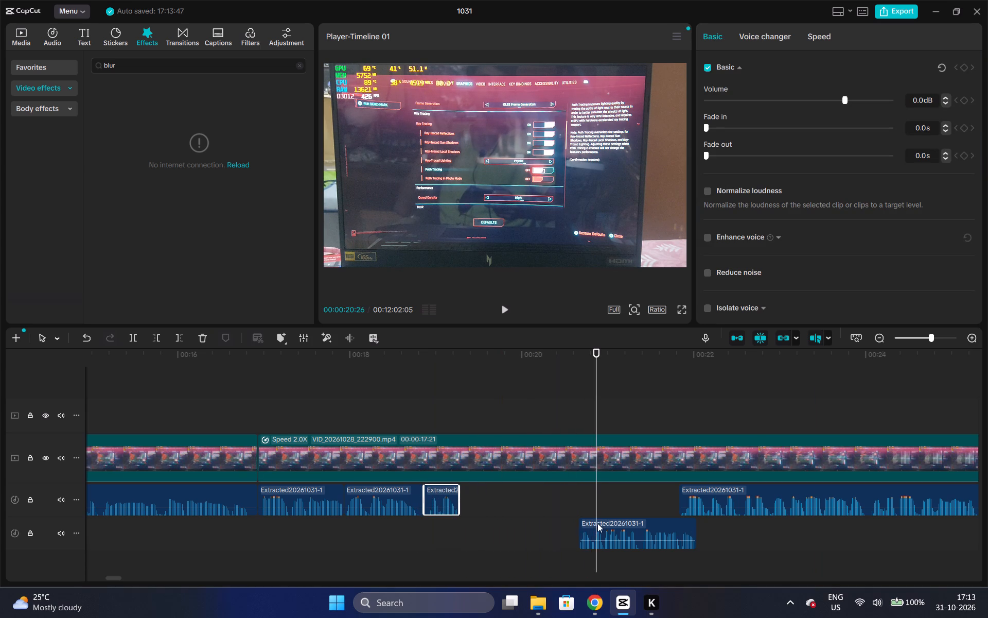
# Move the narration clip set aside on the lower track back up to directly follow the tiny clip, and play the join.
pyautogui.moveTo(597, 523); pyautogui.dragTo(477, 491)
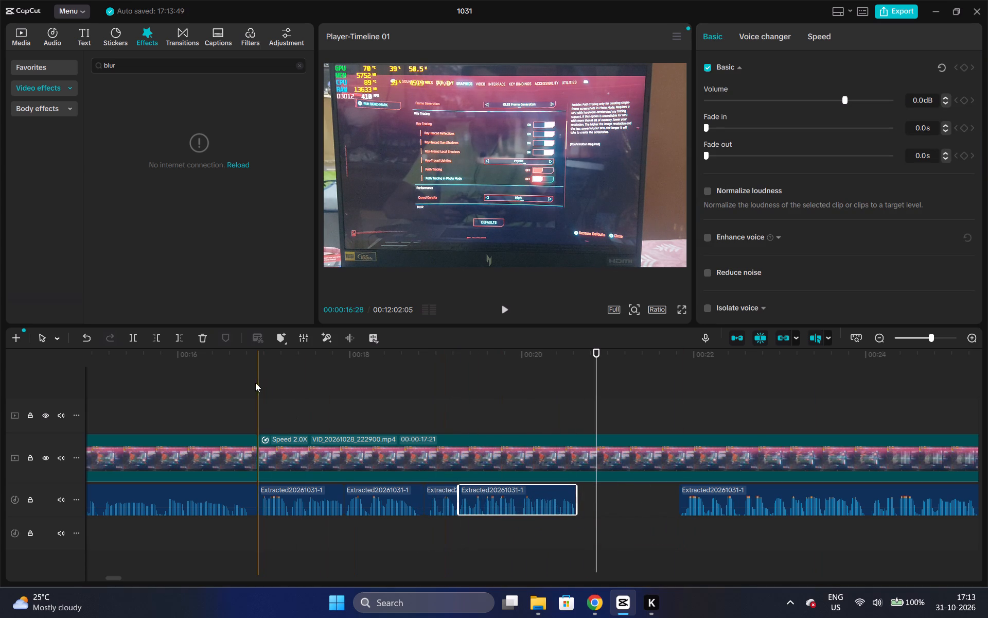
pyautogui.click(254, 367)
pyautogui.press('space')
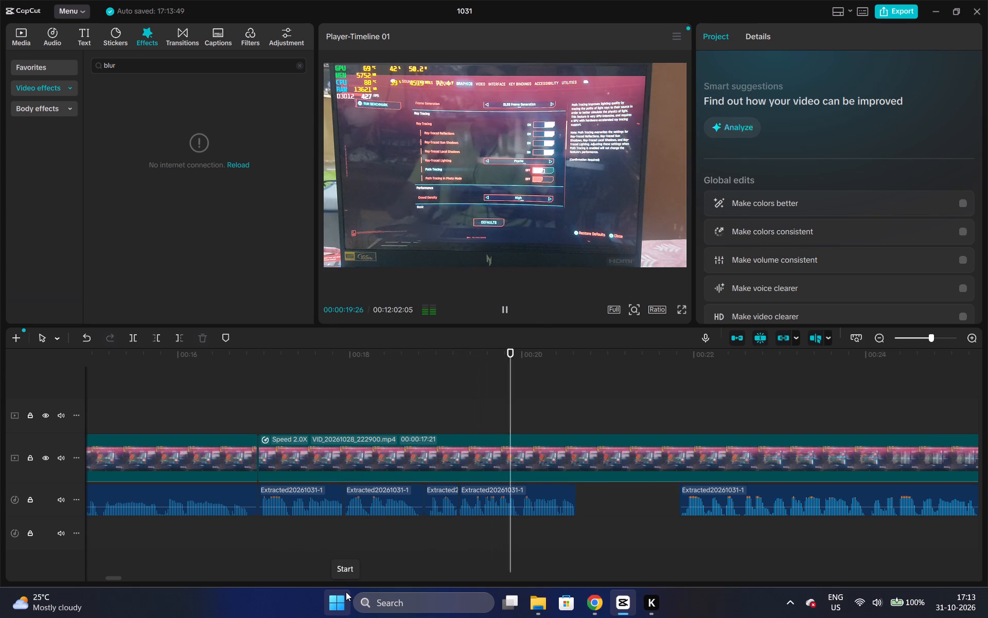
pyautogui.press('space')
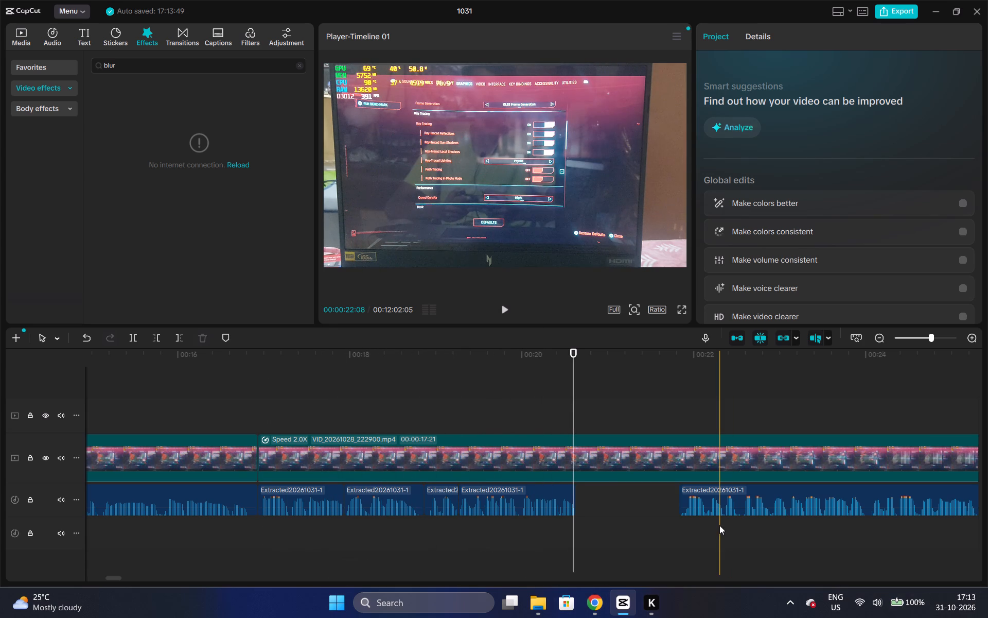
# Move the next long narration clip earlier to close the gap before it, and play it through.
pyautogui.moveTo(719, 488); pyautogui.dragTo(620, 488)
pyautogui.doubleClick(877, 333)
pyautogui.press('space')
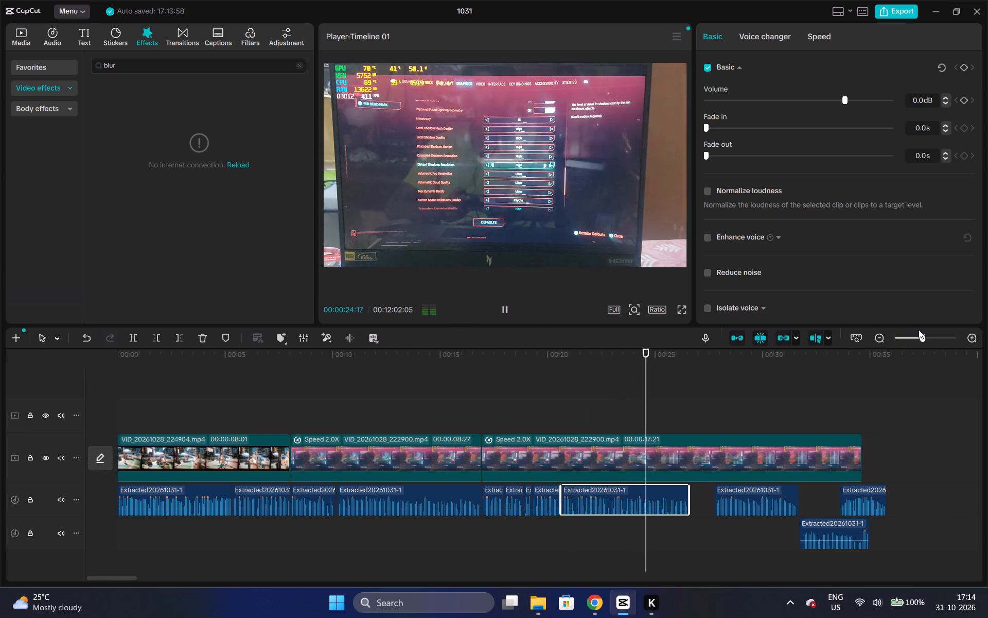
pyautogui.press('space')
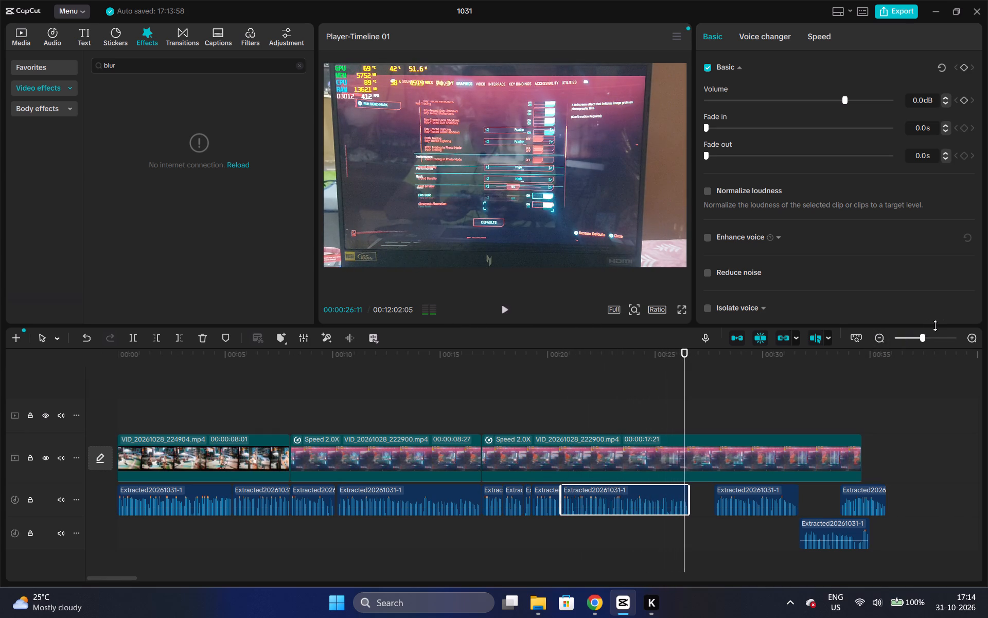
pyautogui.press('space')
pyautogui.press('space')
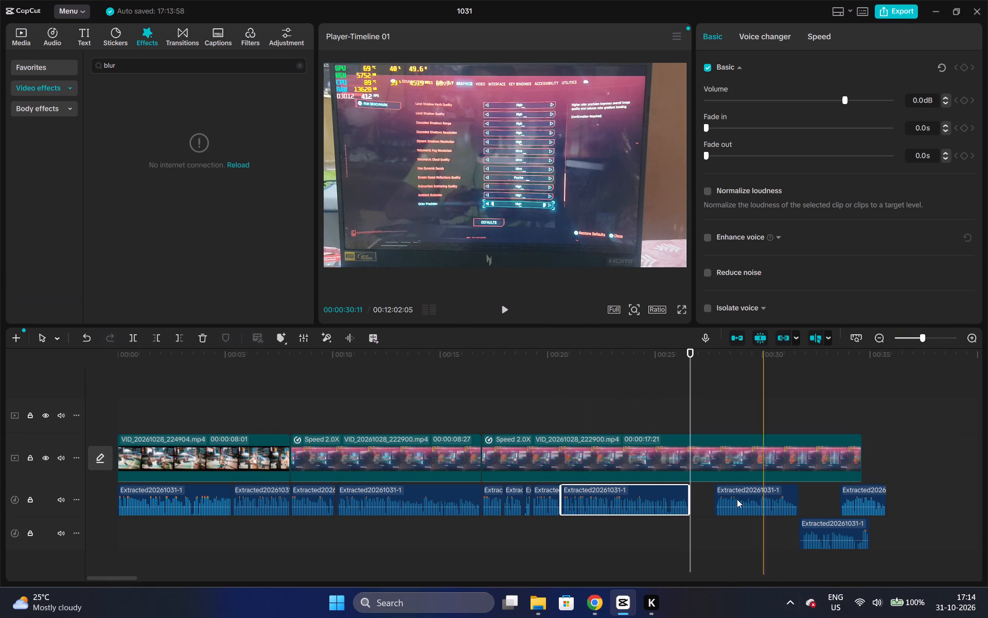
# Move the following narration clip earlier to directly follow the long one, and review the edit, including from the timeline's beginning.
pyautogui.moveTo(735, 489); pyautogui.dragTo(711, 488)
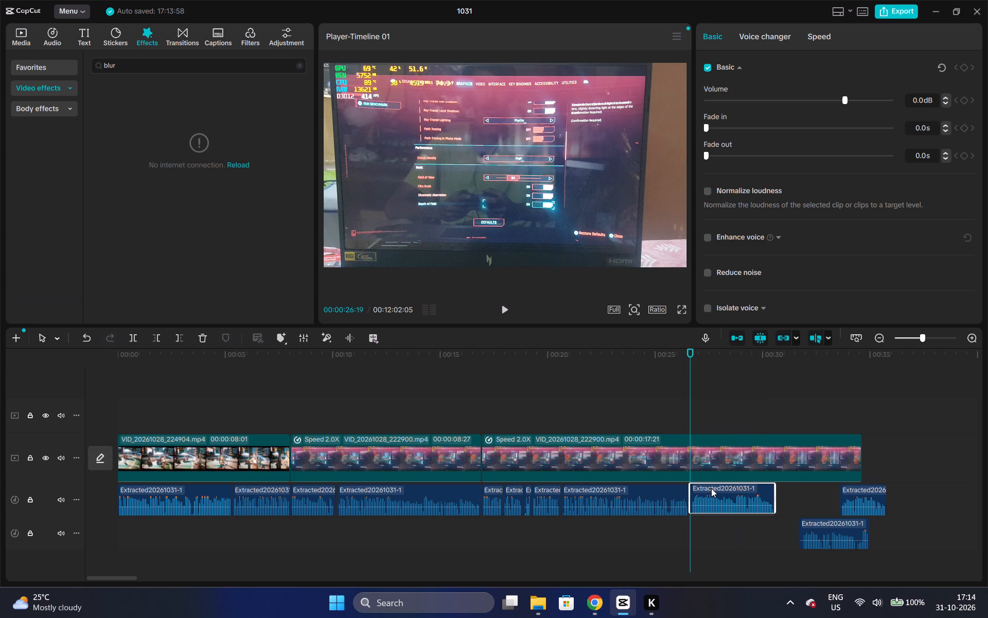
pyautogui.press('space')
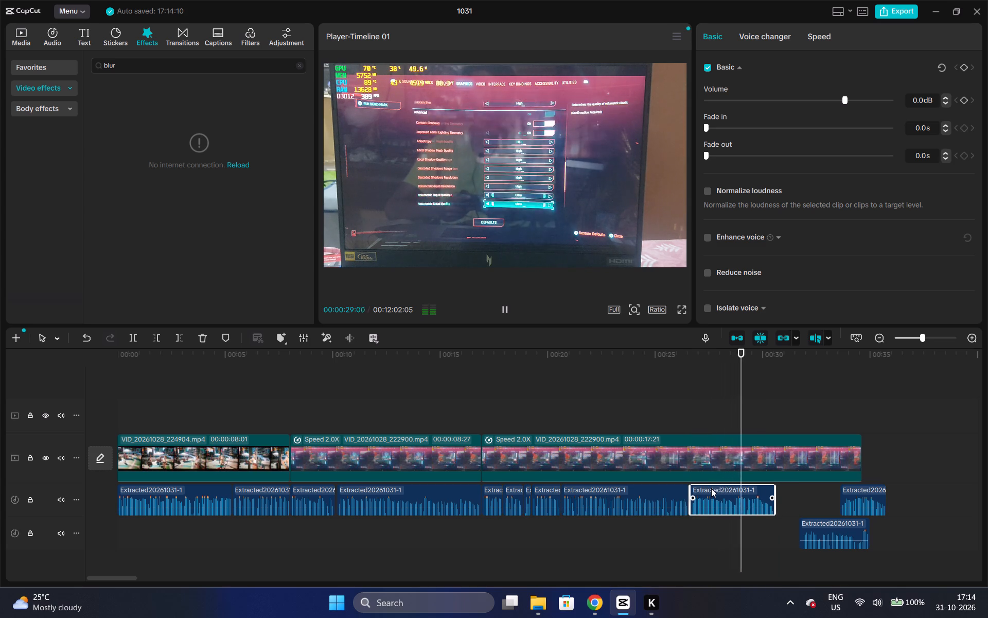
pyautogui.press('space')
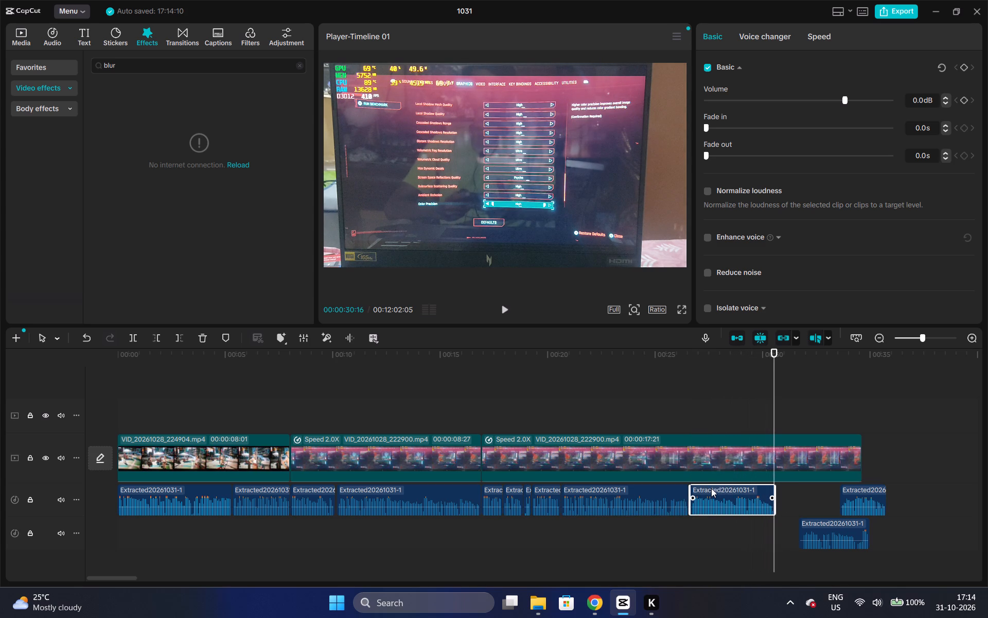
pyautogui.click(118, 354)
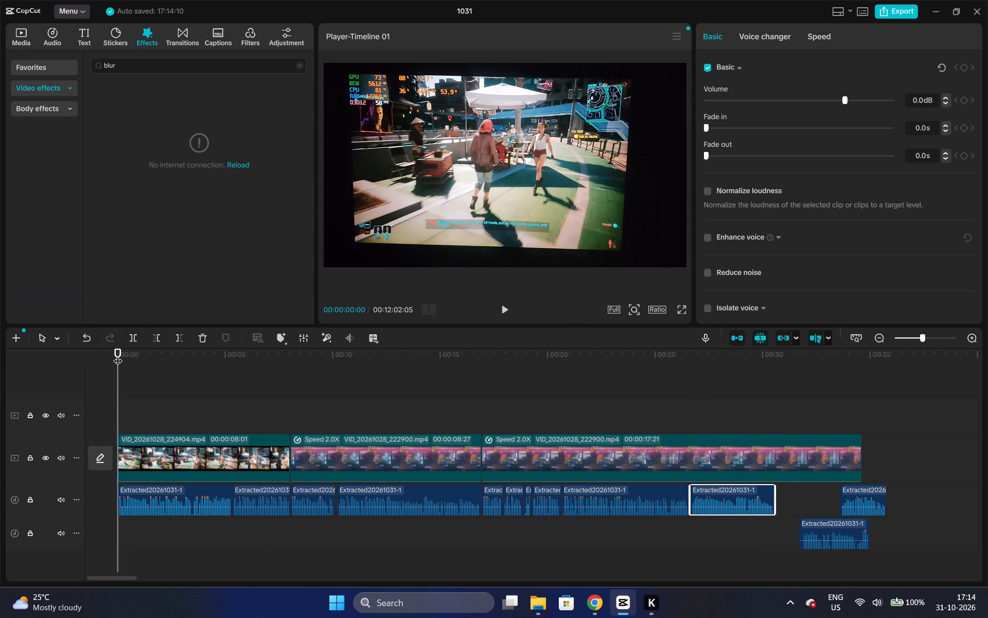
pyautogui.press('space')
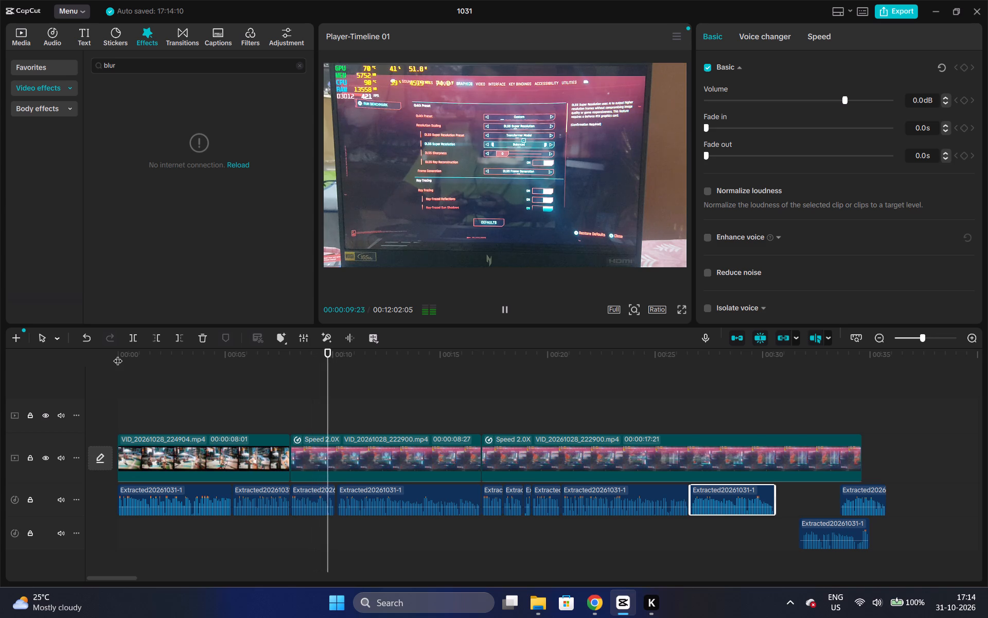
pyautogui.press('space')
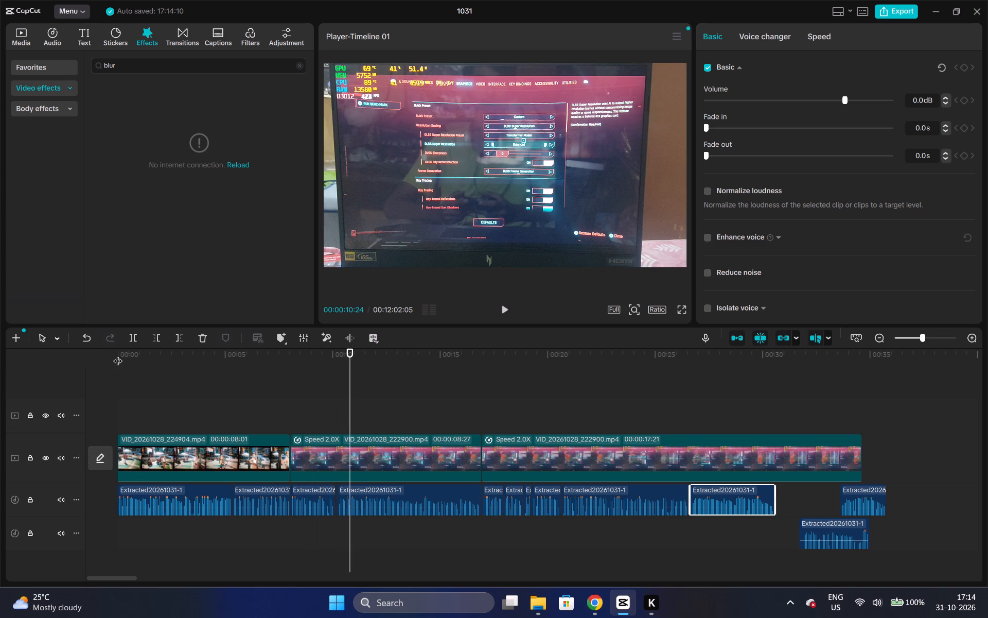
# Add a 100% scale keyframe at the start of the first settings-menu part, at 00:00:08:01.
pyautogui.click(291, 365)
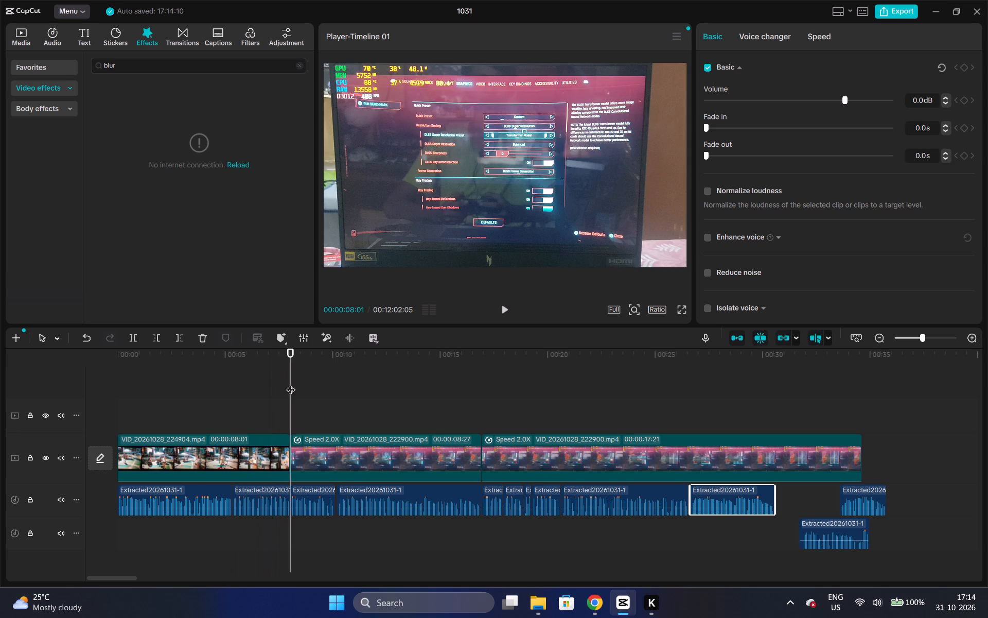
pyautogui.click(303, 446)
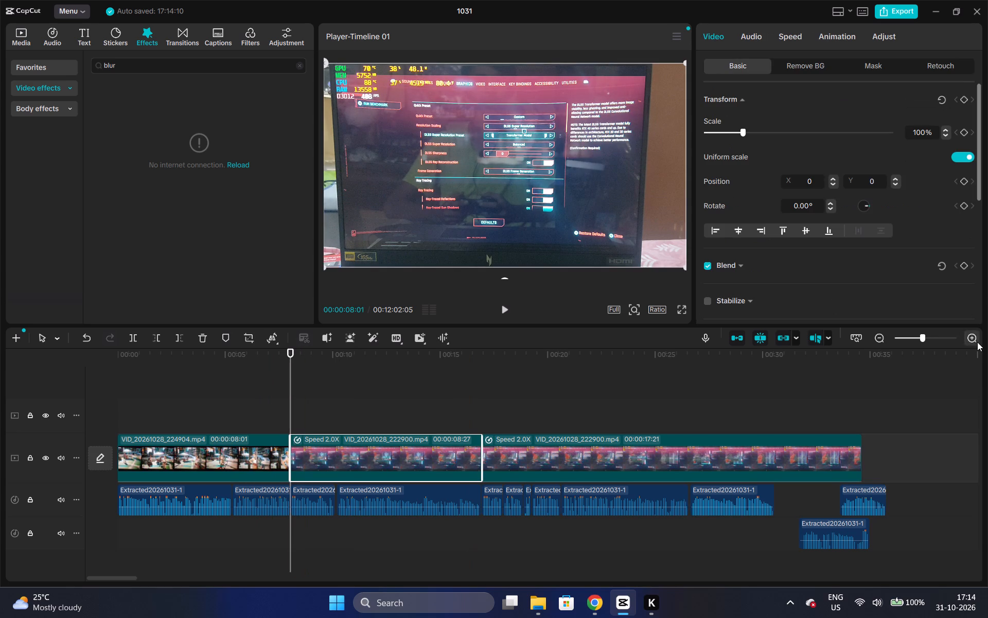
pyautogui.doubleClick(976, 341)
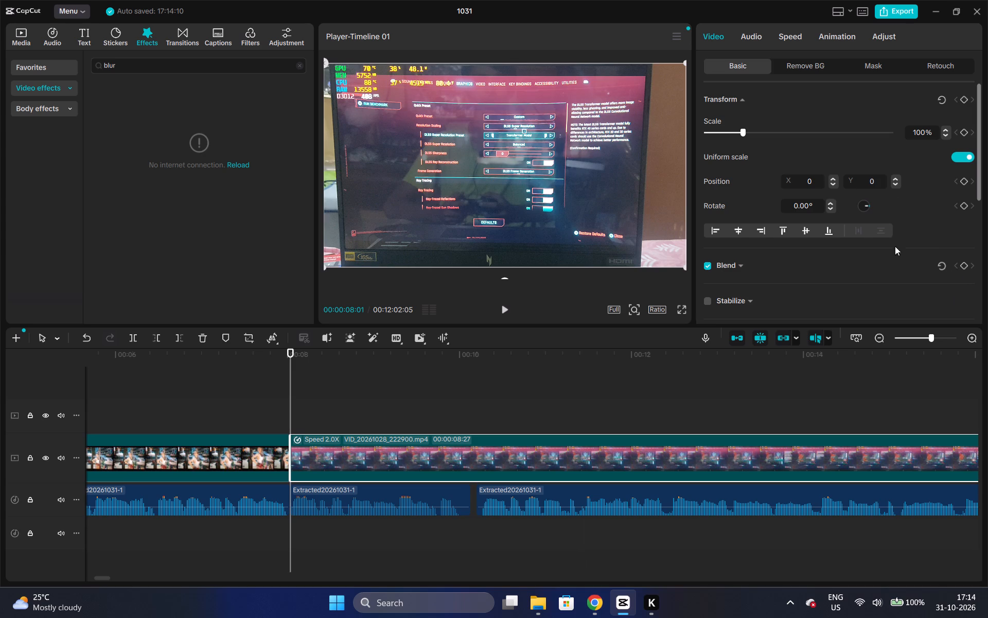
pyautogui.click(959, 133)
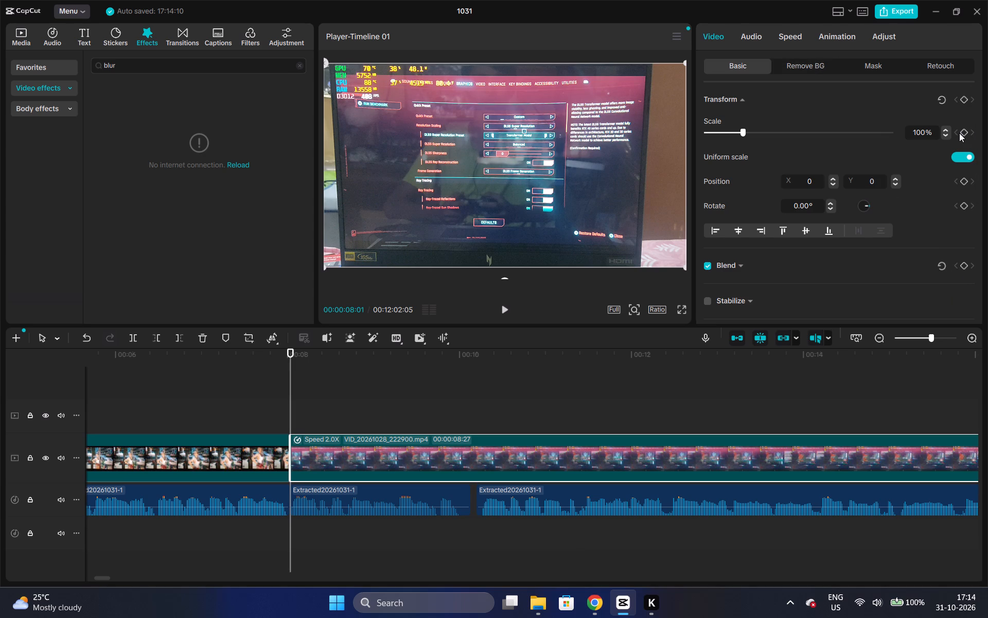
pyautogui.click(961, 133)
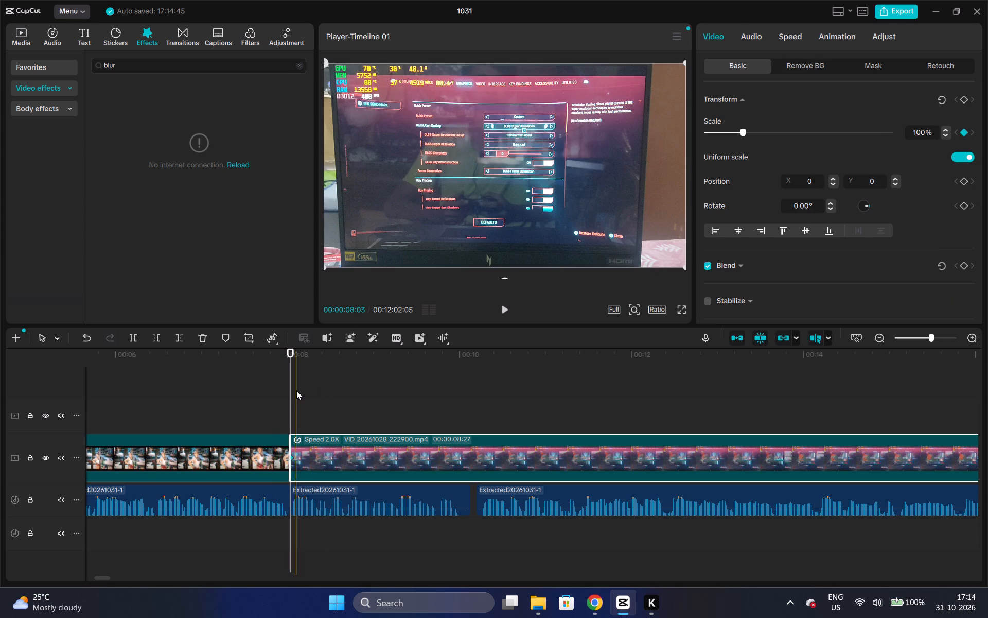
# Play to find the zoom point and set the first settings-menu part's scale to 145% with a keyframe at 00:00:09:09.
pyautogui.press('space')
pyautogui.press('space')
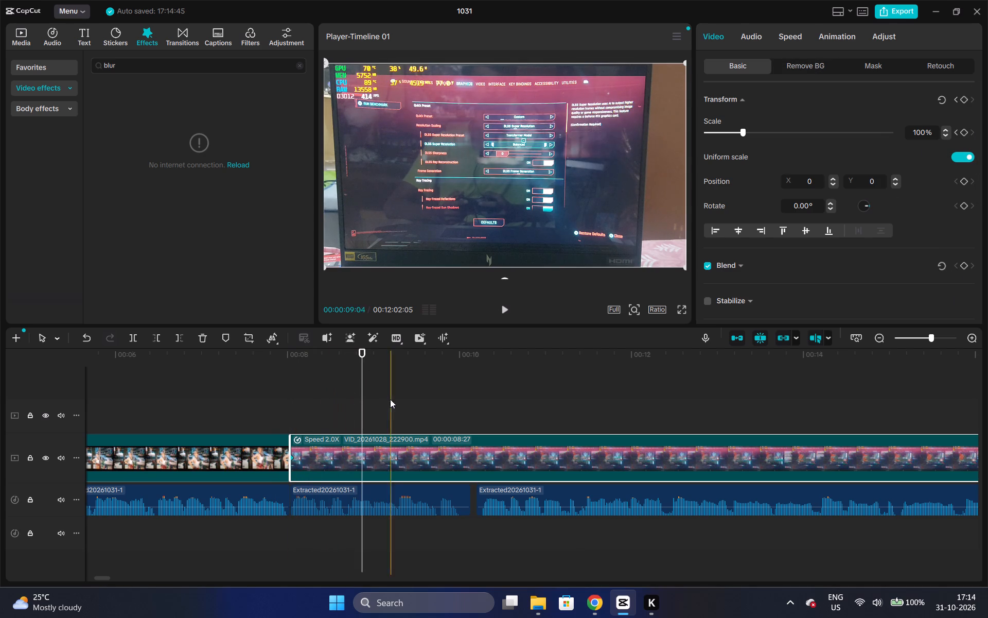
pyautogui.press('space')
pyautogui.press('space')
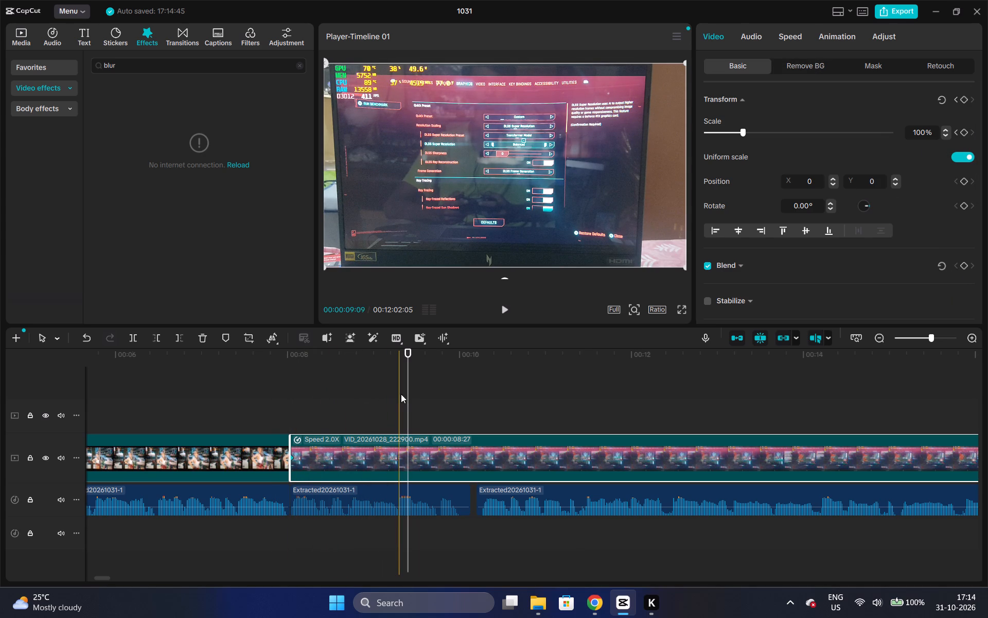
pyautogui.click(399, 390)
pyautogui.press('space')
pyautogui.press('space')
pyautogui.click(399, 432)
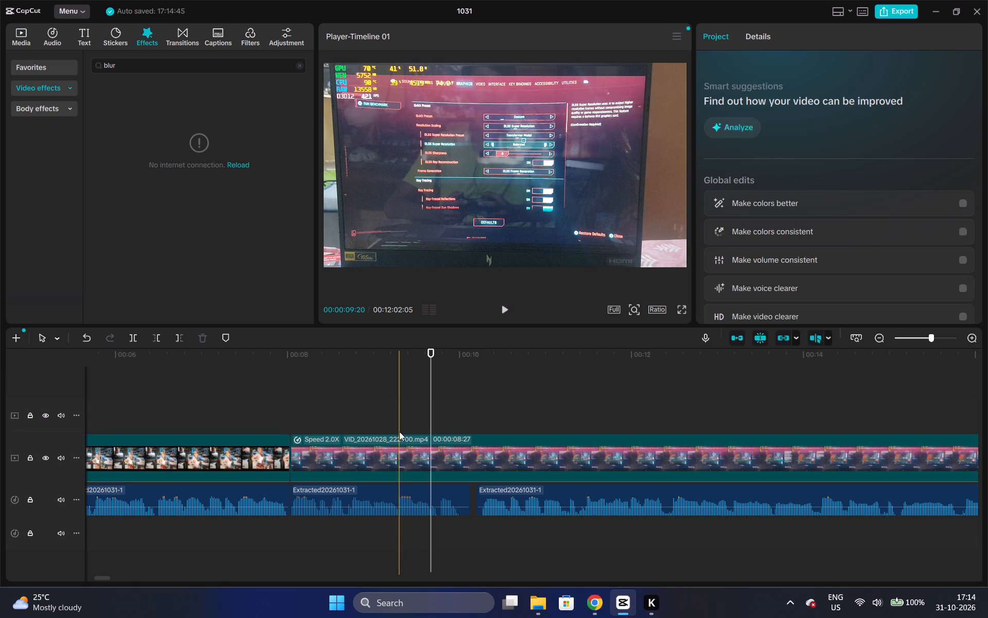
pyautogui.click(394, 445)
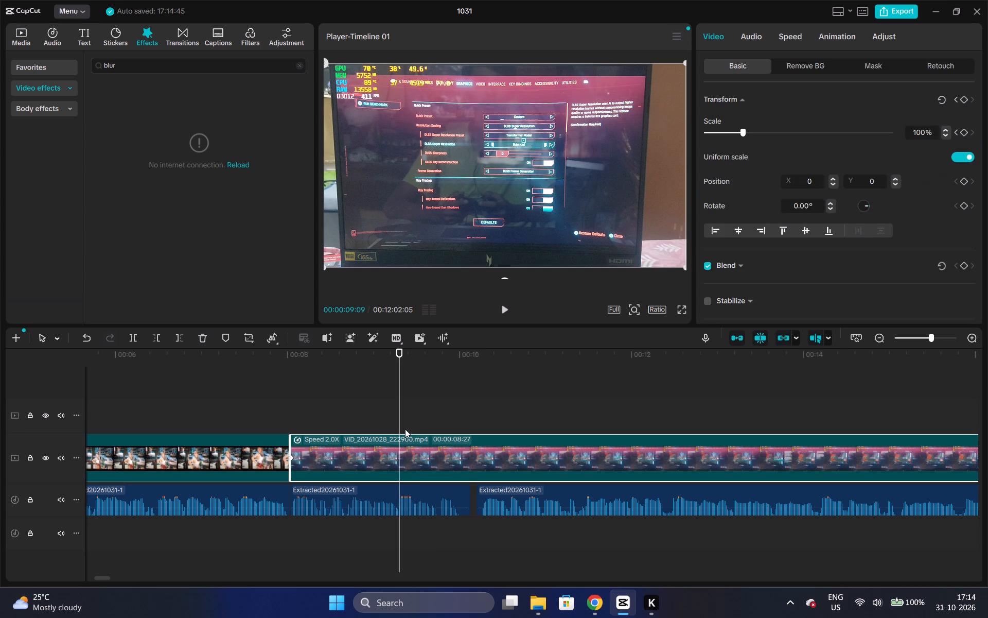
pyautogui.click(946, 130)
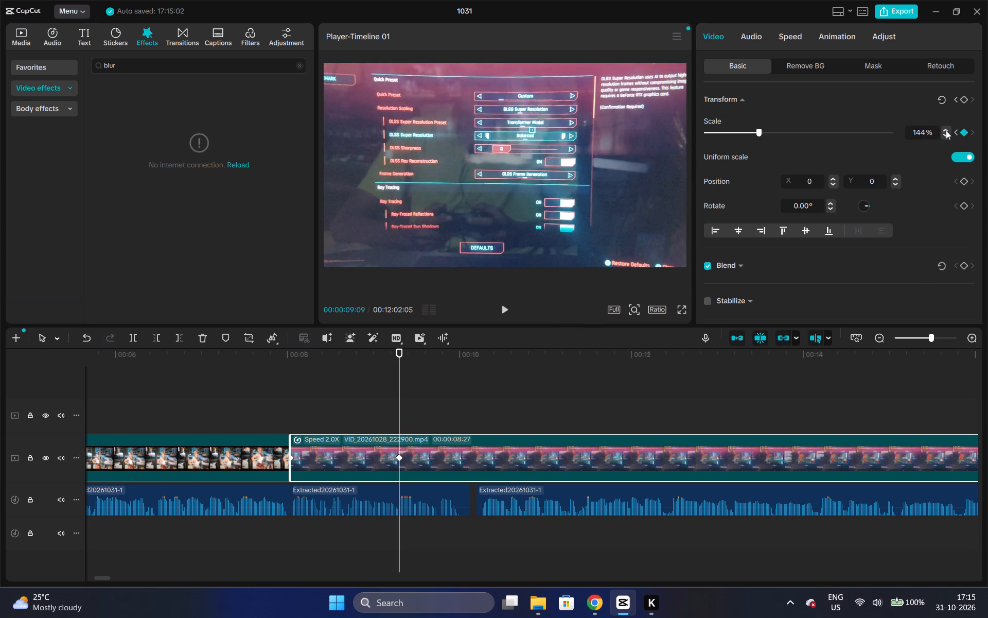
pyautogui.click(946, 130)
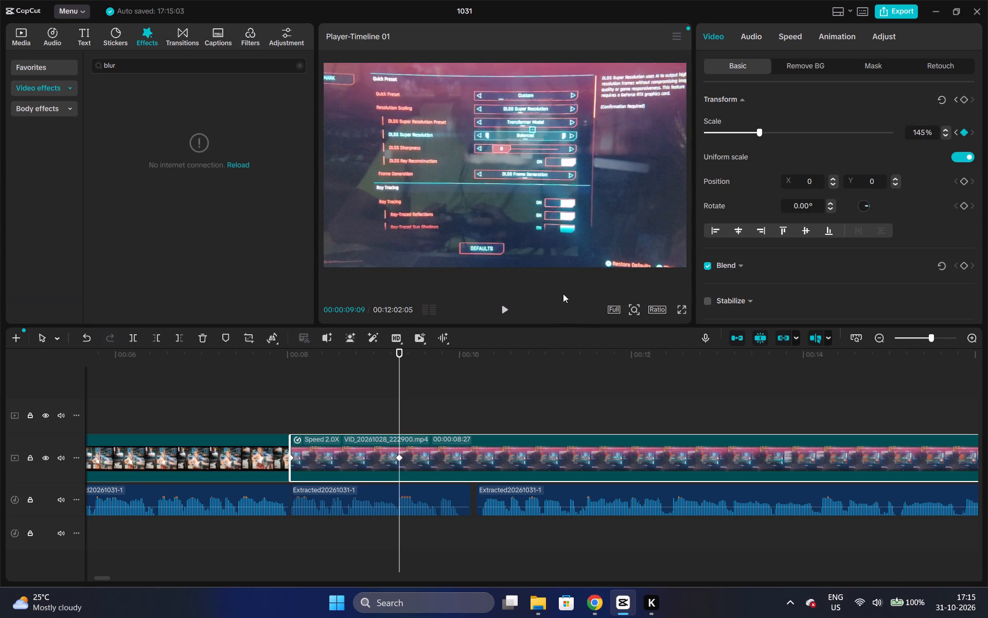
# Apply the Easing preset to the 145% scale keyframe at 00:00:09:09 and play the zoom from the clip's start.
pyautogui.click(399, 456)
pyautogui.rightClick(399, 456)
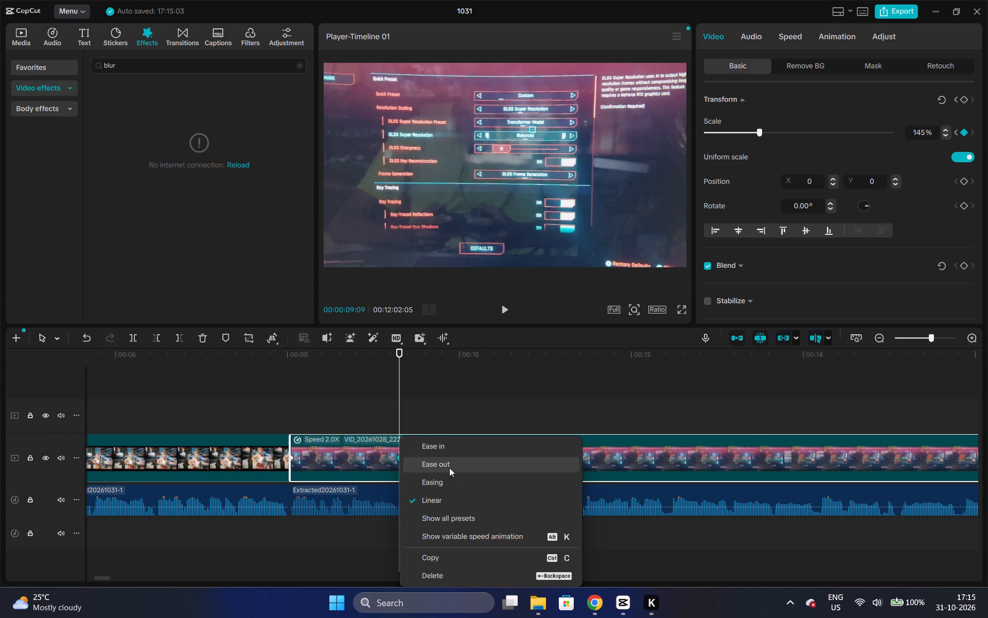
pyautogui.click(449, 477)
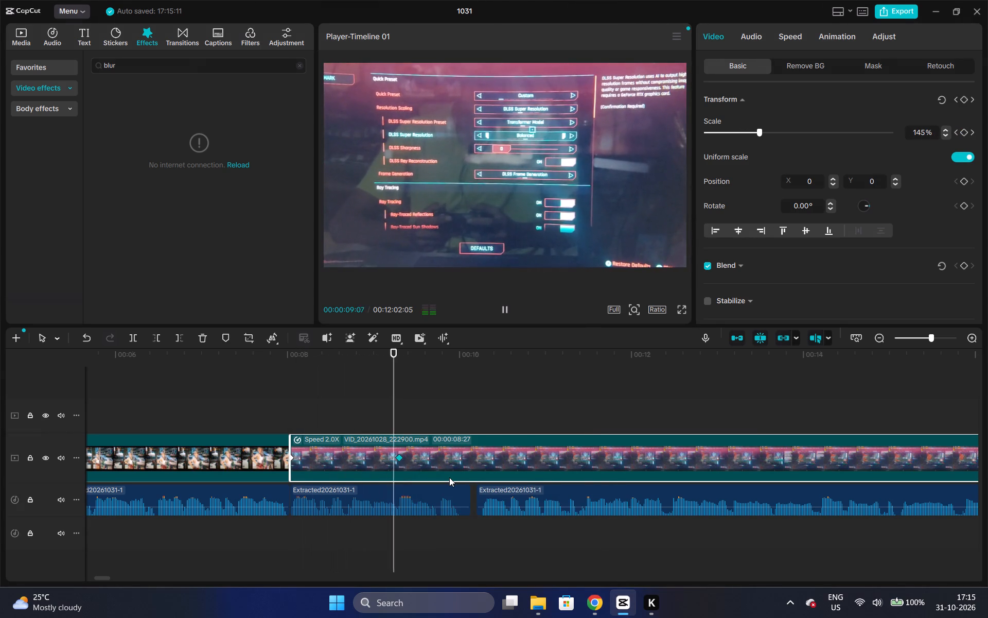
pyautogui.press('space')
pyautogui.press('space')
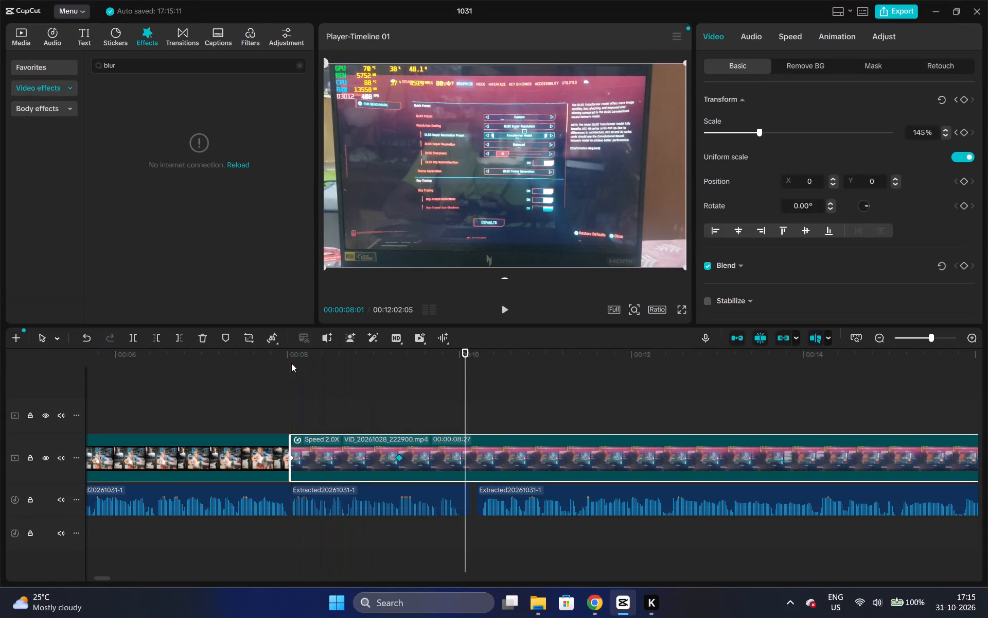
pyautogui.click(291, 363)
pyautogui.press('space')
pyautogui.press('space')
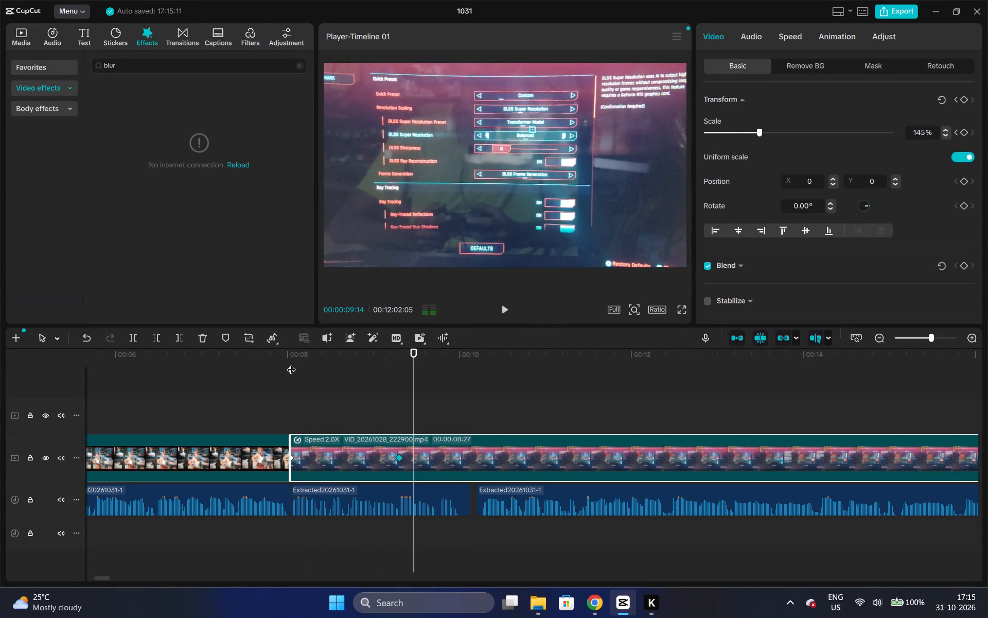
pyautogui.click(399, 457)
pyautogui.press('space')
pyautogui.press('space')
# Move the long narration clip slightly earlier to directly follow the narration clip before it.
pyautogui.moveTo(489, 487); pyautogui.dragTo(481, 486)
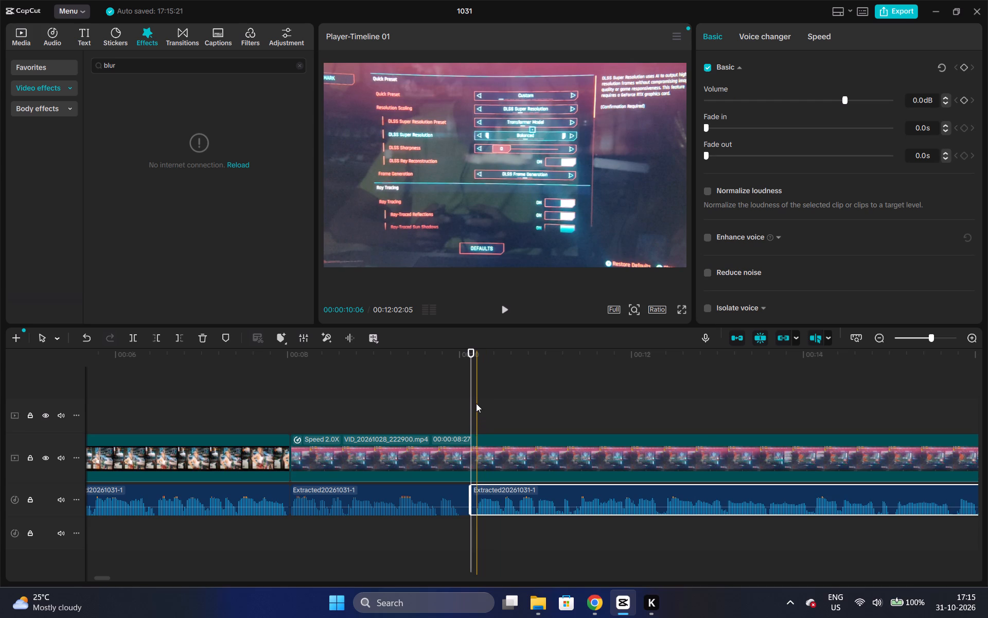
# Set the first settings-menu part's scale back to 100% with a keyframe at 00:00:10:06.
pyautogui.click(476, 399)
pyautogui.click(479, 453)
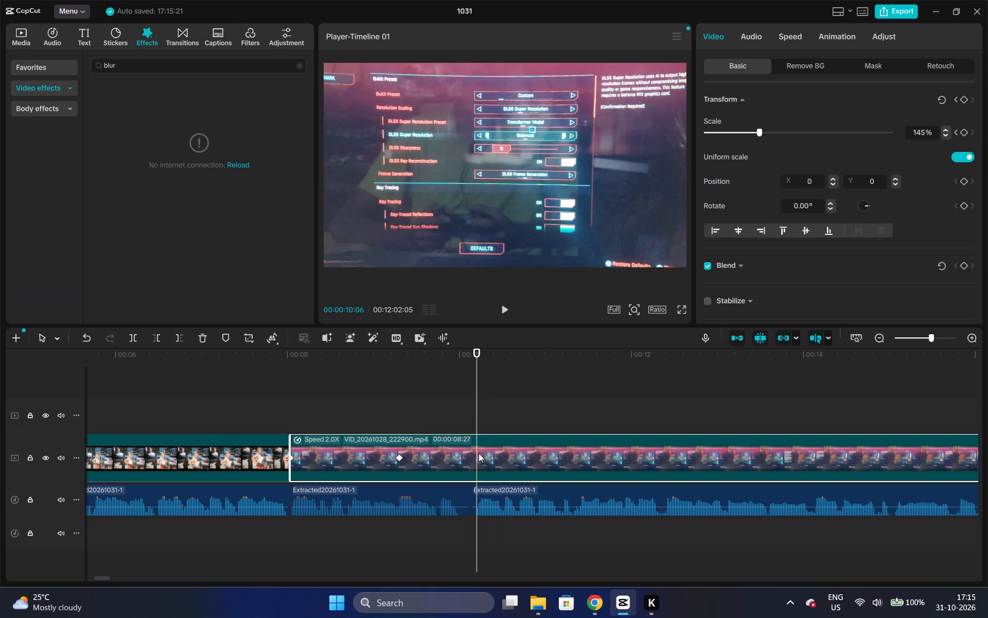
pyautogui.click(948, 135)
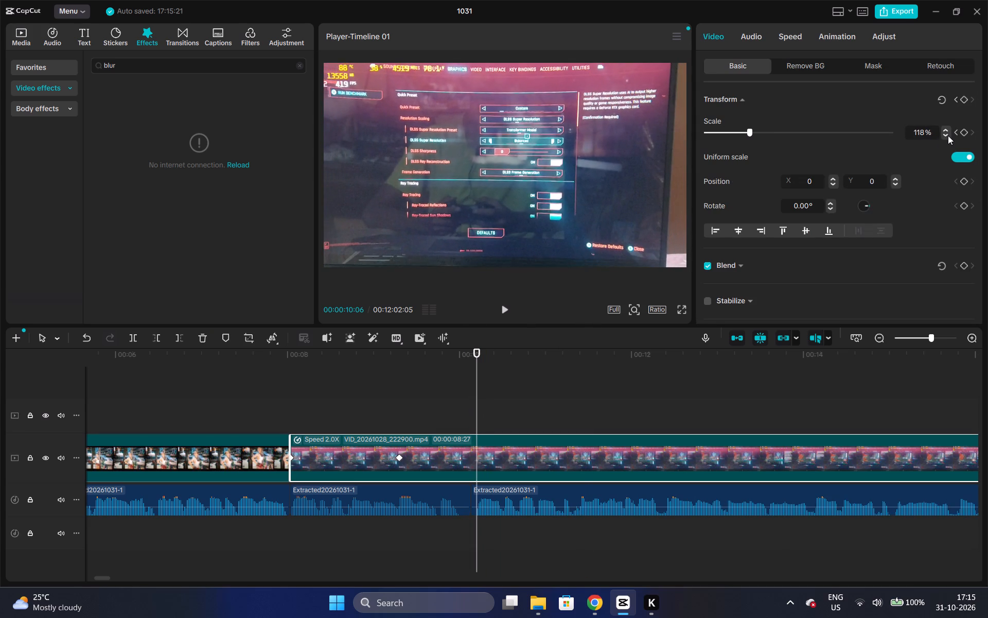
pyautogui.doubleClick(948, 135)
pyautogui.tripleClick(948, 135)
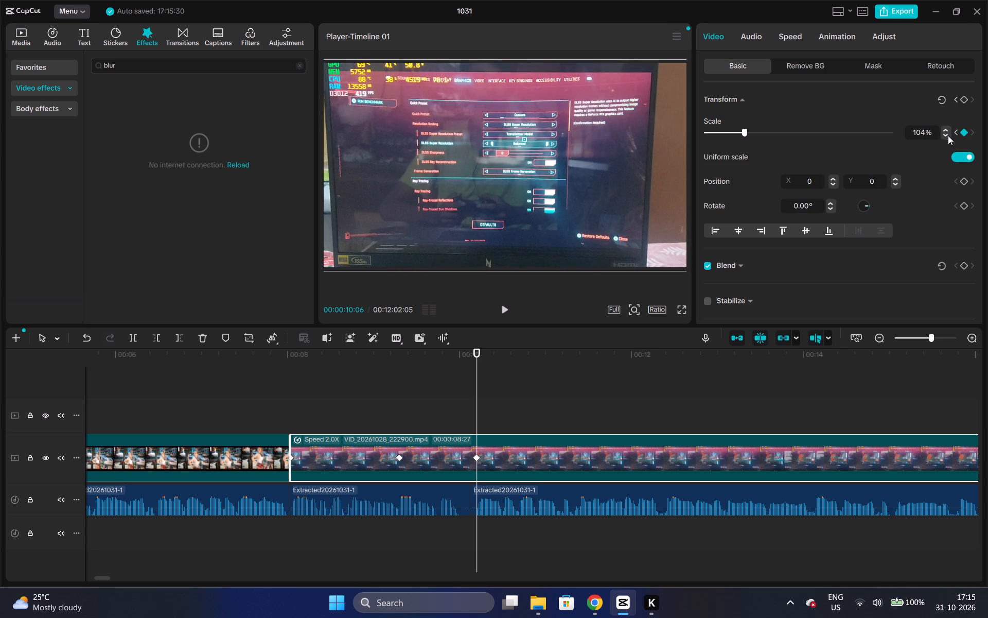
pyautogui.doubleClick(948, 135)
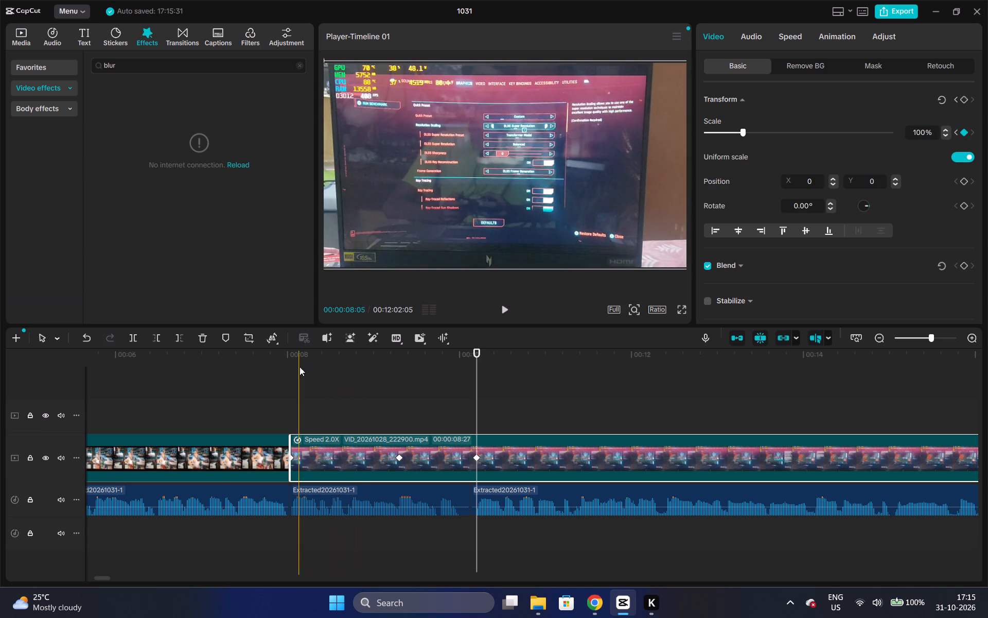
# Play the zoom in and out from the start of the settings-menu part, including in full screen, and check the keyframe at 00:00:10:06.
pyautogui.click(295, 358)
pyautogui.press('space')
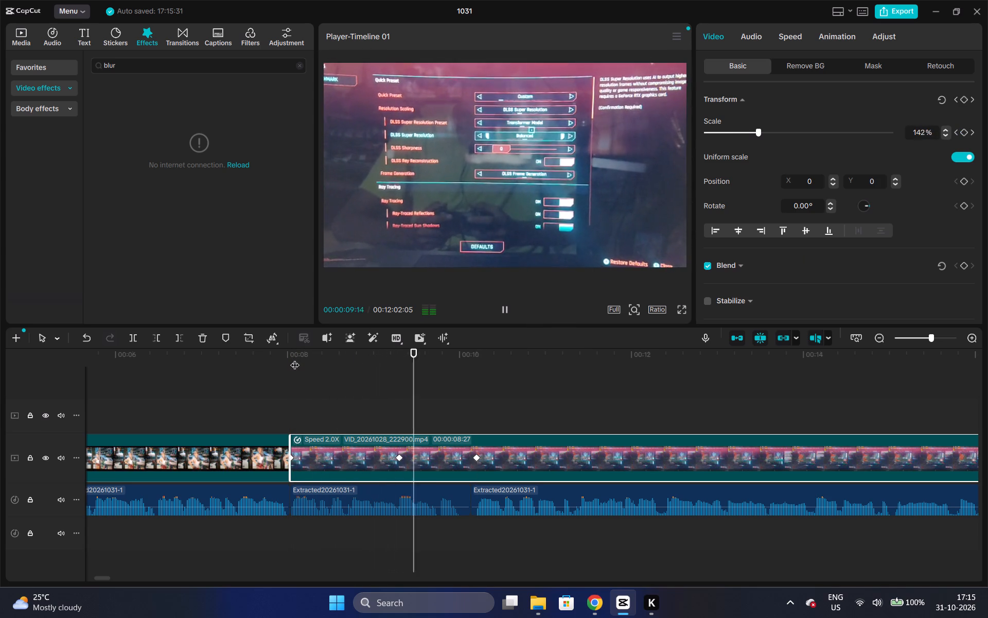
pyautogui.press('space')
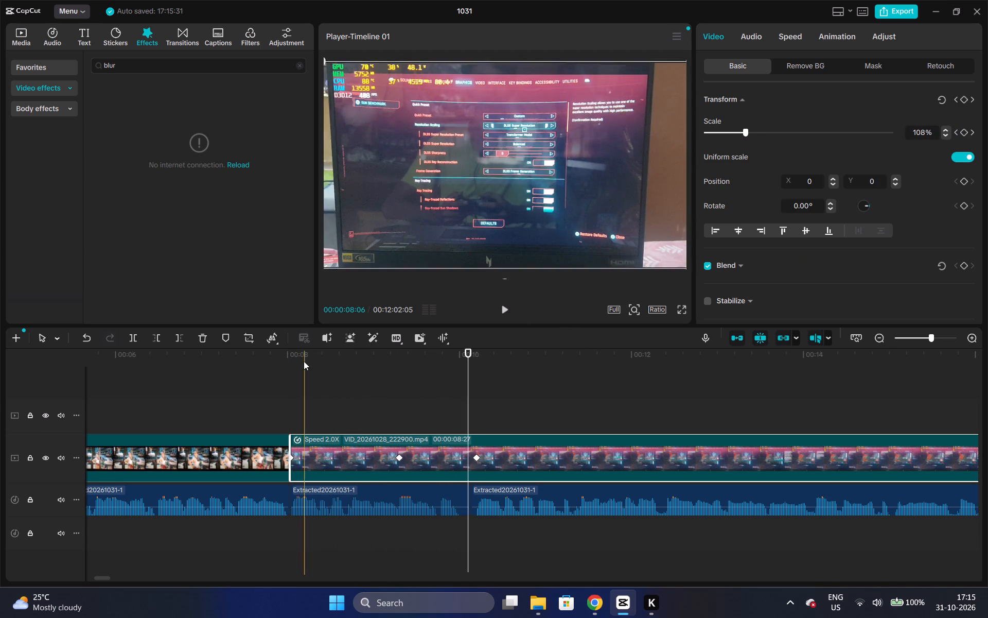
pyautogui.click(680, 314)
pyautogui.moveTo(442, 558); pyautogui.dragTo(431, 567)
pyautogui.press('space')
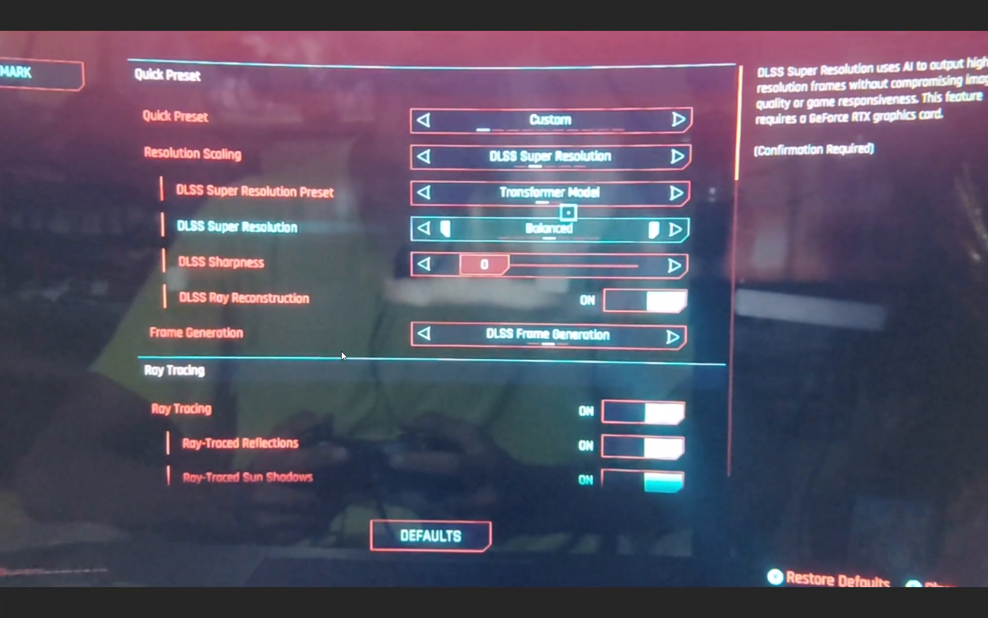
pyautogui.press('space')
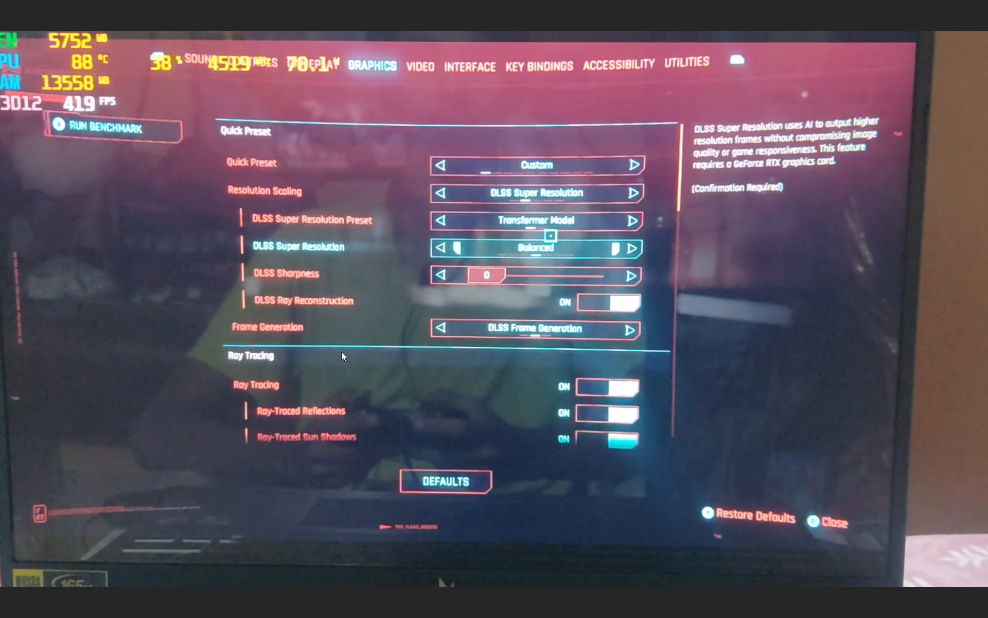
pyautogui.press('Escape')
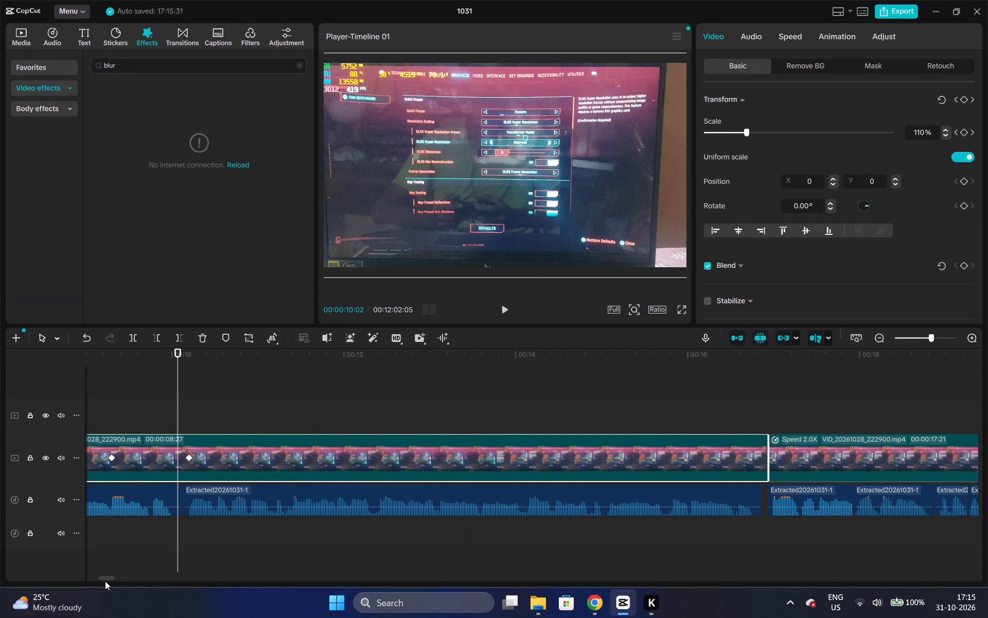
pyautogui.click(105, 580)
pyautogui.click(260, 369)
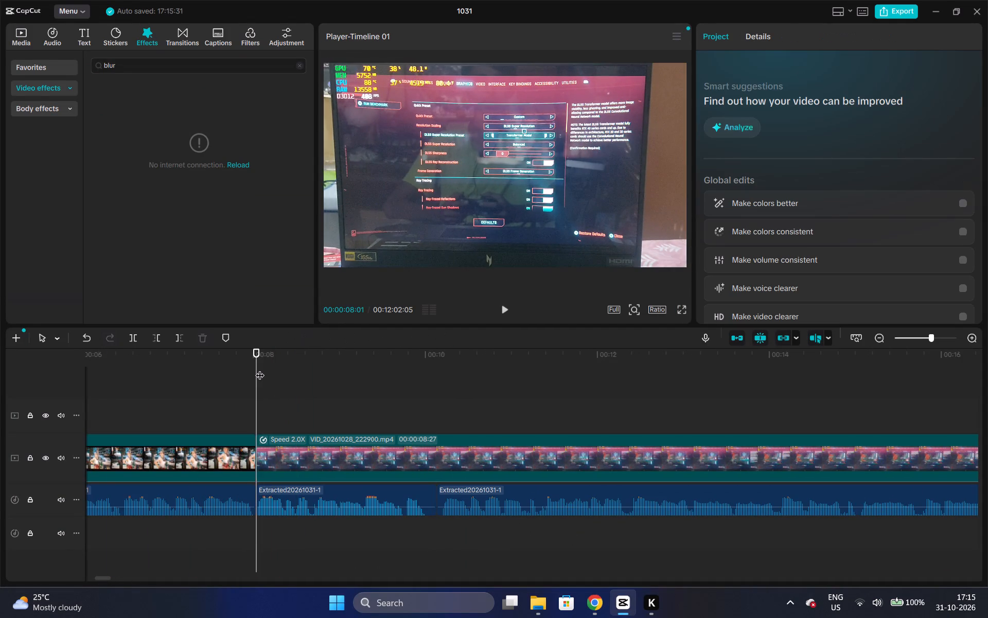
pyautogui.press('space')
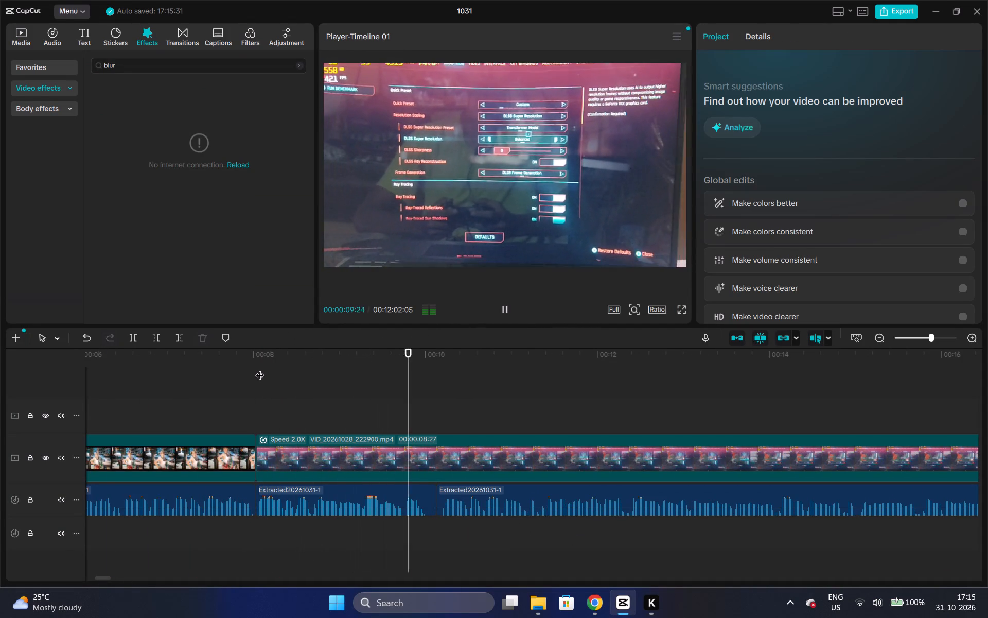
pyautogui.press('space')
pyautogui.click(469, 492)
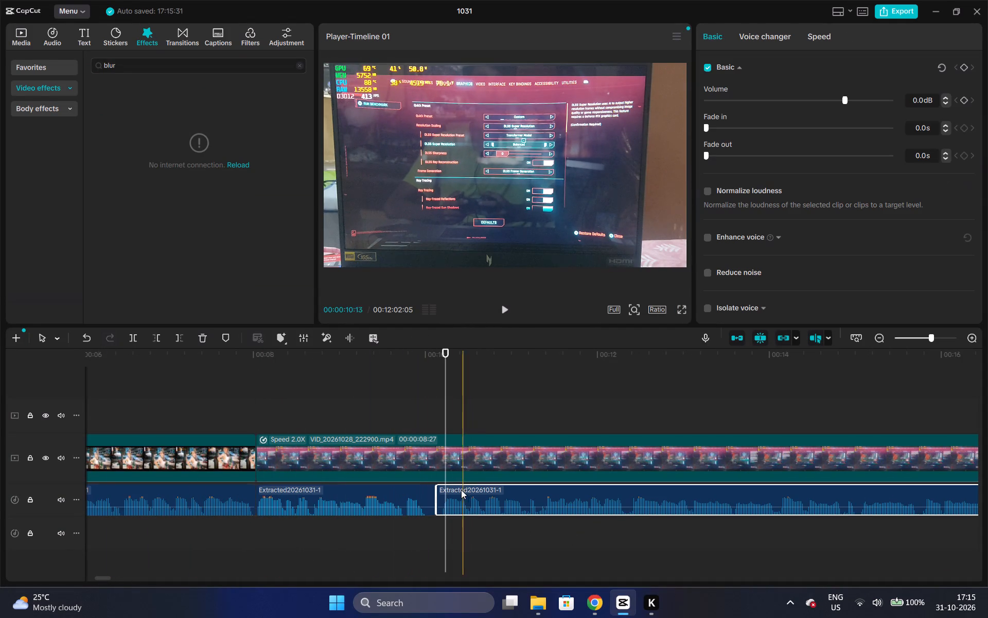
pyautogui.click(445, 449)
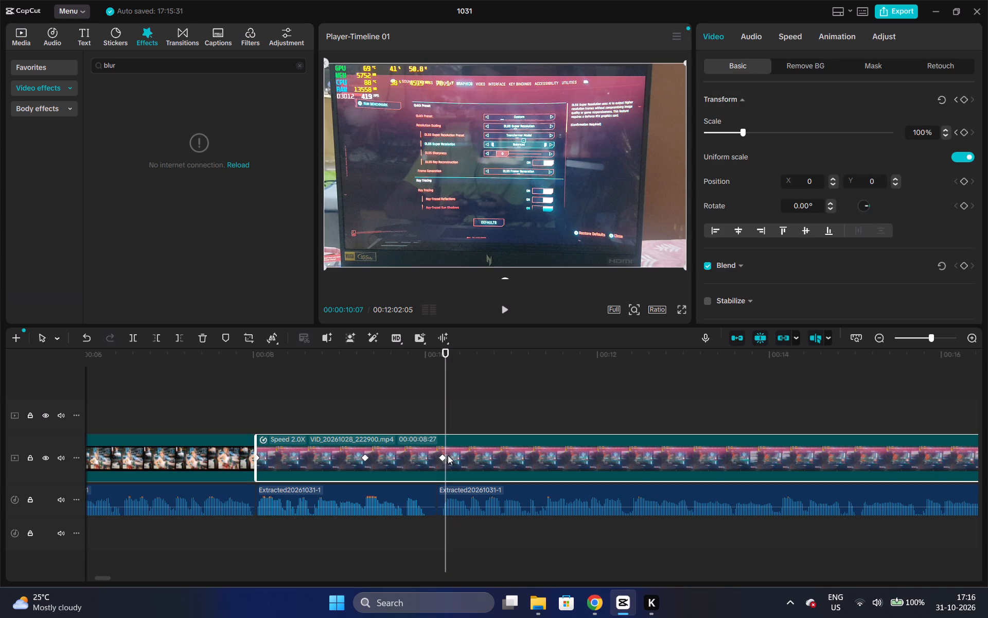
pyautogui.click(442, 456)
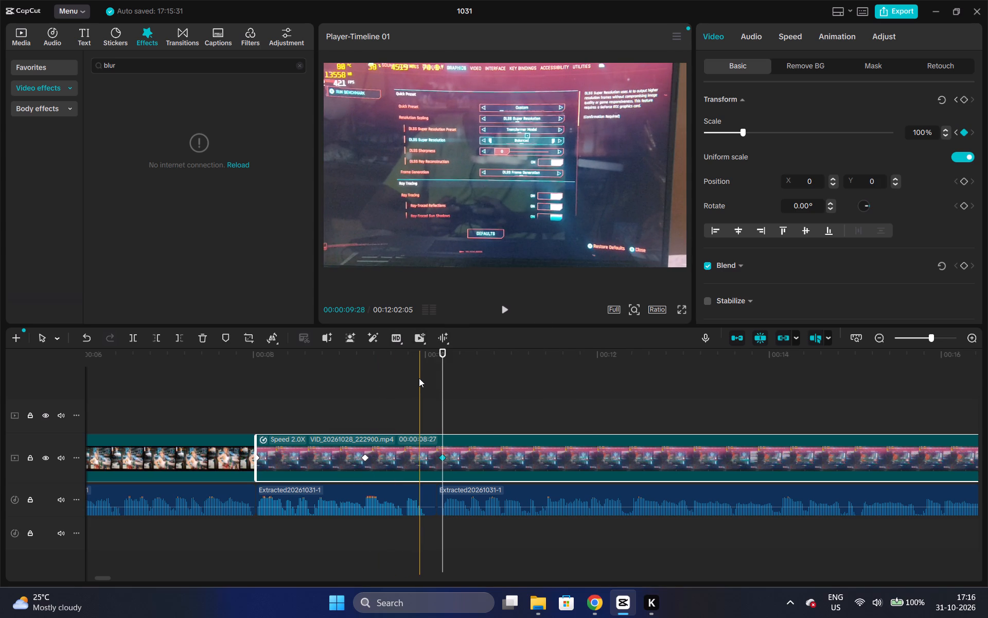
pyautogui.click(419, 378)
pyautogui.click(438, 426)
pyautogui.click(442, 438)
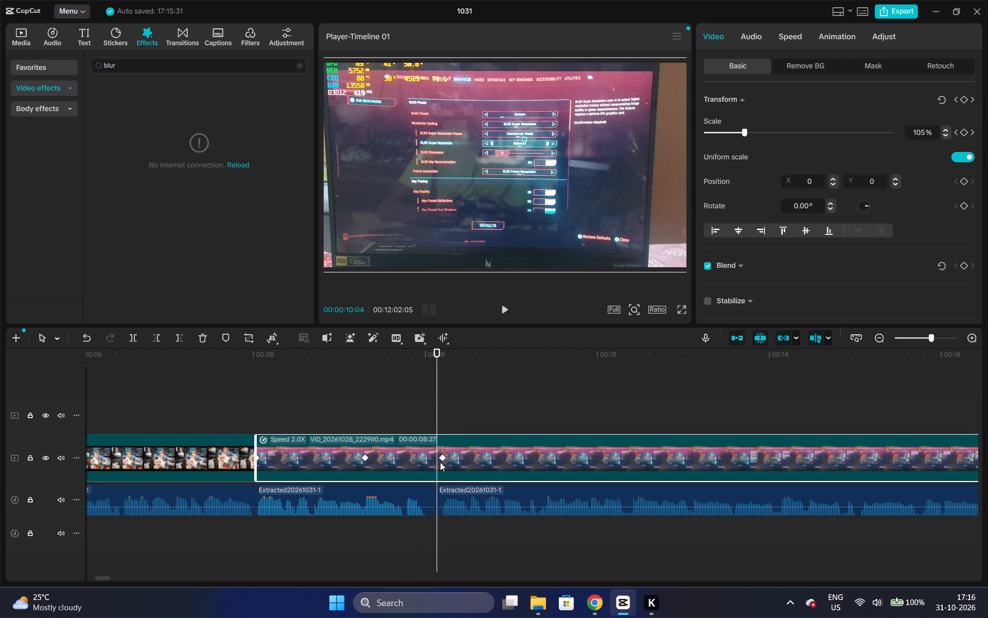
# Play on to find the second zoom point and set the settings-menu part's scale to 137% with a keyframe at 00:00:11:27.
pyautogui.click(445, 361)
pyautogui.press('space')
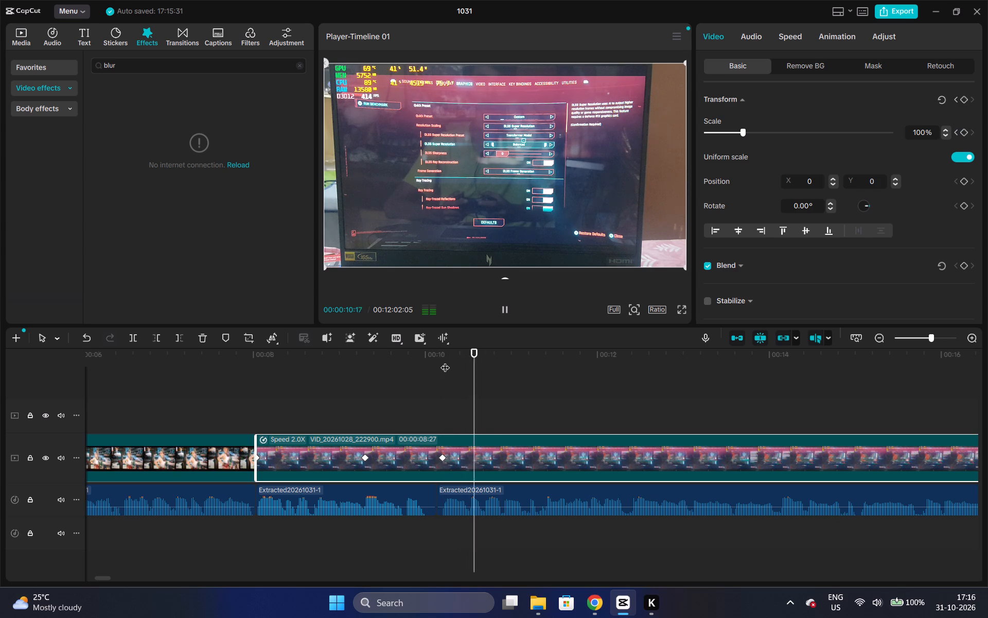
pyautogui.press('space')
pyautogui.press('space')
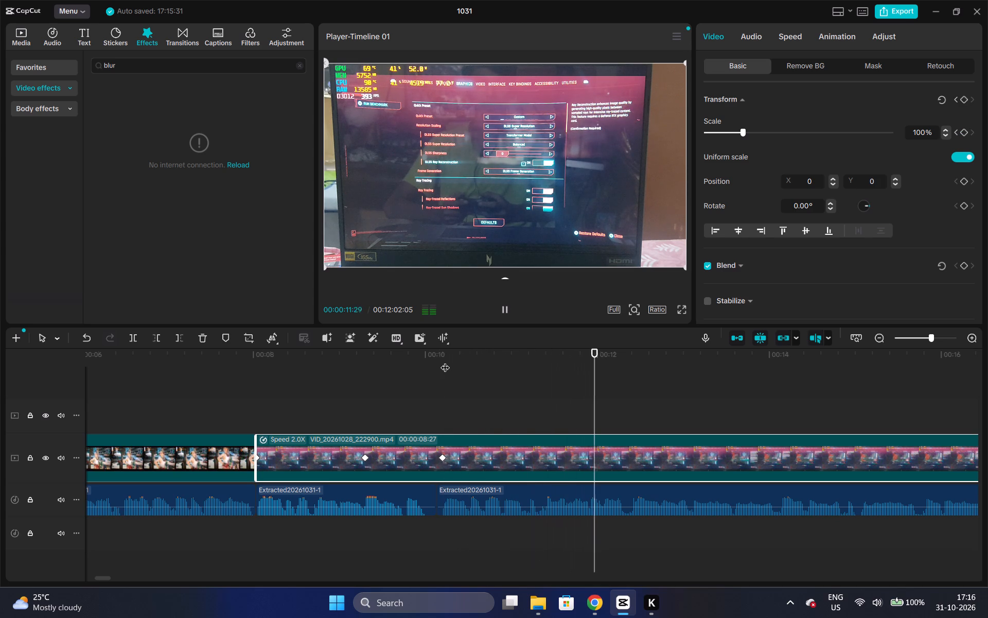
pyautogui.press('space')
pyautogui.click(589, 381)
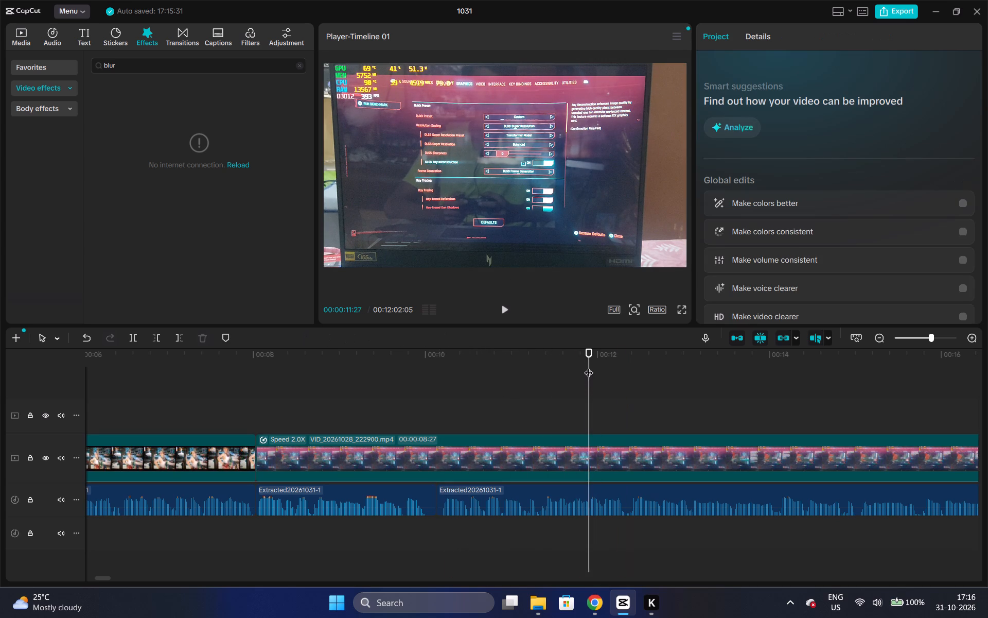
pyautogui.click(590, 498)
pyautogui.click(581, 452)
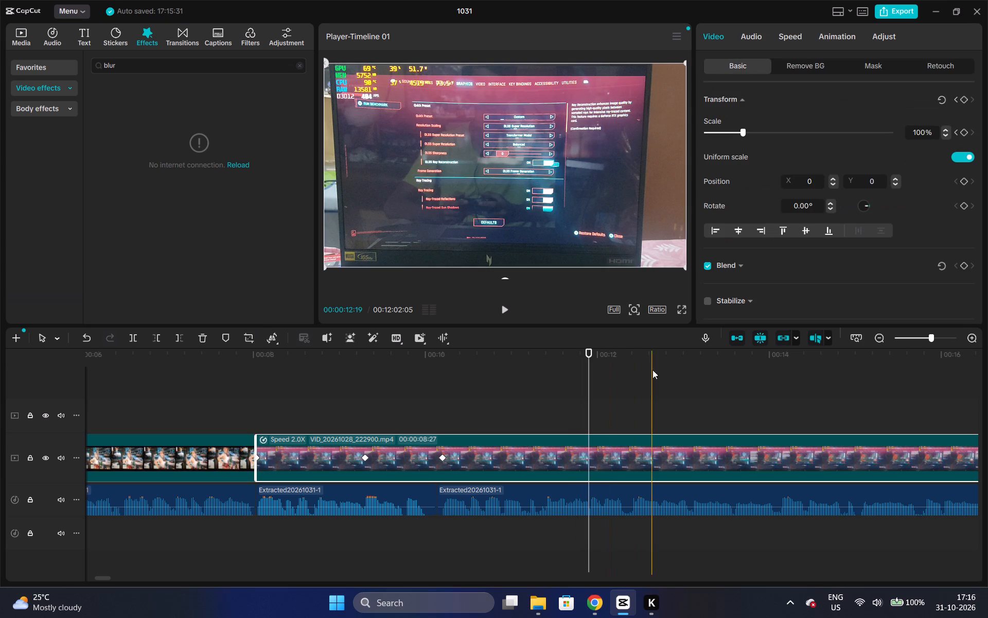
pyautogui.click(945, 130)
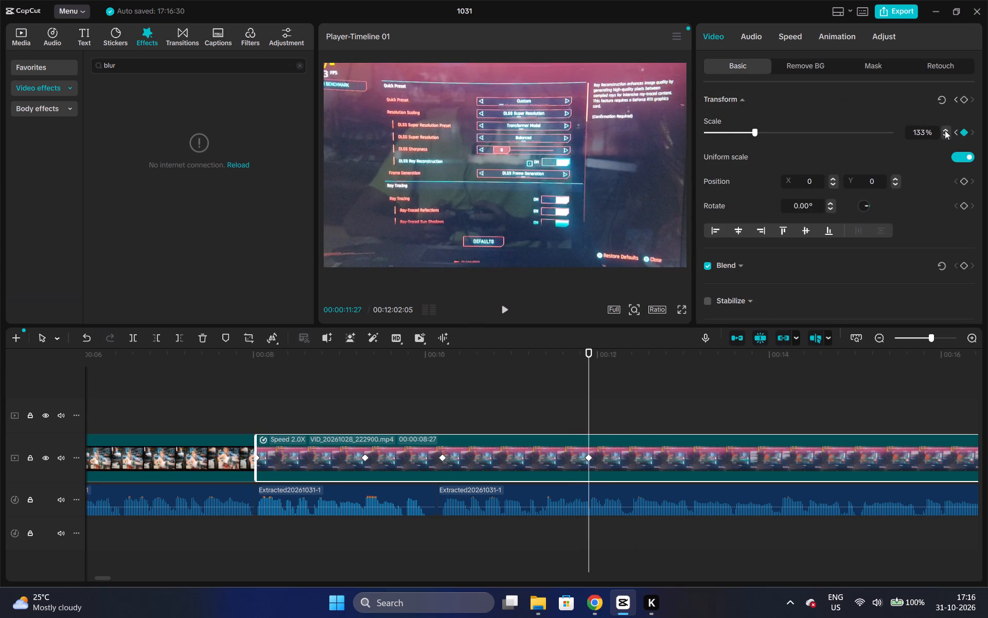
pyautogui.tripleClick(945, 130)
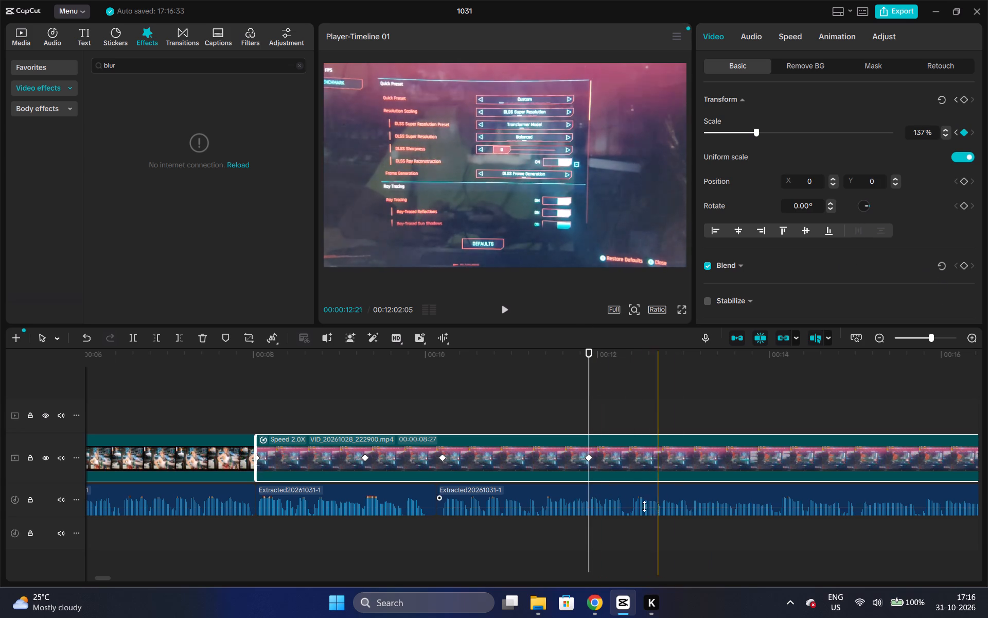
# Apply Ease out to the 137% keyframe at 00:00:11:27 and Ease in to the 100% keyframe at 00:00:10:06.
pyautogui.rightClick(589, 455)
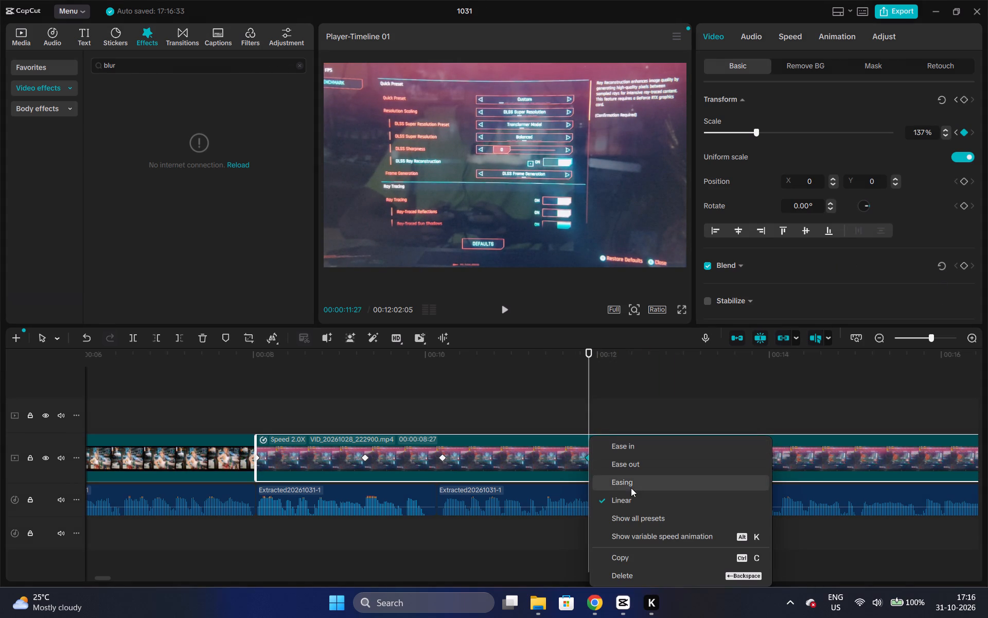
pyautogui.click(631, 471)
pyautogui.press('space')
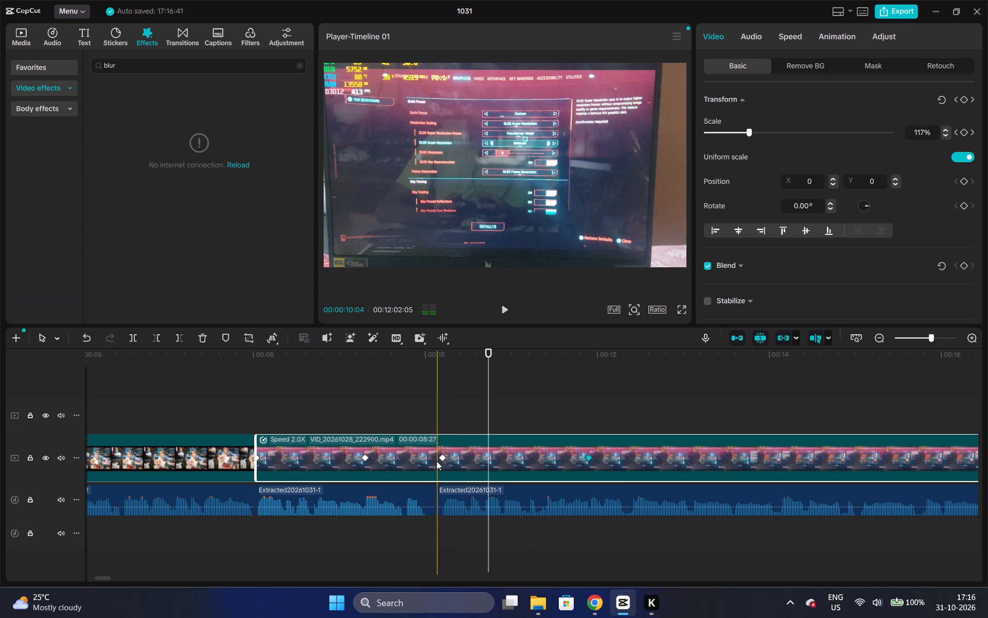
pyautogui.rightClick(443, 458)
pyautogui.click(482, 438)
pyautogui.press('space')
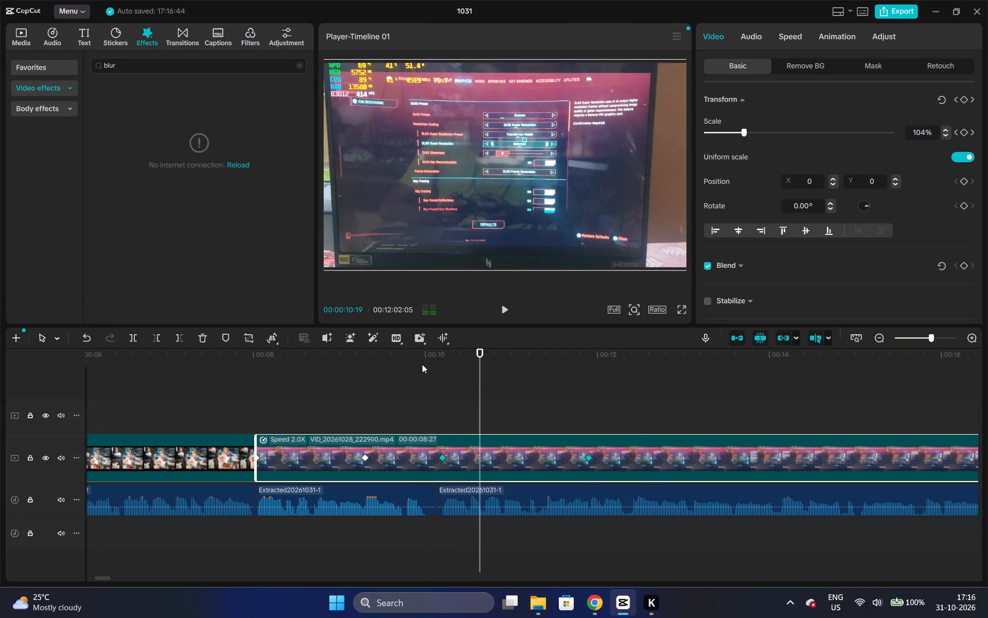
# Play the second zoom from just before its starting keyframe and continue through the settings-menu footage to about 00:00:13:17.
pyautogui.click(429, 362)
pyautogui.press('space')
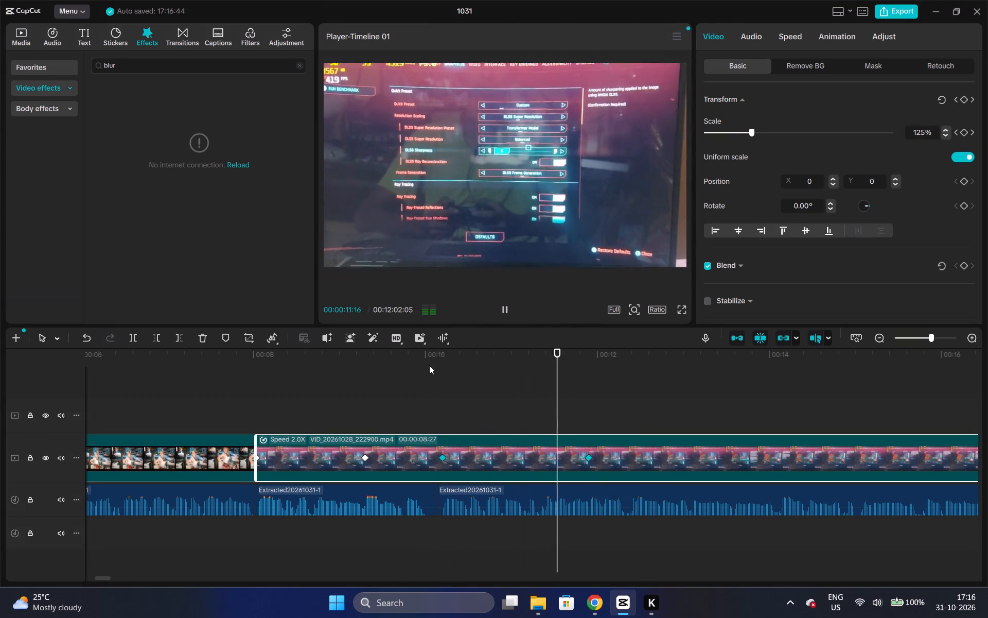
pyautogui.press('space')
pyautogui.press('space')
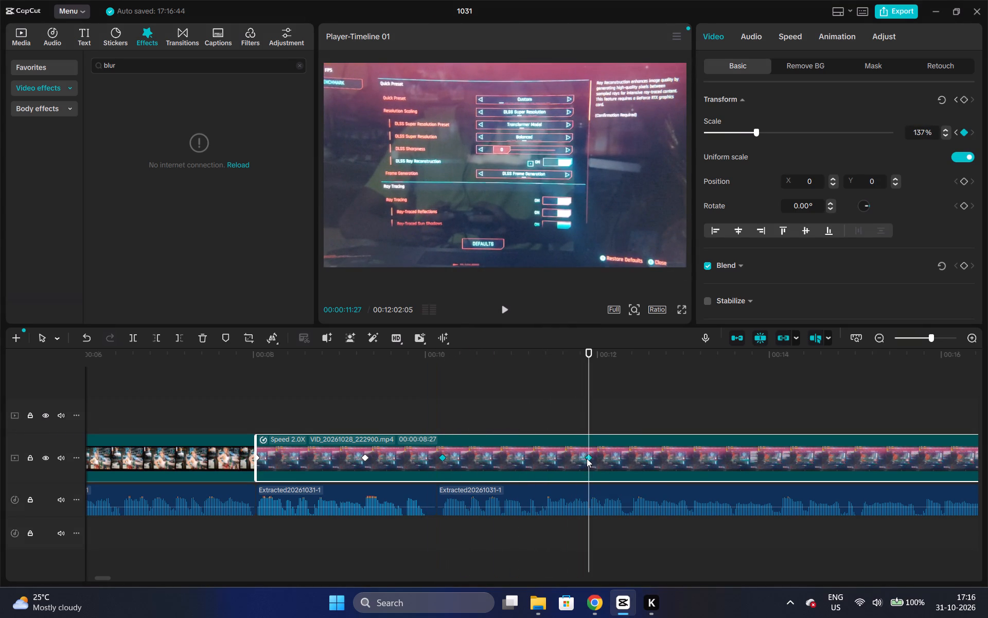
pyautogui.press('space')
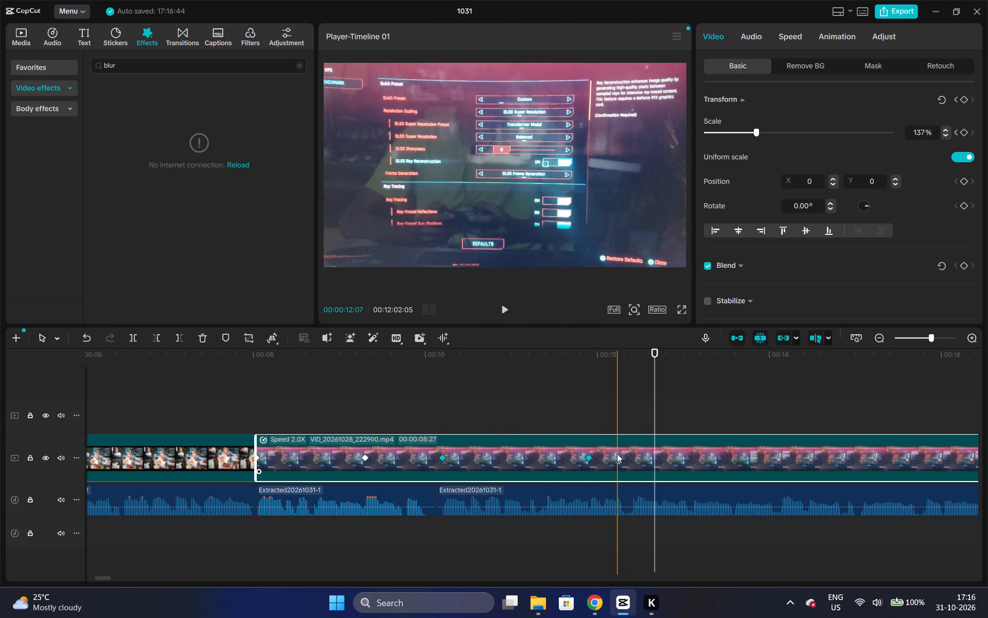
pyautogui.press('space')
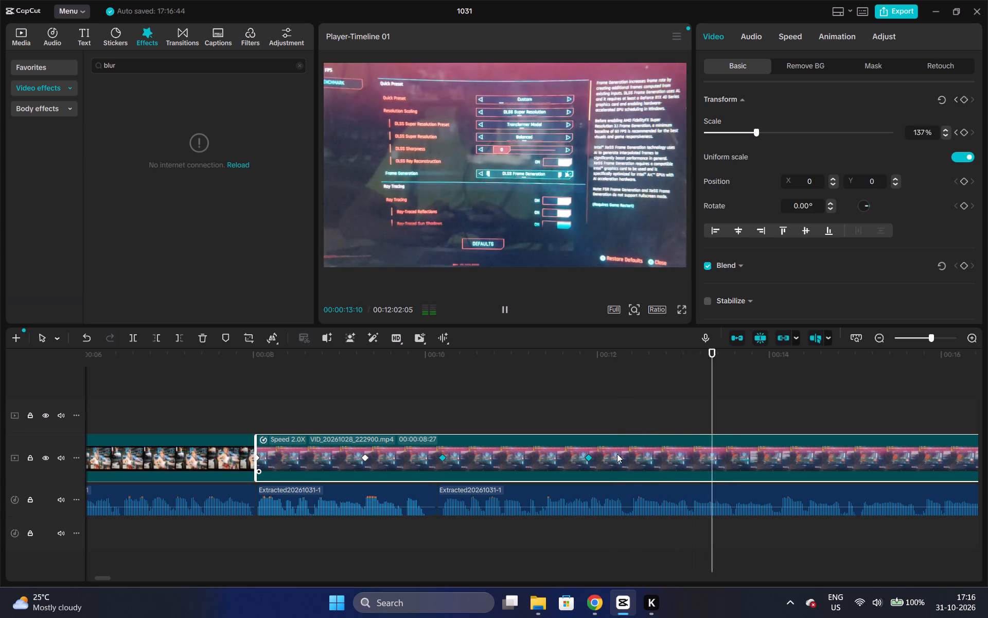
pyautogui.press('space')
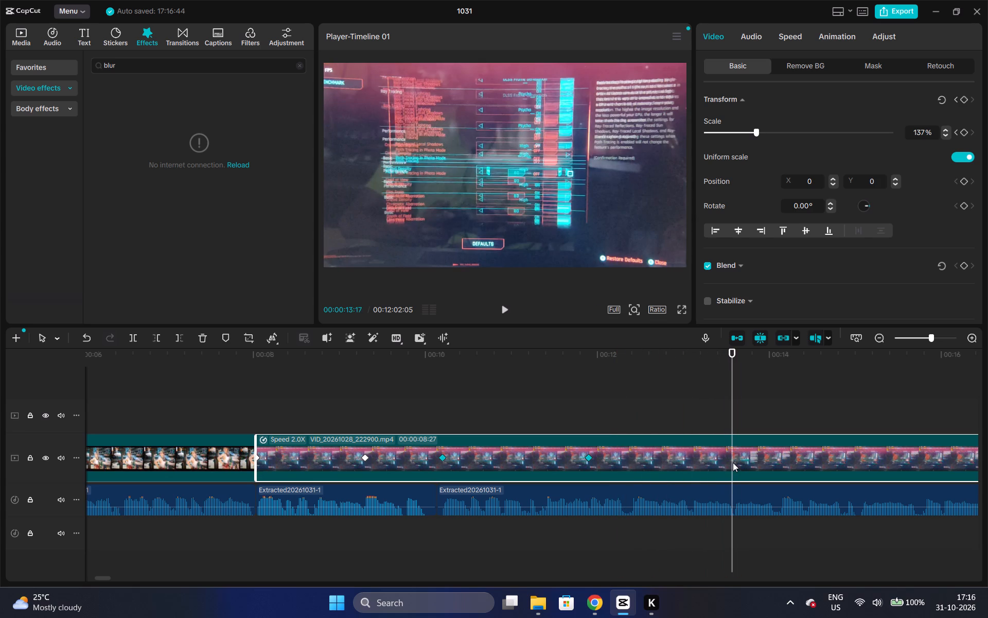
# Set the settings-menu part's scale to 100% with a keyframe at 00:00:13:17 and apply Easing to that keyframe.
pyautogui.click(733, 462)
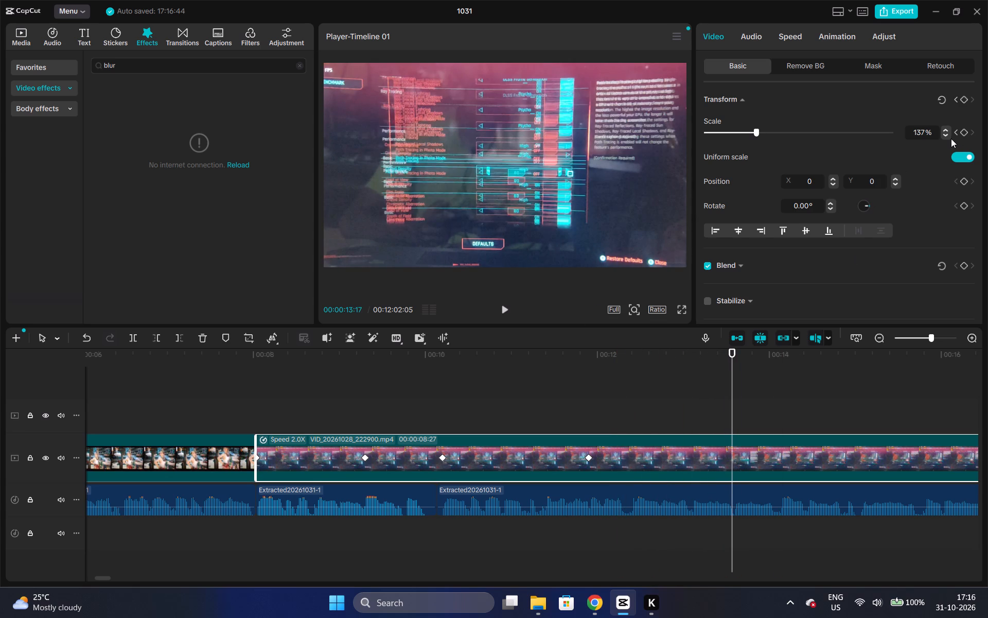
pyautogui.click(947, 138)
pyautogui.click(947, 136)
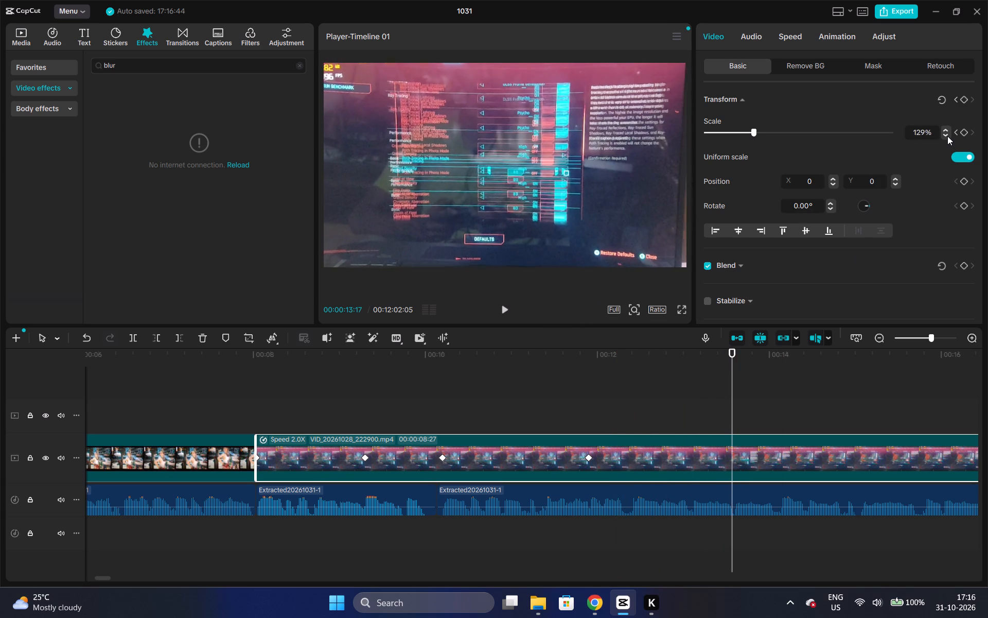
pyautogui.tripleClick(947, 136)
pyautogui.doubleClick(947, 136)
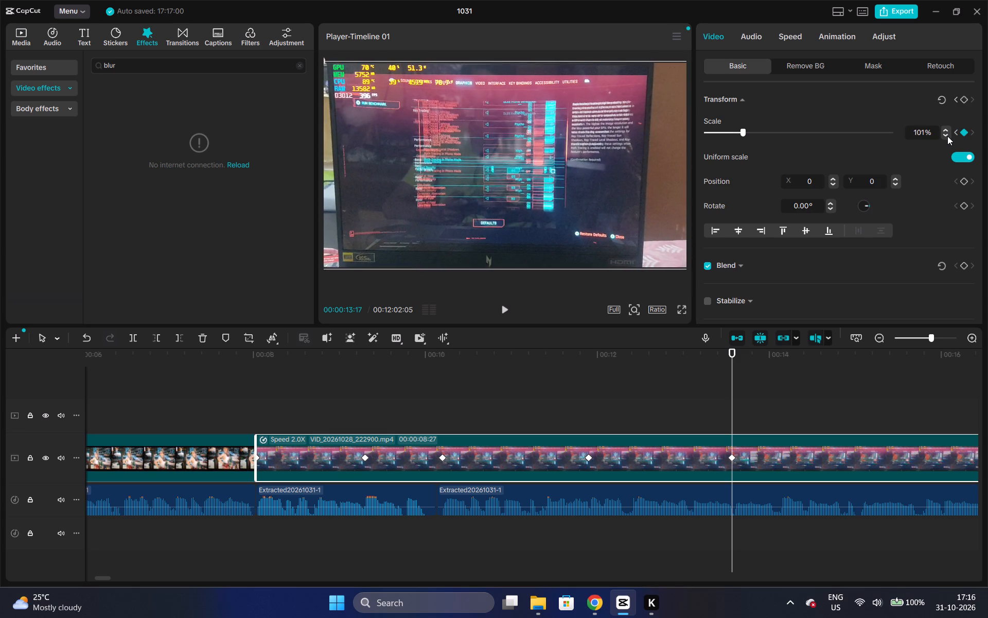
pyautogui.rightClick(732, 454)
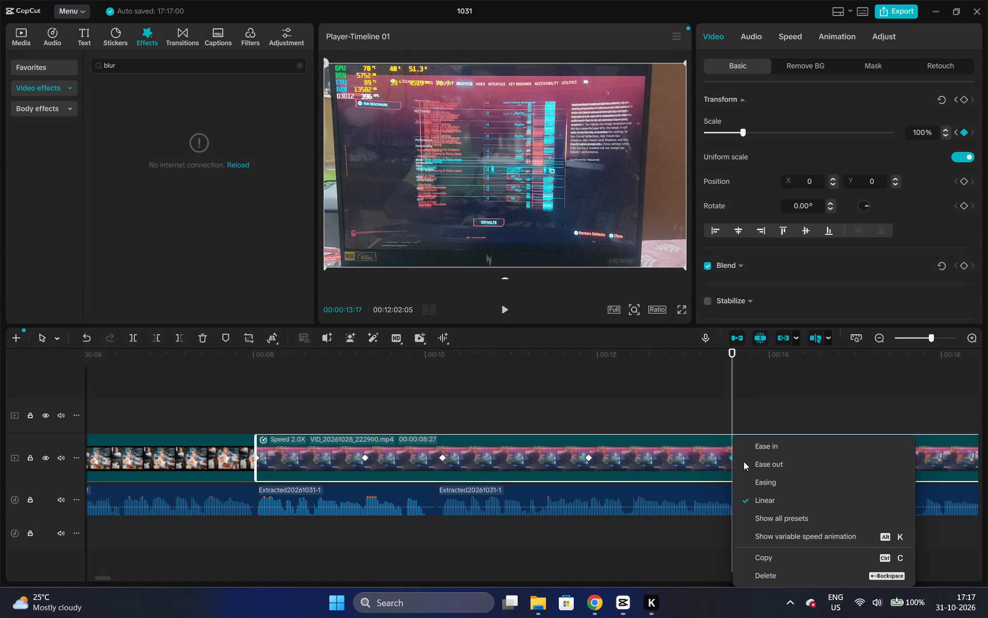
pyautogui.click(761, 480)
# Play both zooms from the start of the settings-menu part and replay the second zoom-out to about 00:00:13:24.
pyautogui.press('space')
pyautogui.click(255, 360)
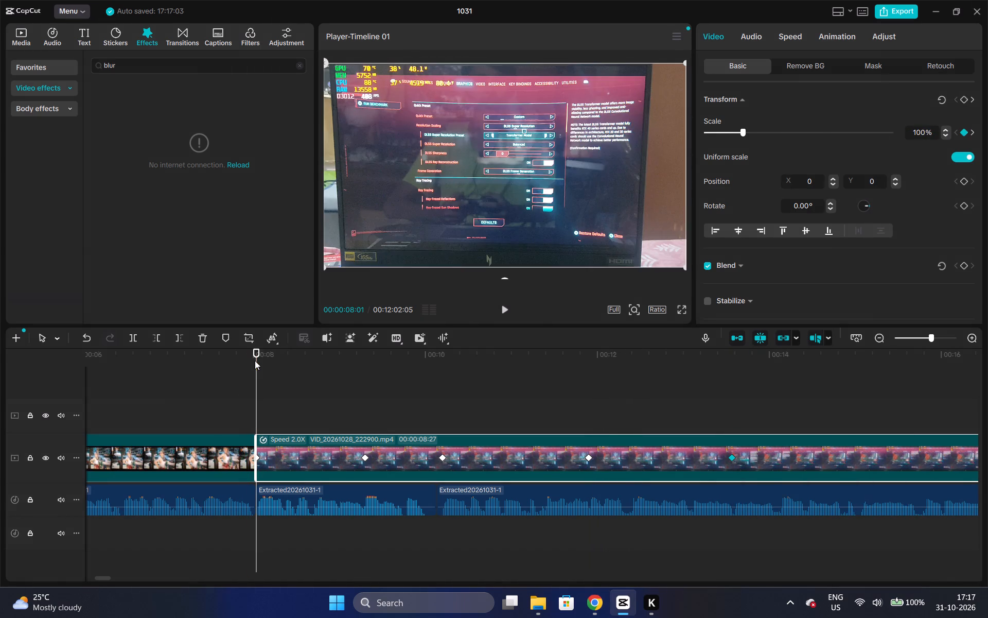
pyautogui.press('space')
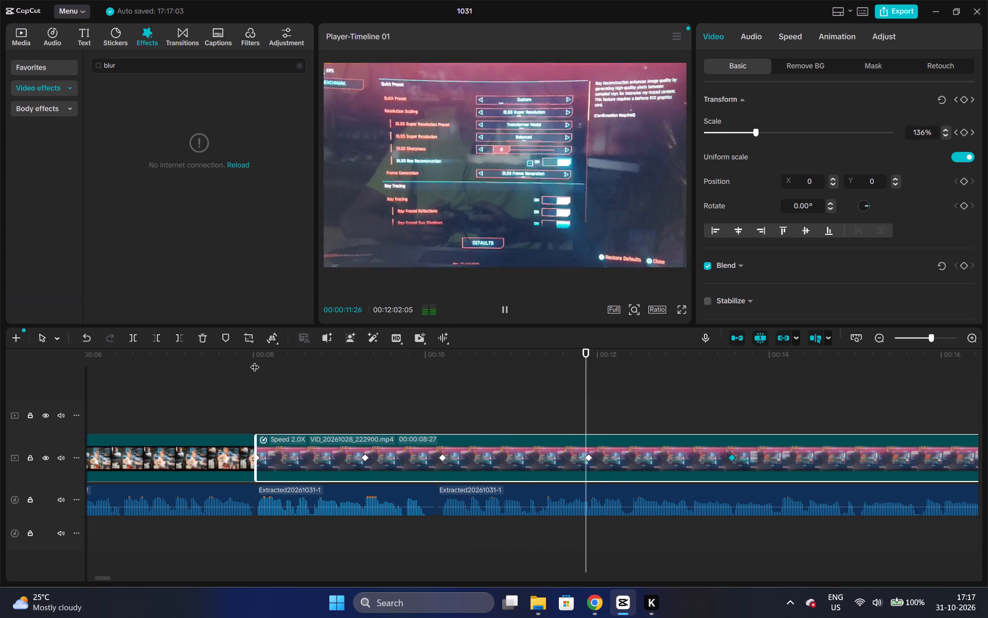
pyautogui.press('space')
pyautogui.press('space')
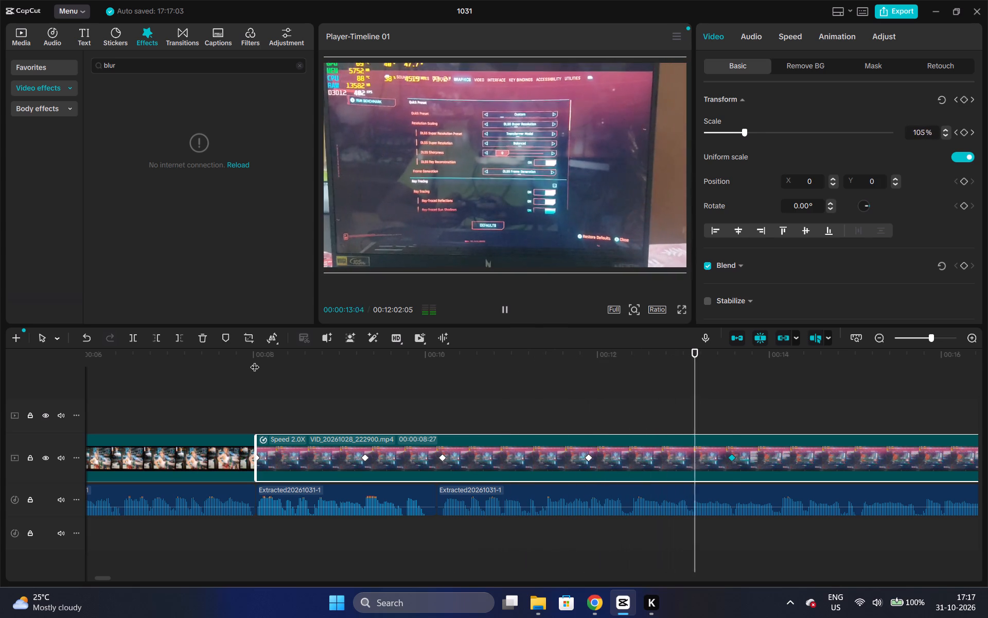
pyautogui.press('space')
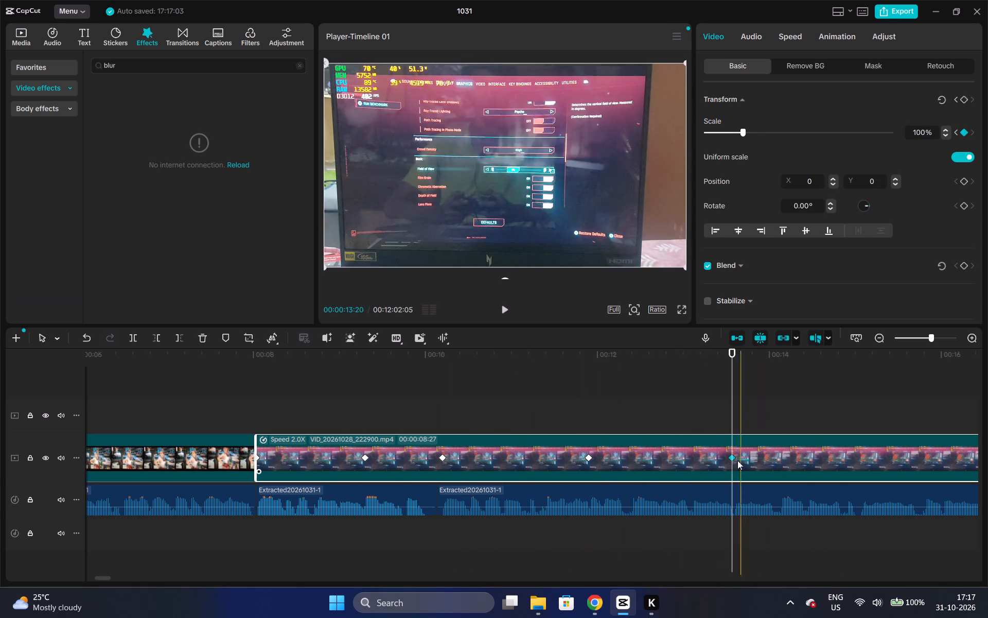
pyautogui.click(733, 458)
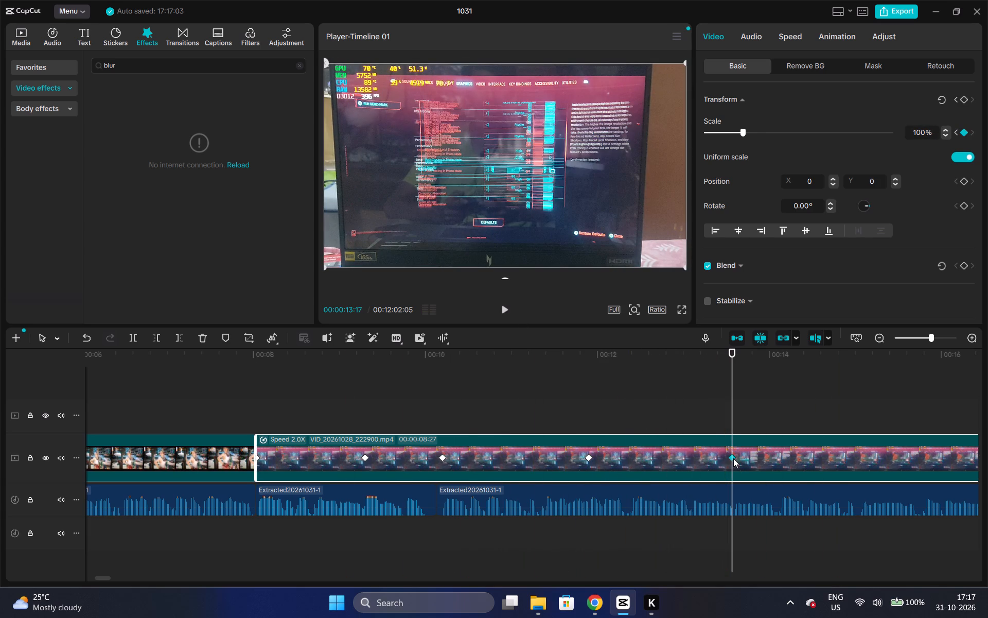
pyautogui.click(605, 371)
pyautogui.press('space')
pyautogui.press('space')
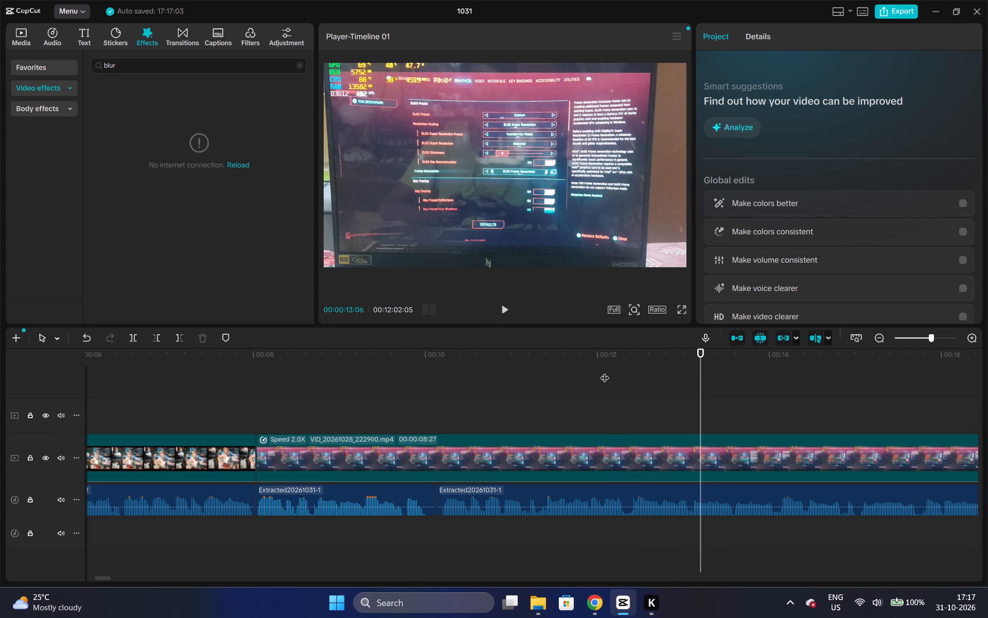
pyautogui.press('space')
pyautogui.press('space')
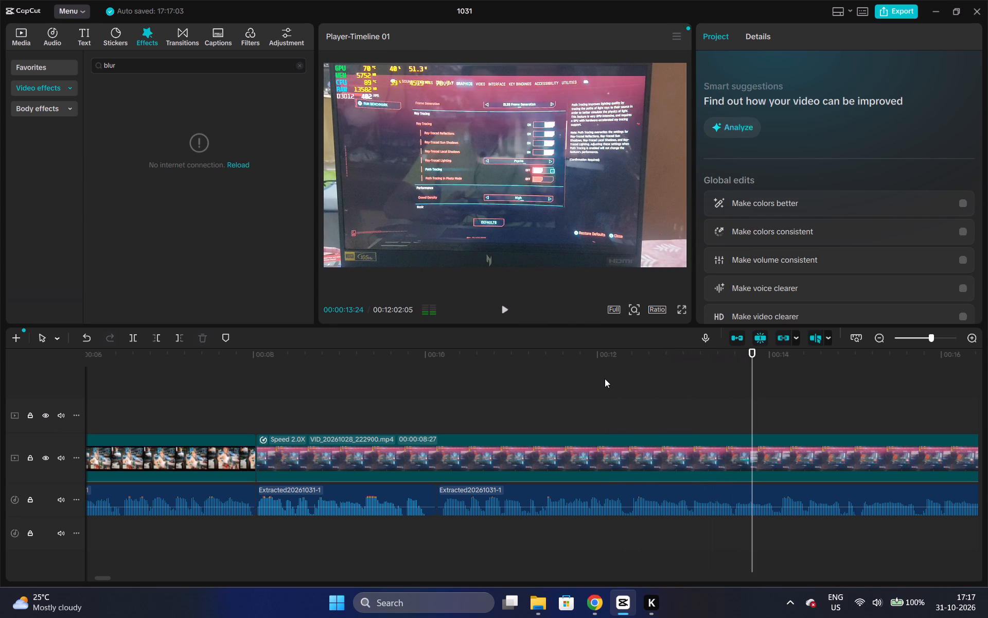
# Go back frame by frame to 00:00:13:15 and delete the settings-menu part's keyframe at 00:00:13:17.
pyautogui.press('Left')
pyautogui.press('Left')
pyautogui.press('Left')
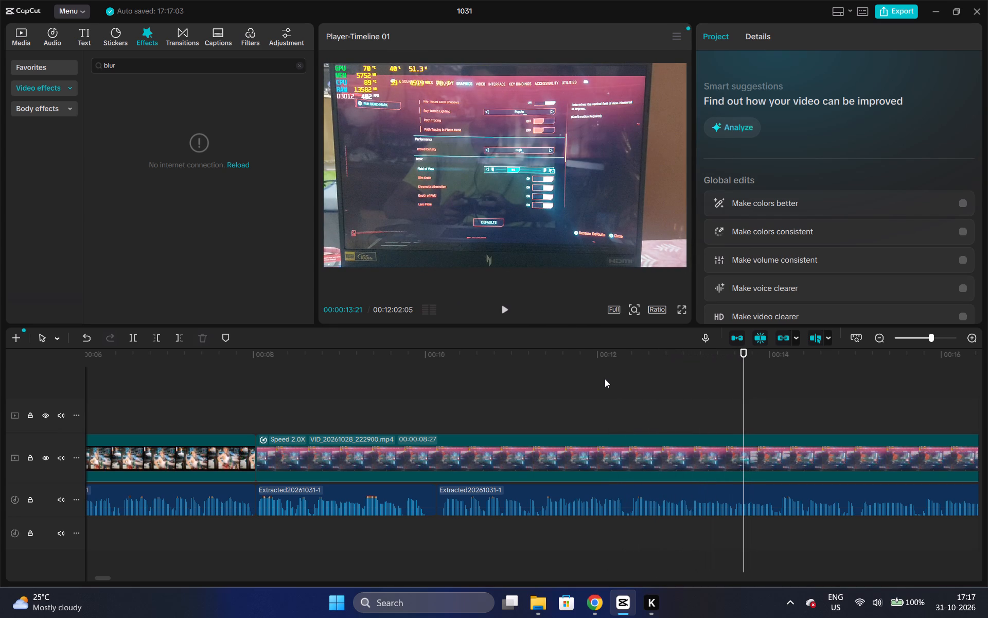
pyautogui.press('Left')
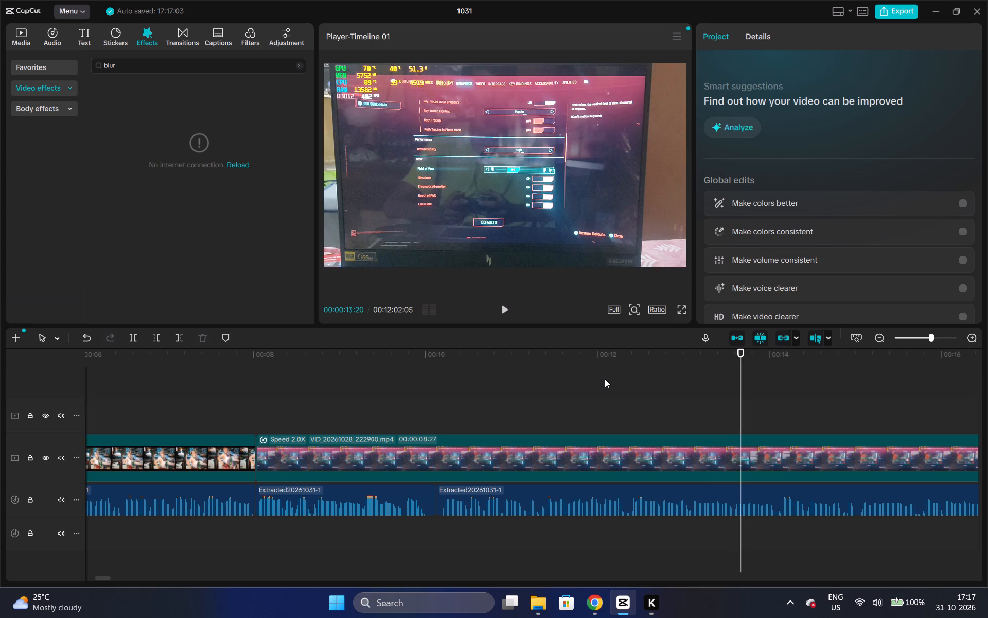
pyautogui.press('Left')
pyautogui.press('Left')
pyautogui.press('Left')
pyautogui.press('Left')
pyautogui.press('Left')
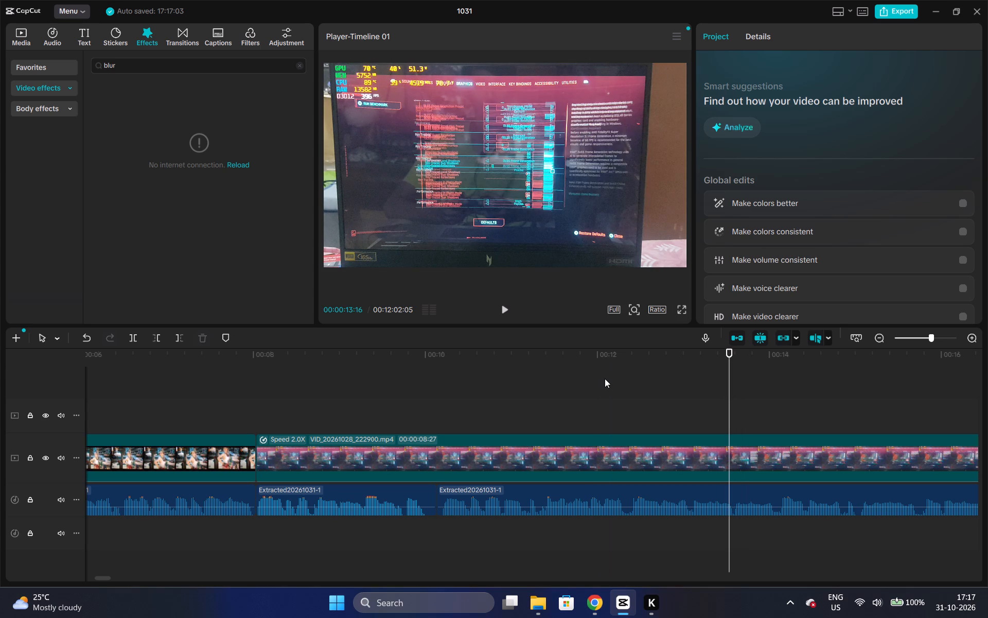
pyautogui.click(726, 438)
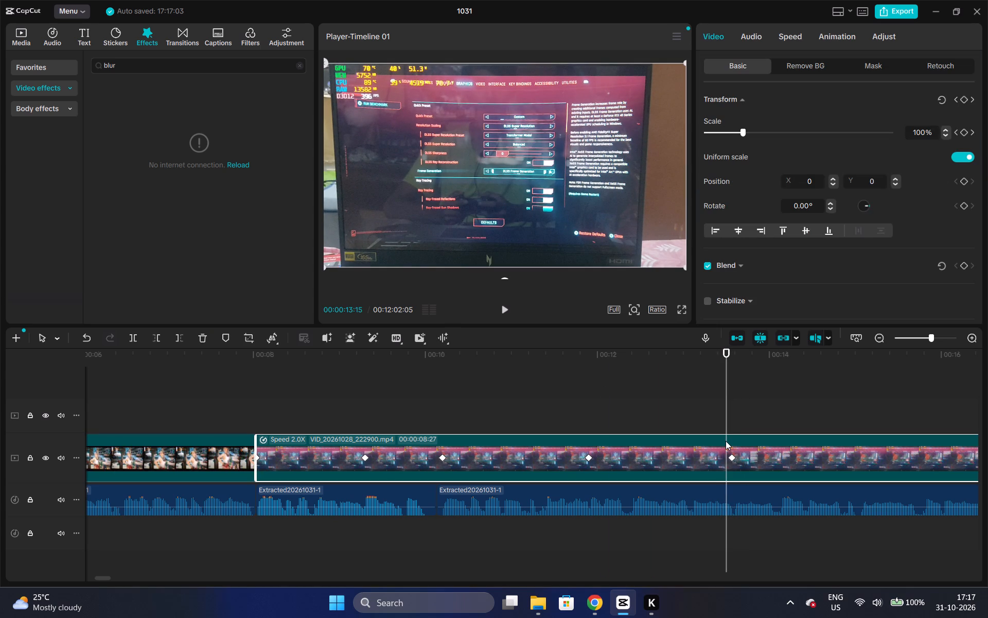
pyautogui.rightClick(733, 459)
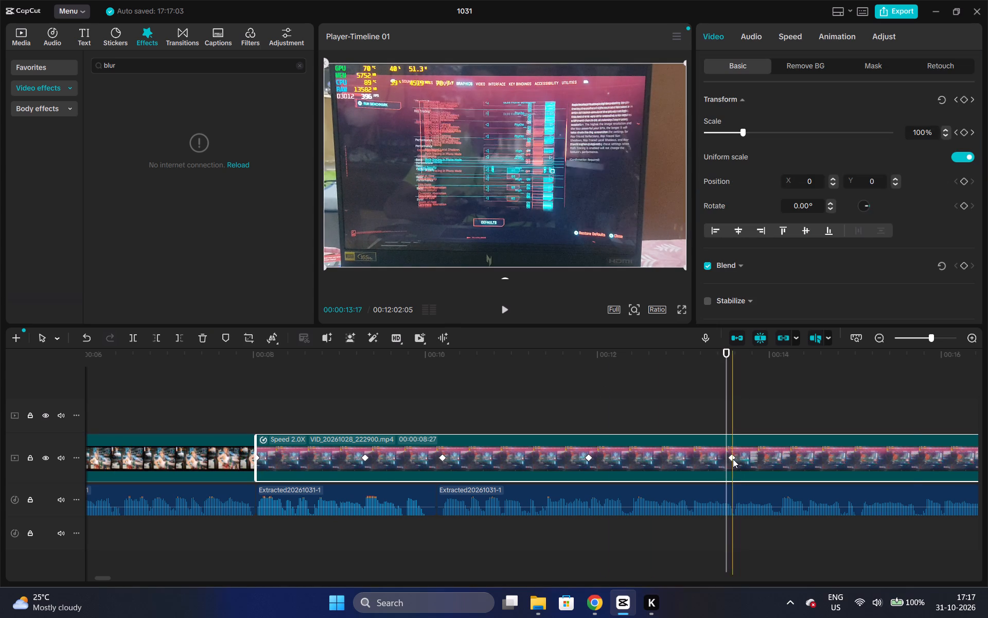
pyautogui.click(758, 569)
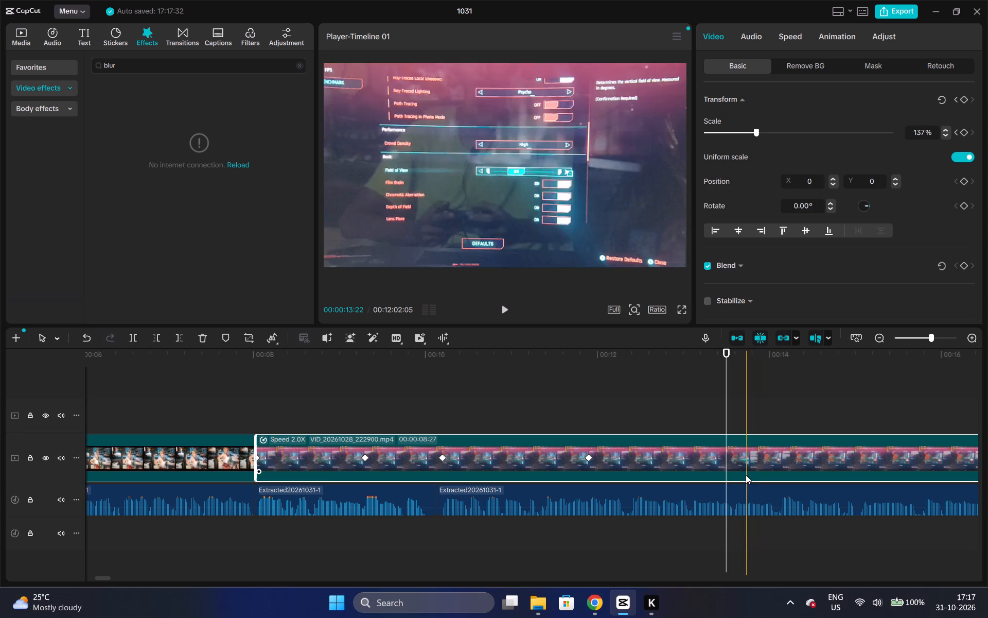
# Split the settings-menu part at 00:00:13:15 and set the speed of the portion before the cut to 1.60x.
pyautogui.hotkey('ctrl', 'b')
pyautogui.click(696, 450)
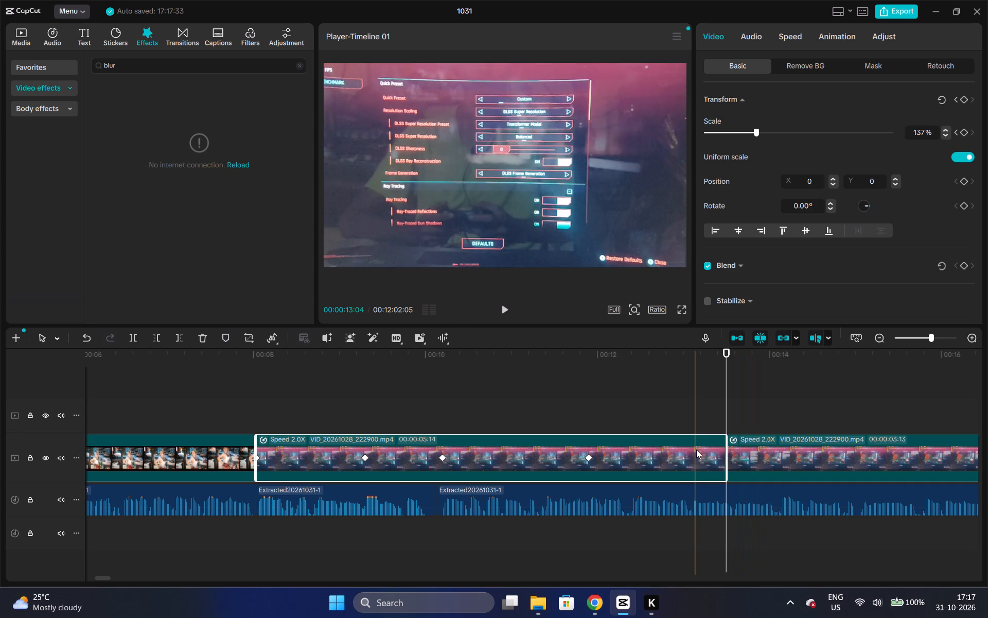
pyautogui.click(784, 38)
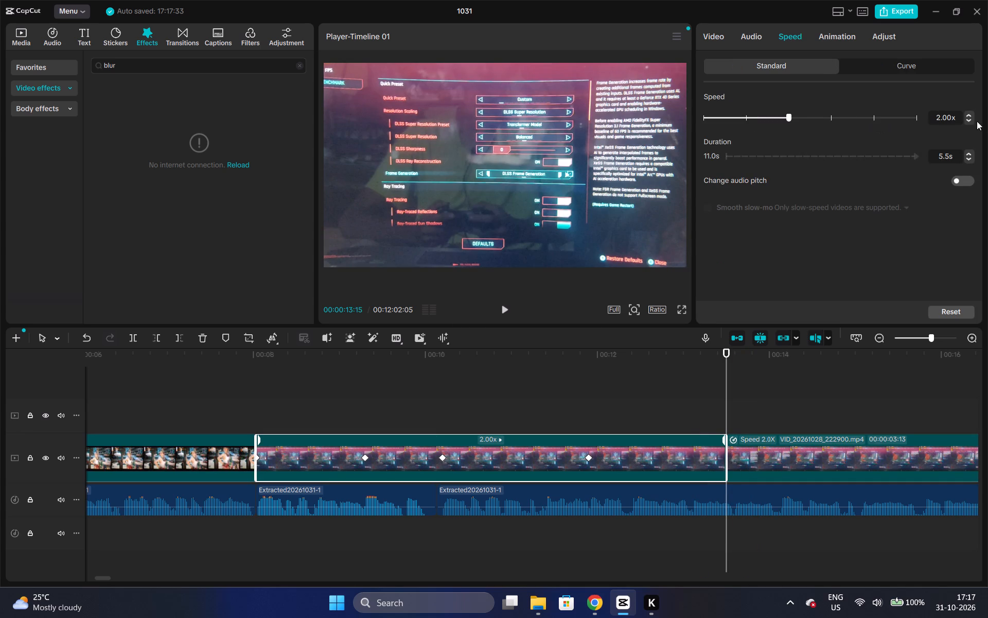
pyautogui.click(968, 118)
pyautogui.tripleClick(968, 118)
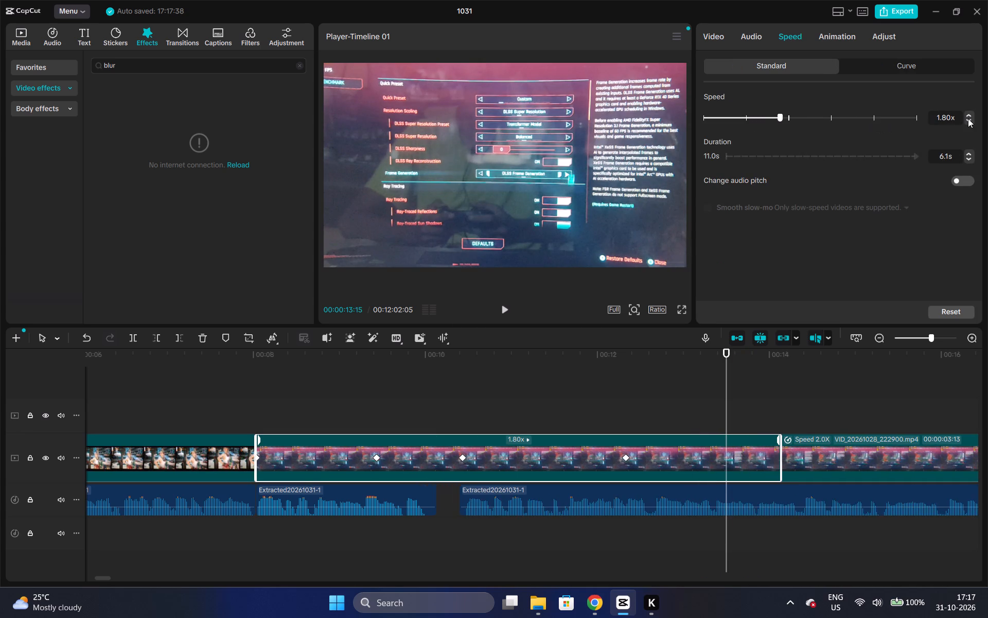
# Play the 1.60x settings-menu part repeatedly, checking the zooms against the narration and looking for the second zoom-out point.
pyautogui.click(525, 439)
pyautogui.press('space')
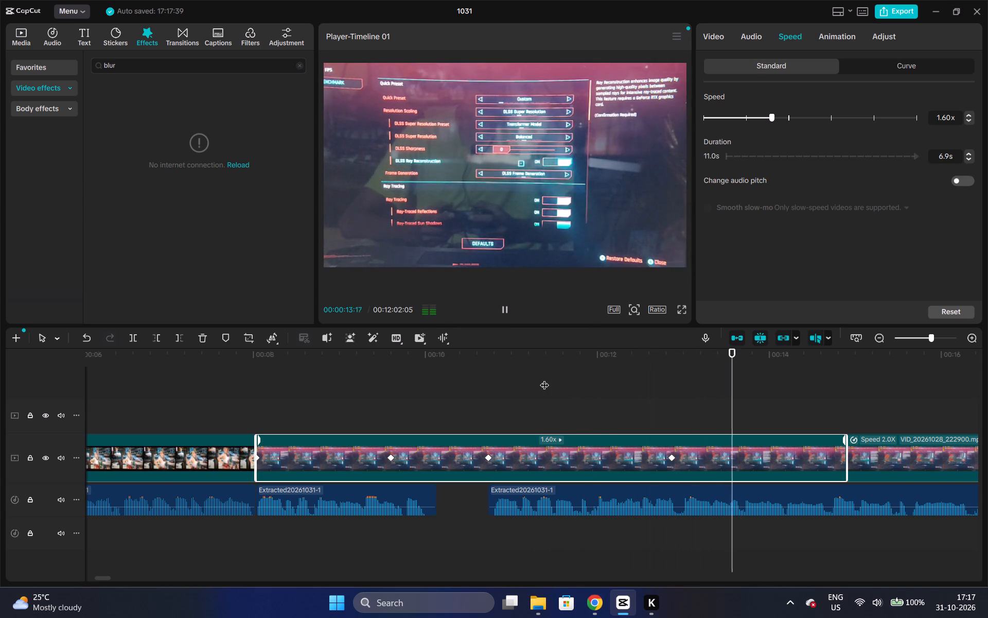
pyautogui.press('space')
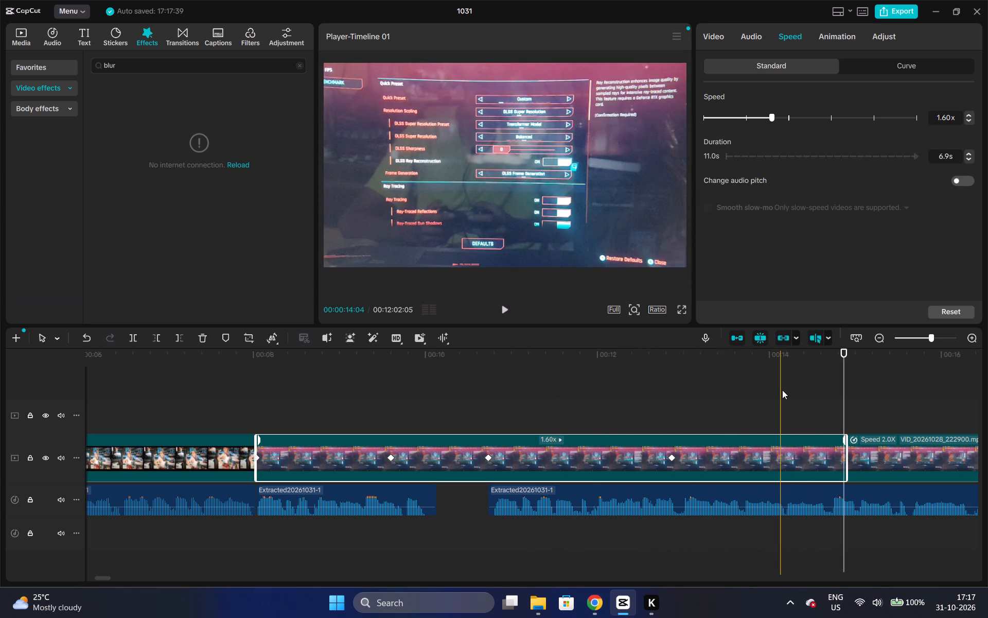
pyautogui.click(263, 357)
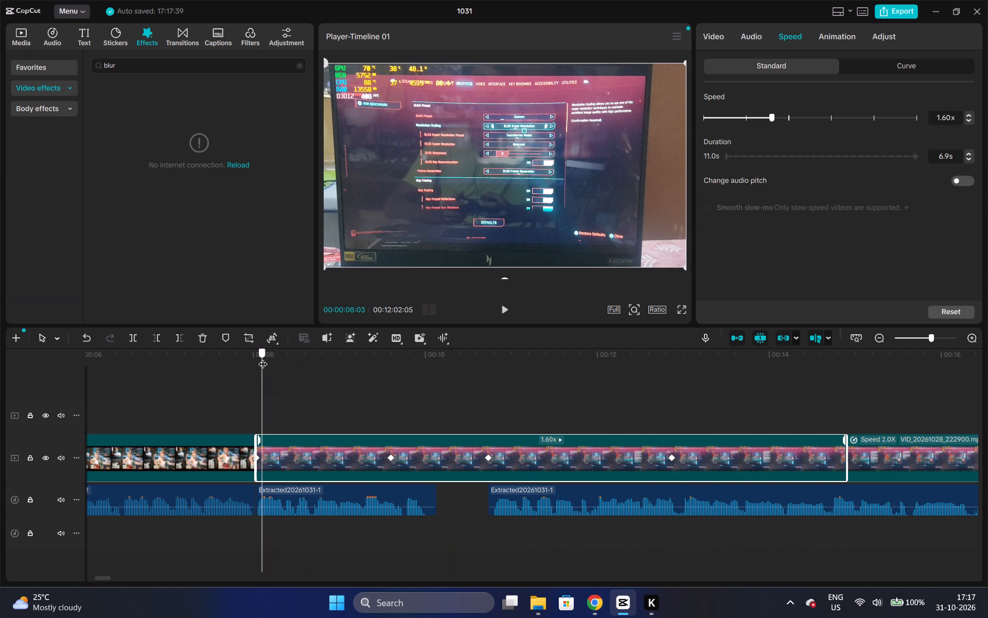
pyautogui.press('space')
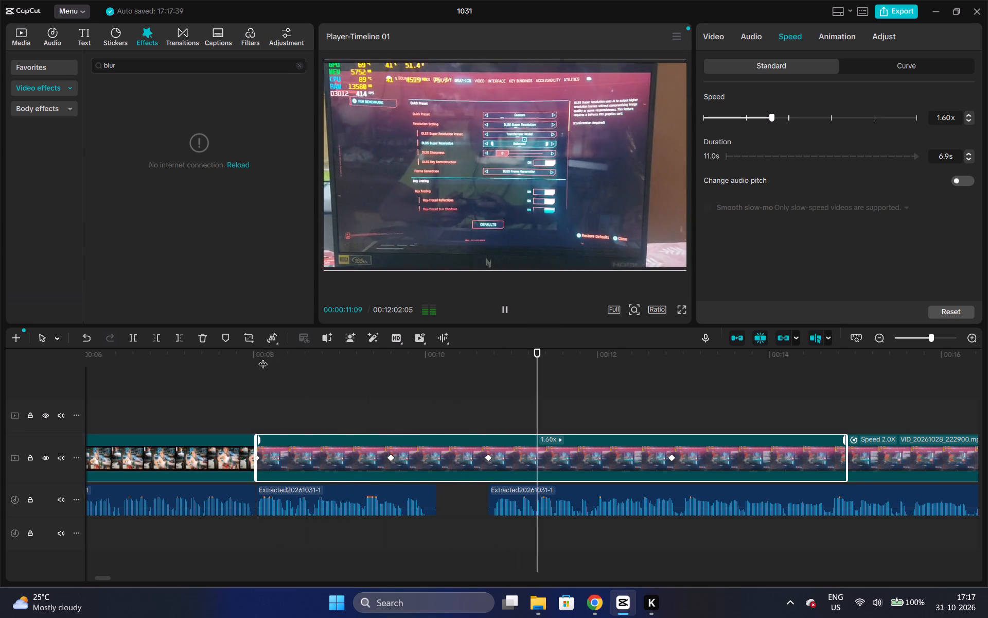
pyautogui.press('space')
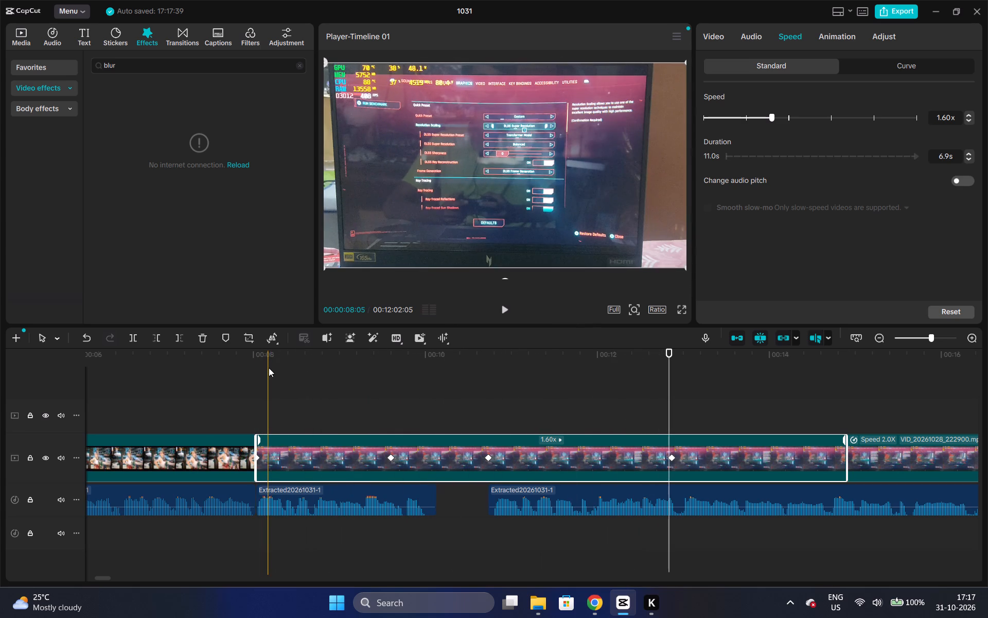
pyautogui.press('space')
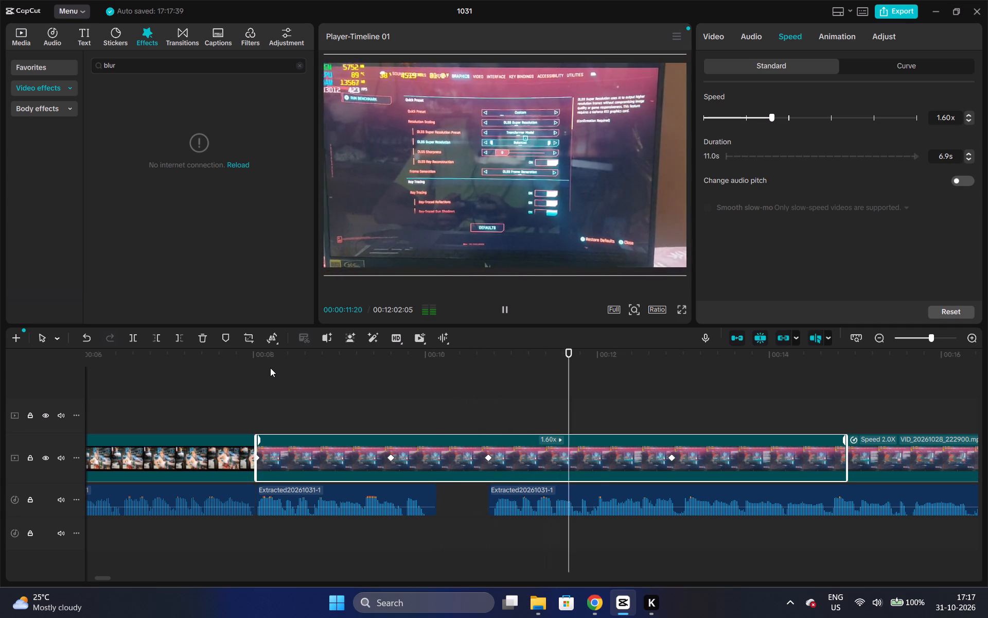
pyautogui.press('space')
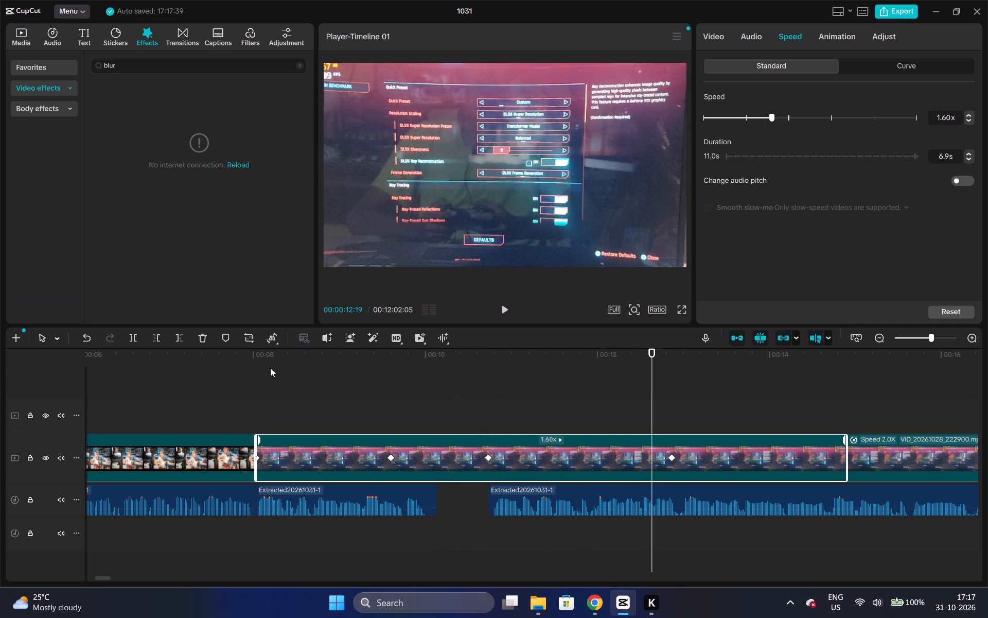
pyautogui.press('space')
pyautogui.press('space')
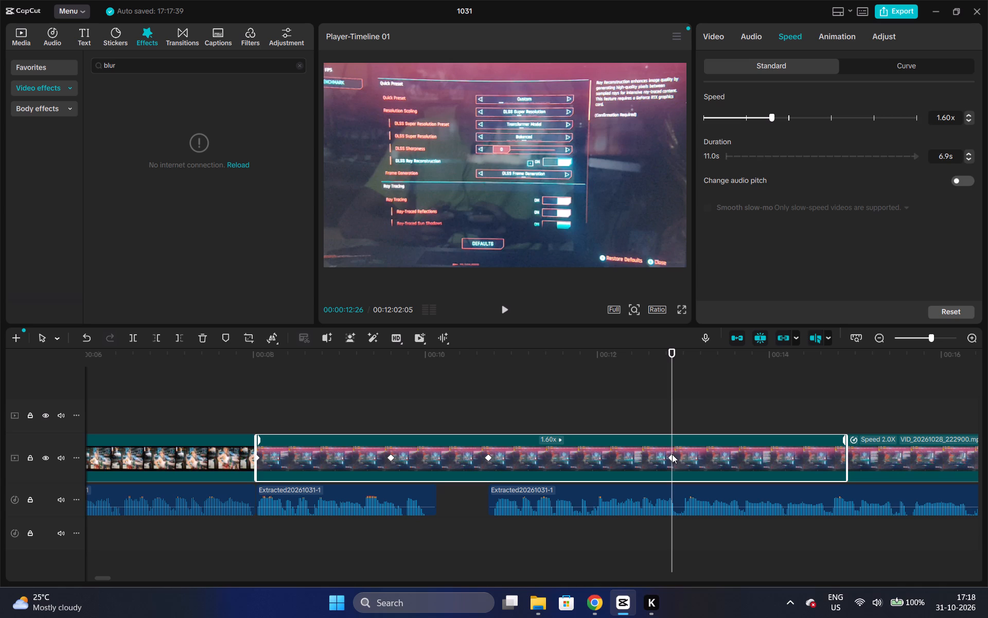
pyautogui.press('space')
pyautogui.press('space')
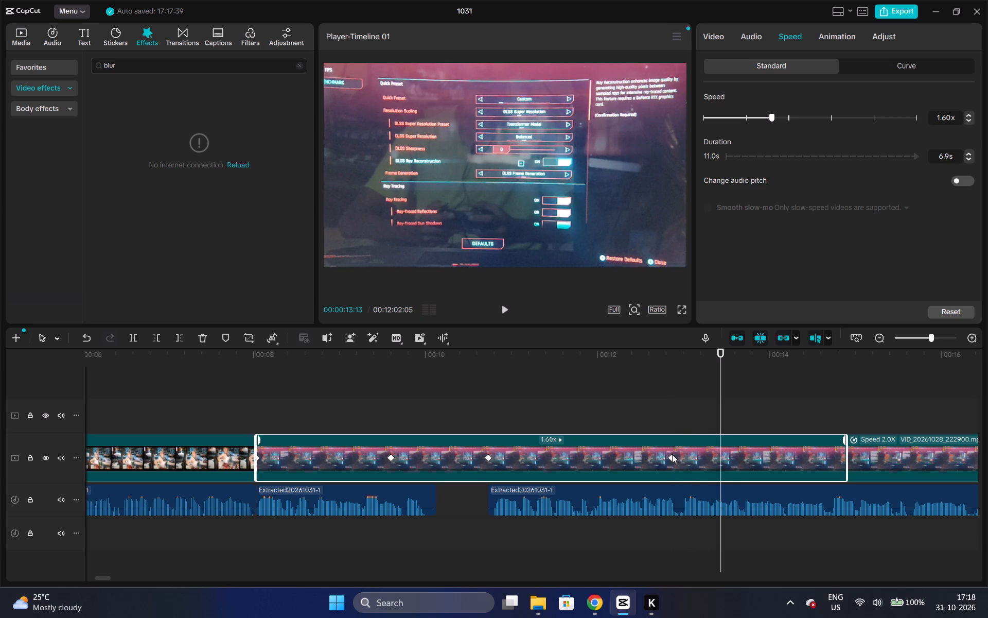
pyautogui.press('space')
pyautogui.press('space')
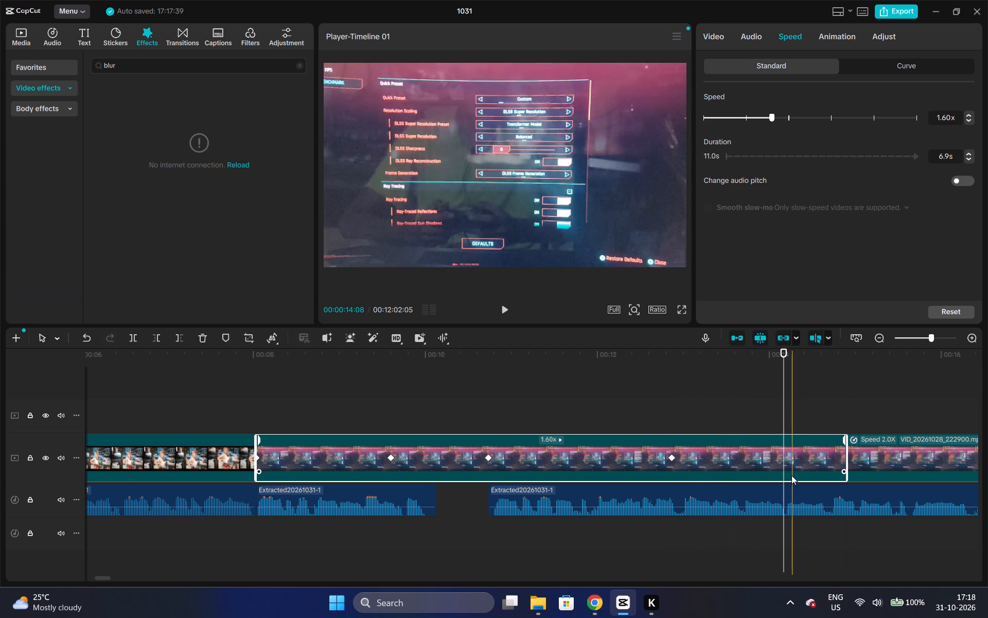
# Set the 1.60x settings-menu part's scale to 100% with a keyframe at 00:00:14:05.
pyautogui.click(782, 459)
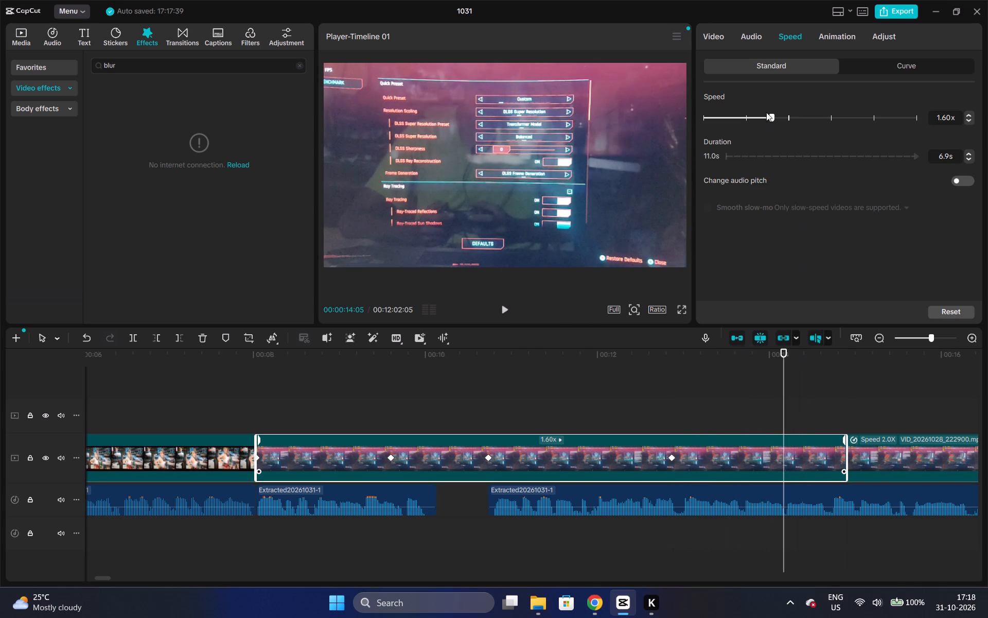
pyautogui.click(718, 38)
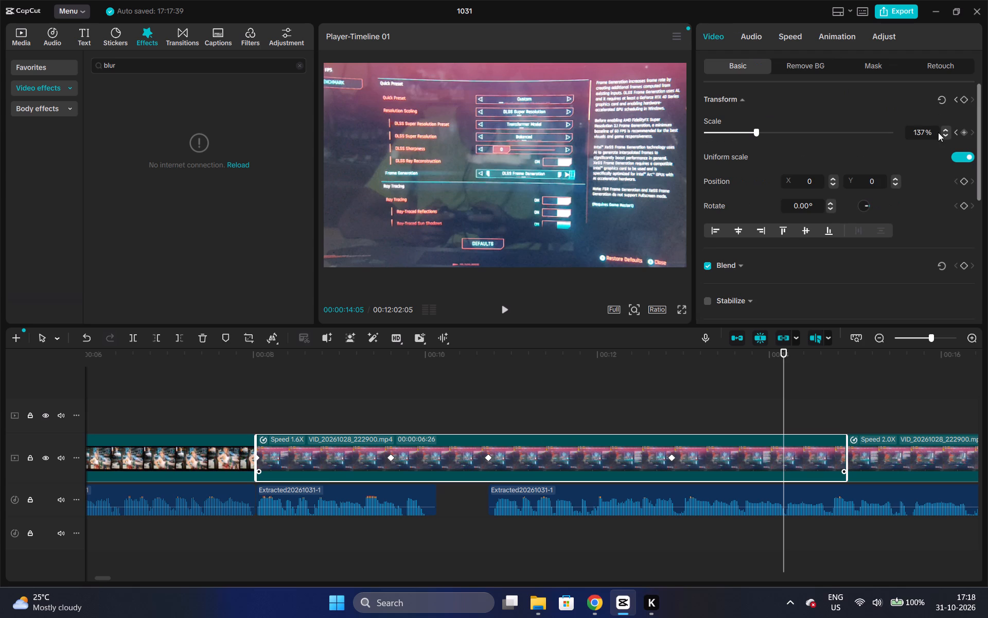
pyautogui.click(946, 136)
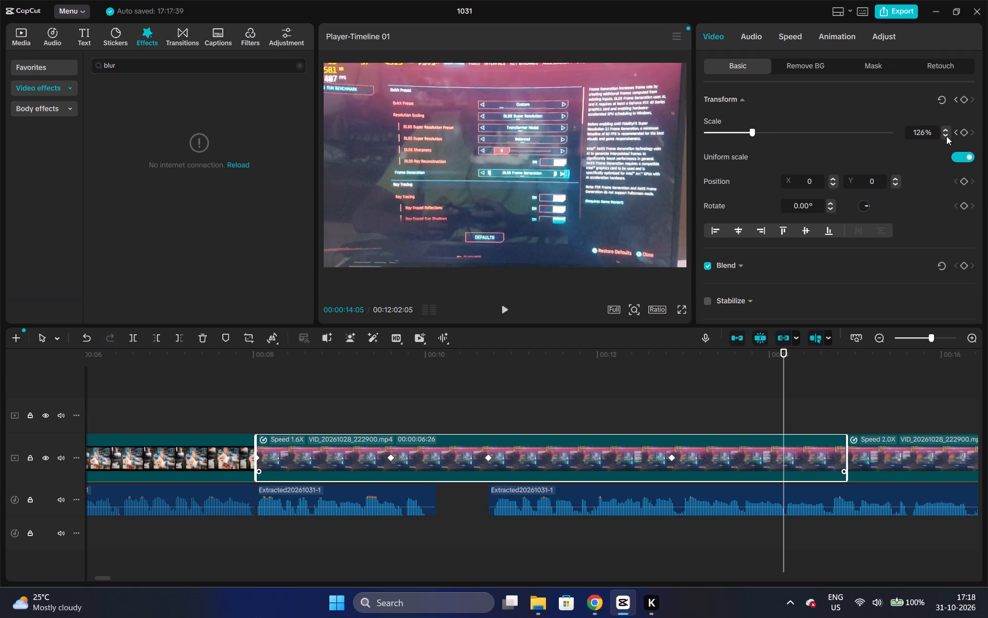
pyautogui.tripleClick(946, 136)
pyautogui.click(946, 136)
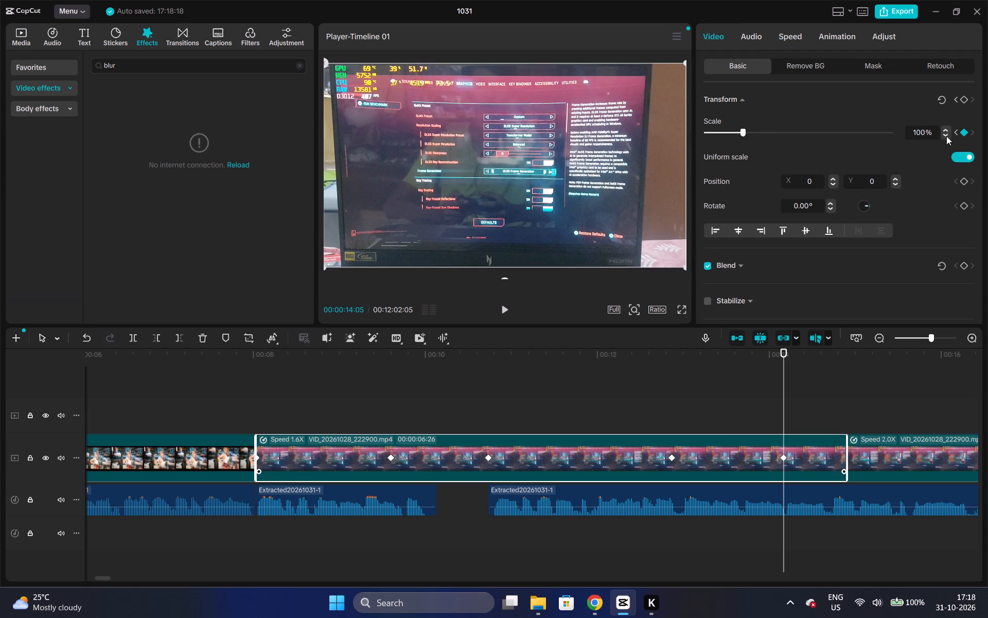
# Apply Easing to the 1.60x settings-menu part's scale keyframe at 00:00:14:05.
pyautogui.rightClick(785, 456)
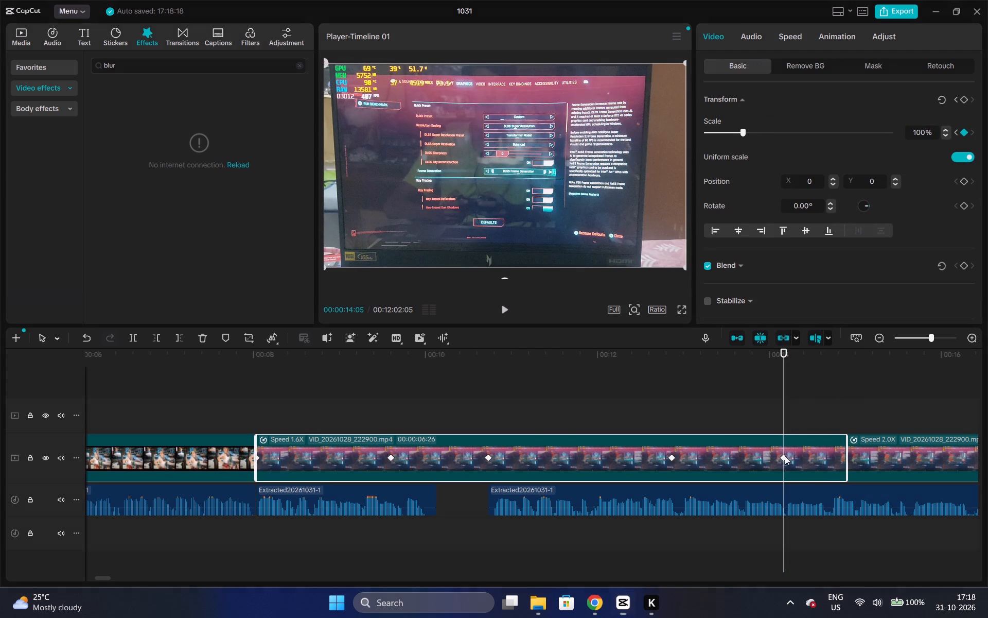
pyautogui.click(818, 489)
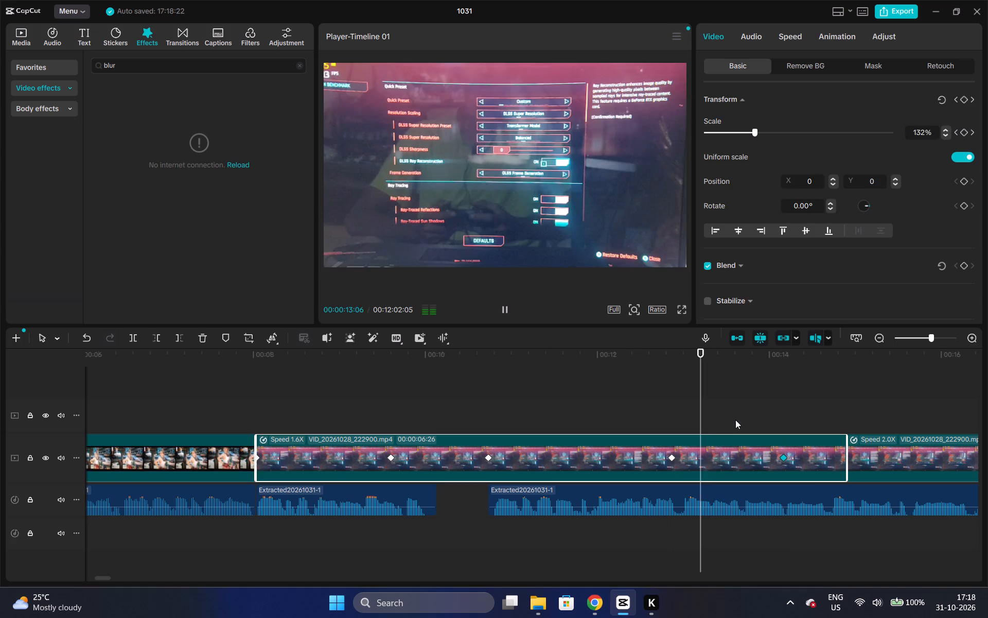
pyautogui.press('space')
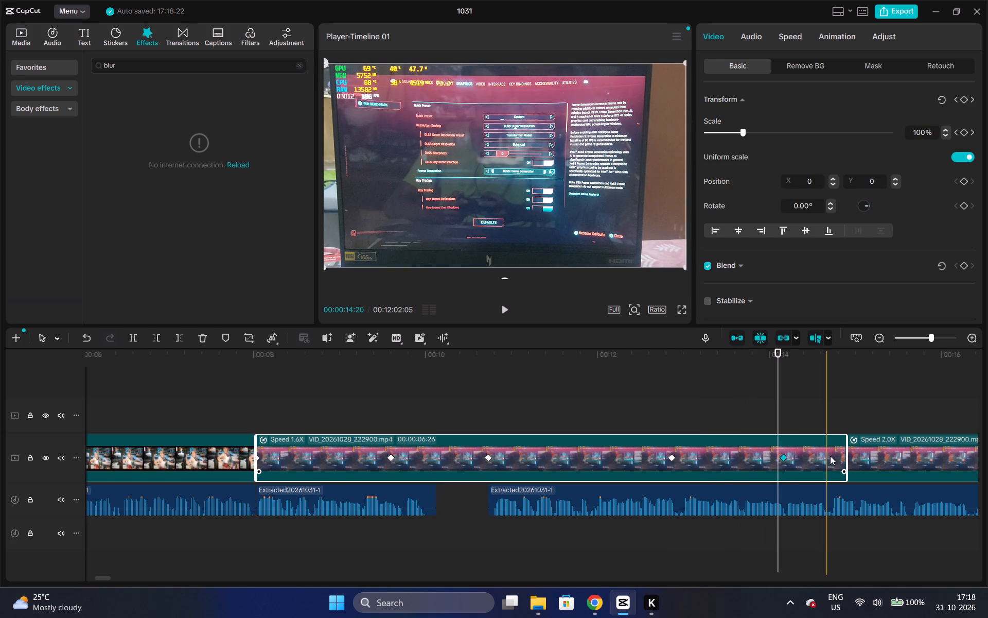
# Play the 1.60x settings-menu part from its start, then from 00:00:14:05, checking the zooms against the narration.
pyautogui.click(848, 451)
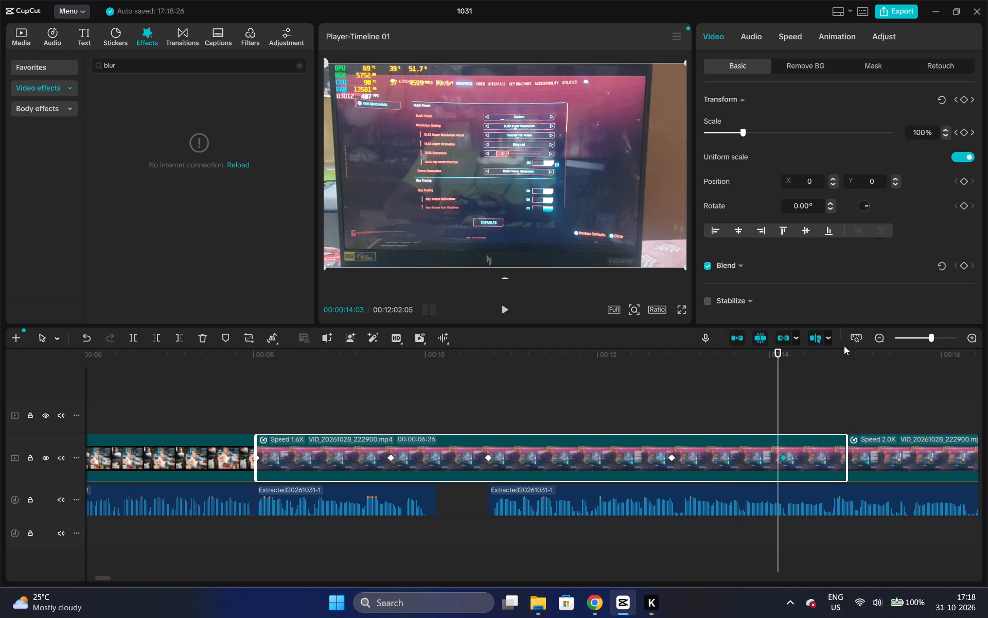
pyautogui.click(845, 355)
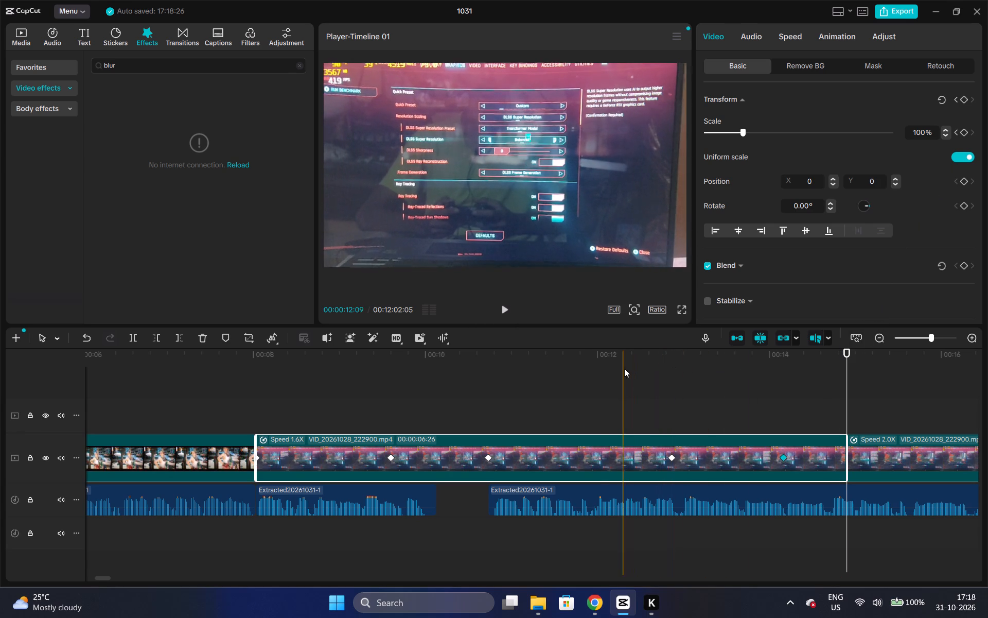
pyautogui.click(256, 361)
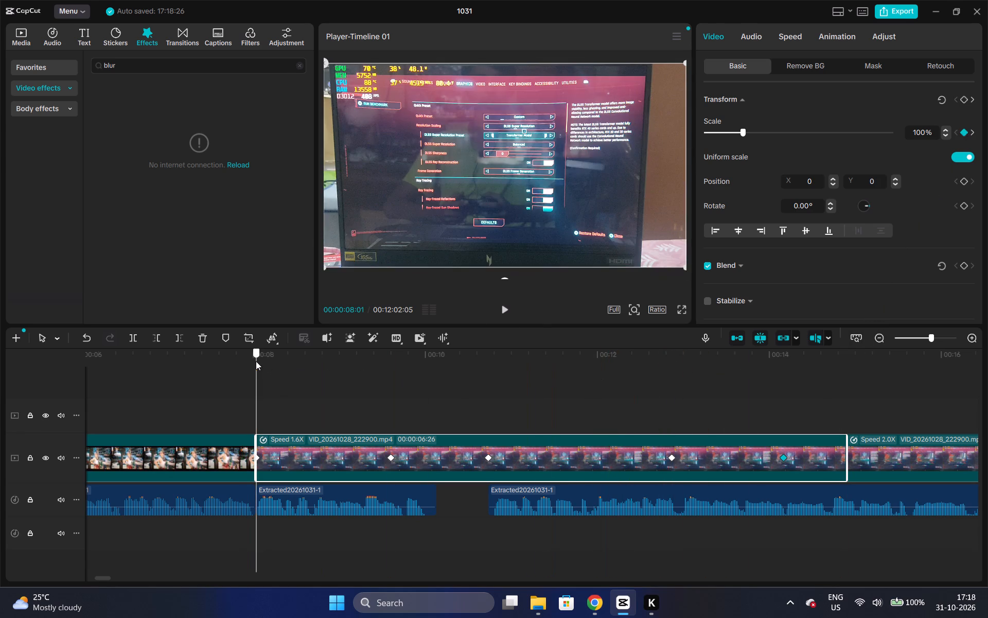
pyautogui.press('space')
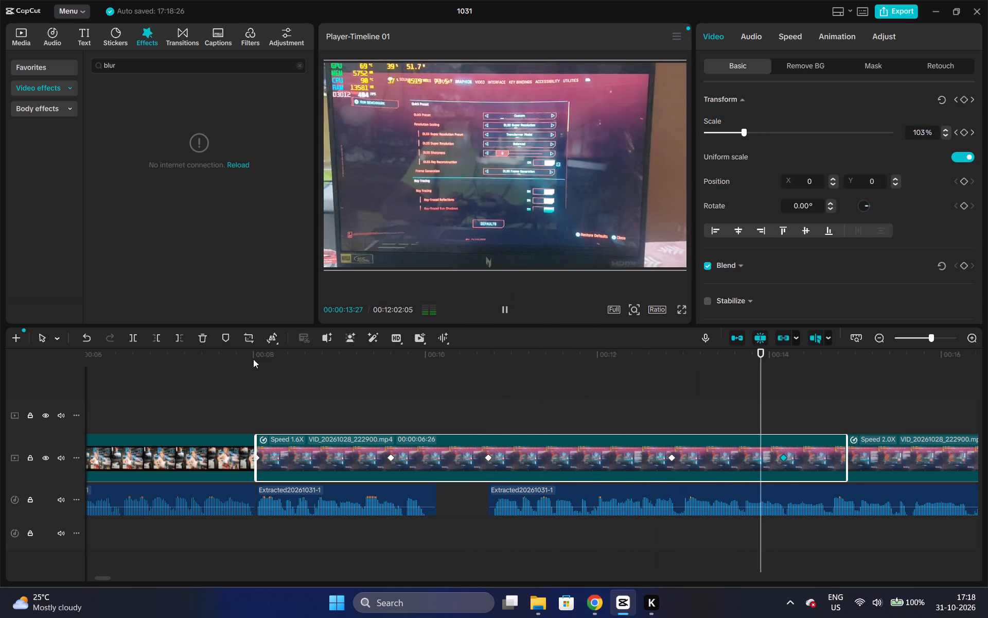
pyautogui.press('space')
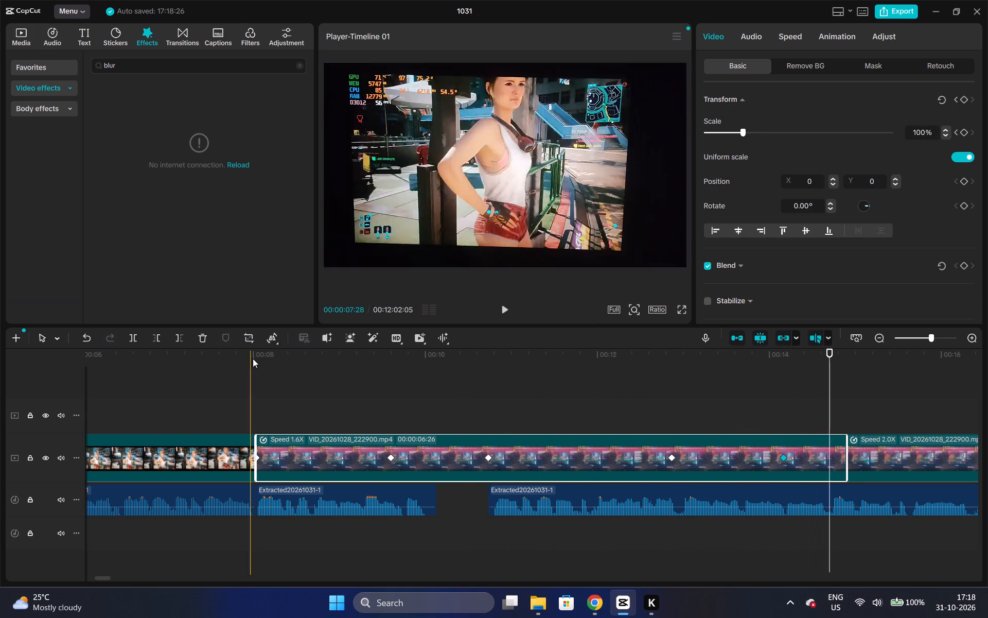
pyautogui.click(783, 386)
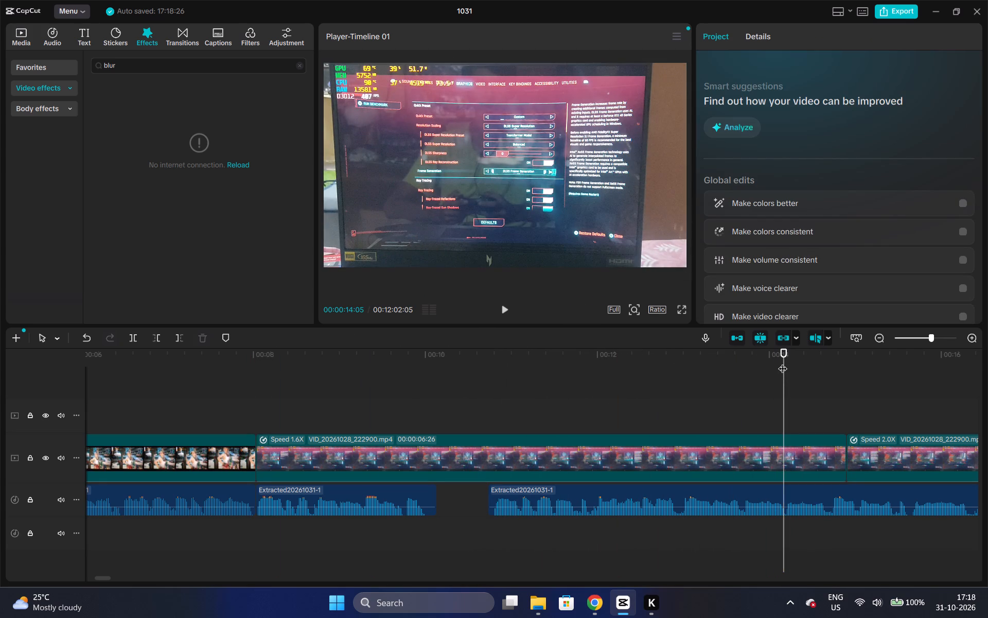
pyautogui.press('space')
pyautogui.press('space')
# Keyframe the 1.60x settings-menu part's scale at 120% at 00:00:14:26 and delete the stray keyframe at 00:00:14:27.
pyautogui.click(795, 451)
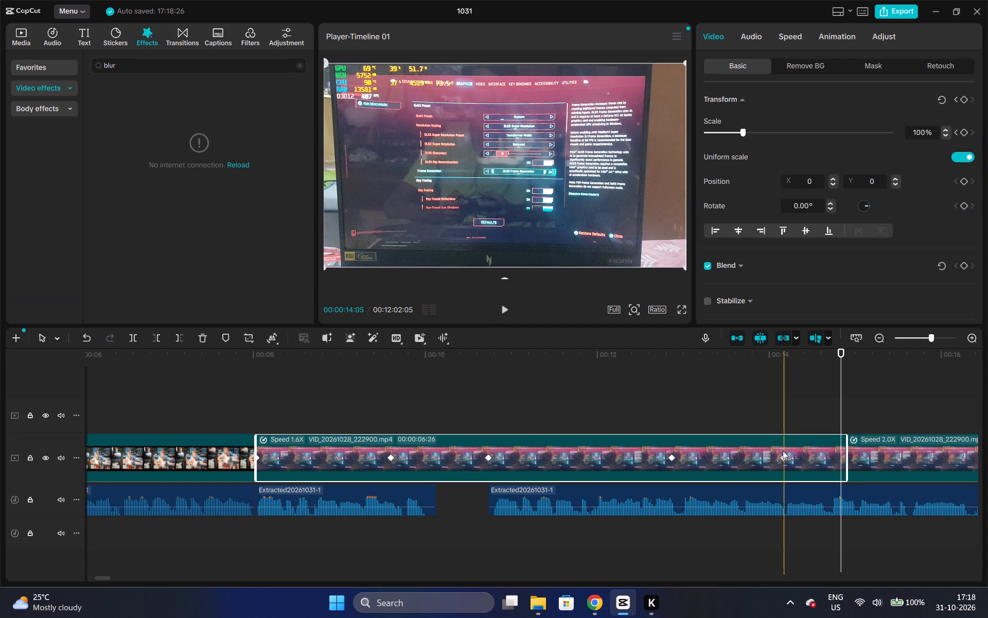
pyautogui.click(783, 451)
pyautogui.click(783, 359)
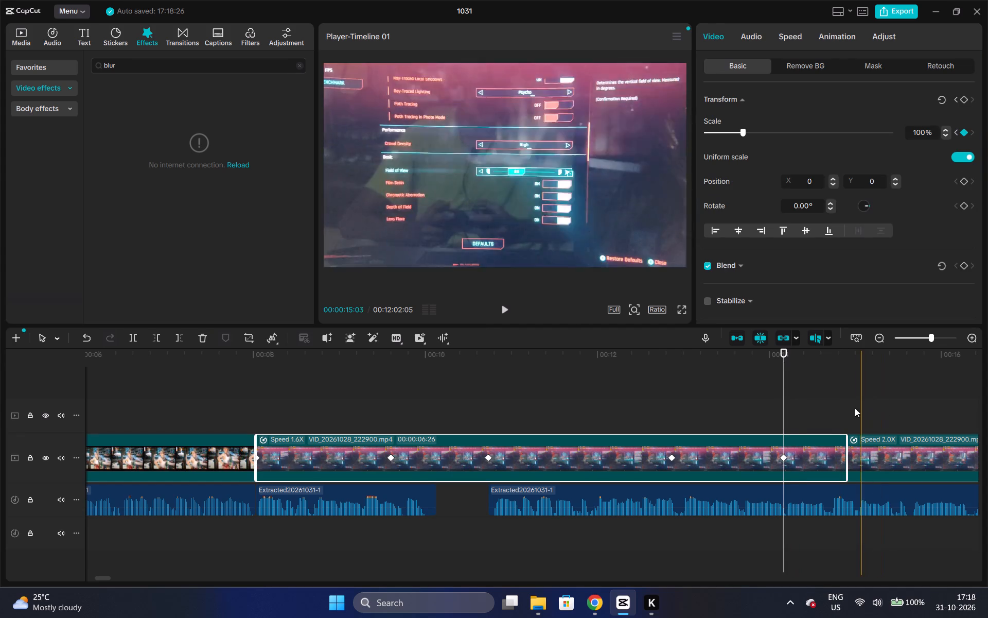
pyautogui.click(843, 352)
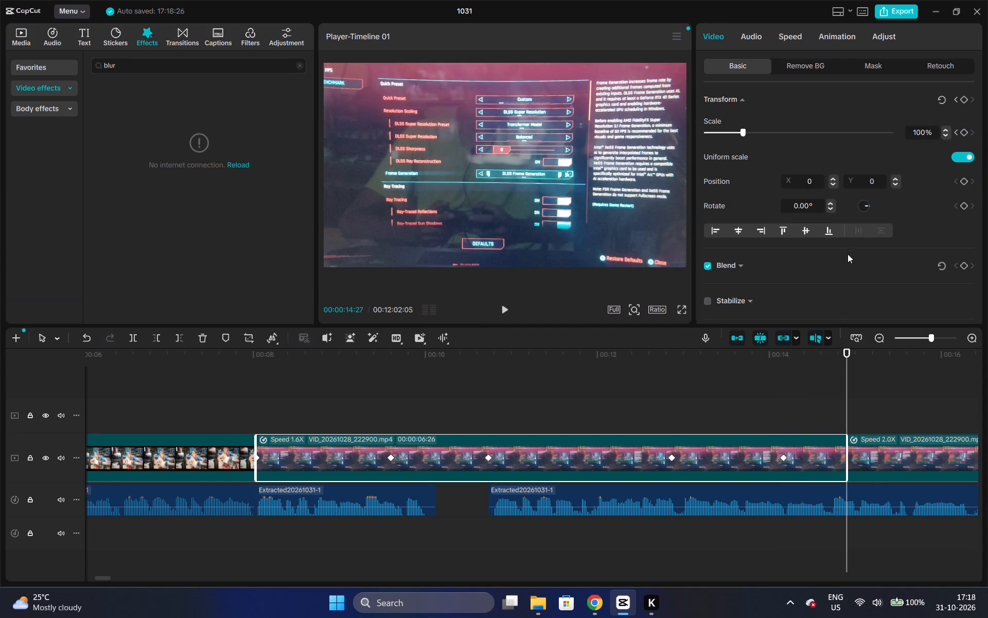
pyautogui.tripleClick(948, 130)
pyautogui.press('Left')
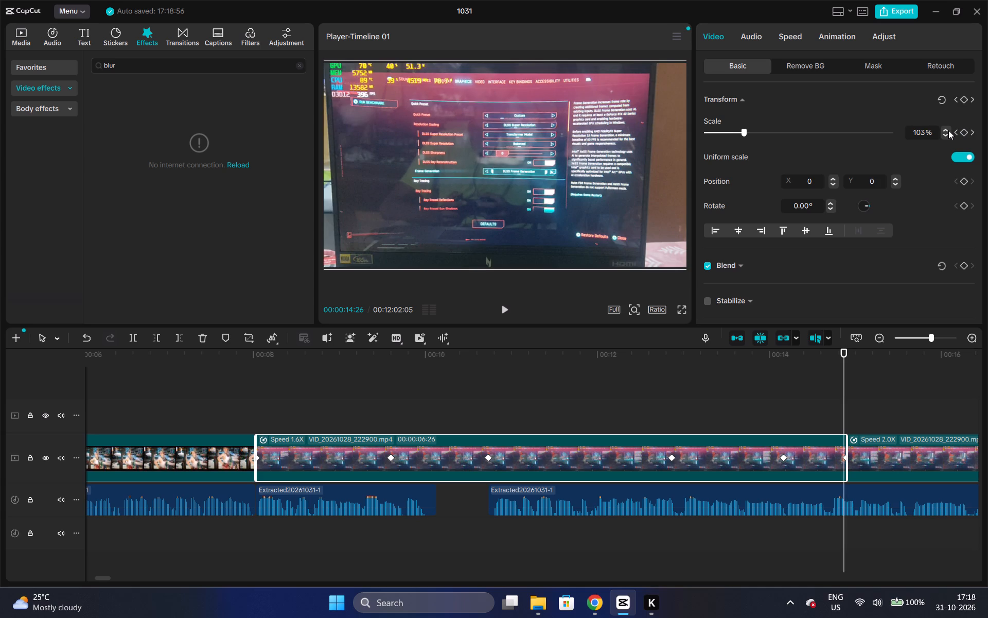
pyautogui.doubleClick(948, 130)
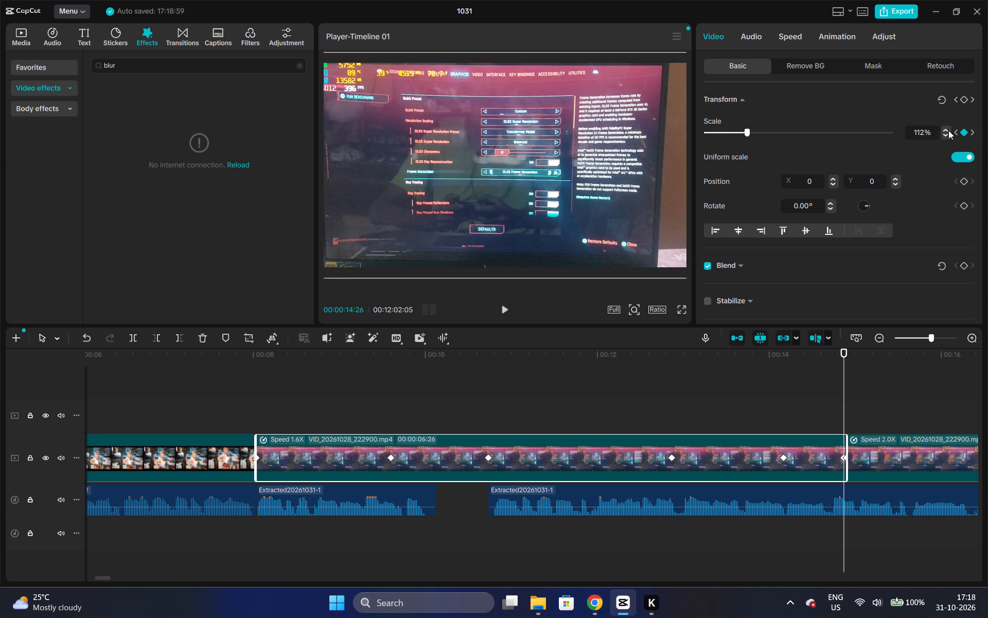
pyautogui.tripleClick(948, 130)
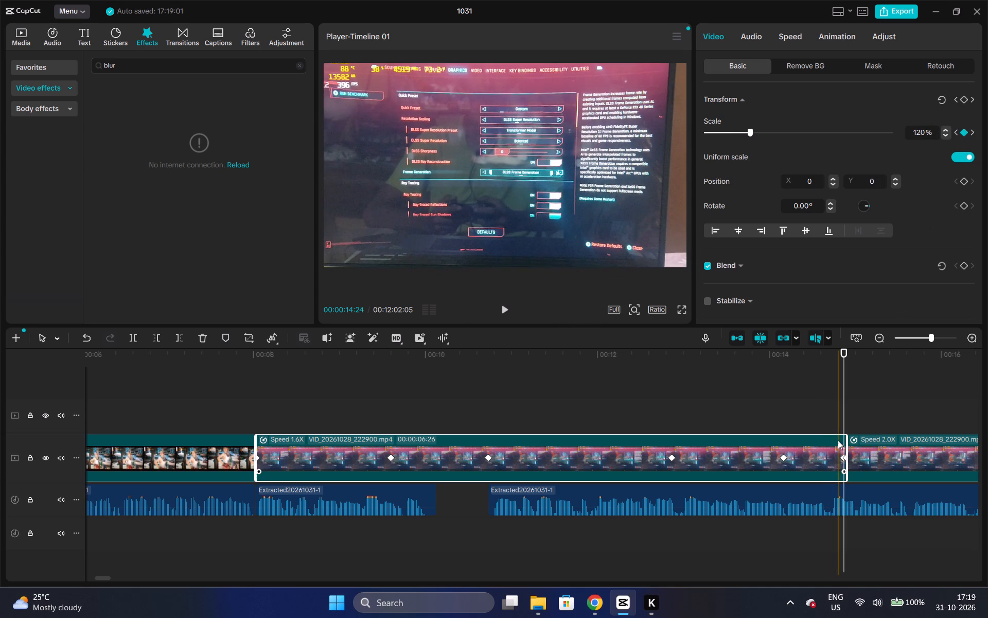
pyautogui.rightClick(843, 460)
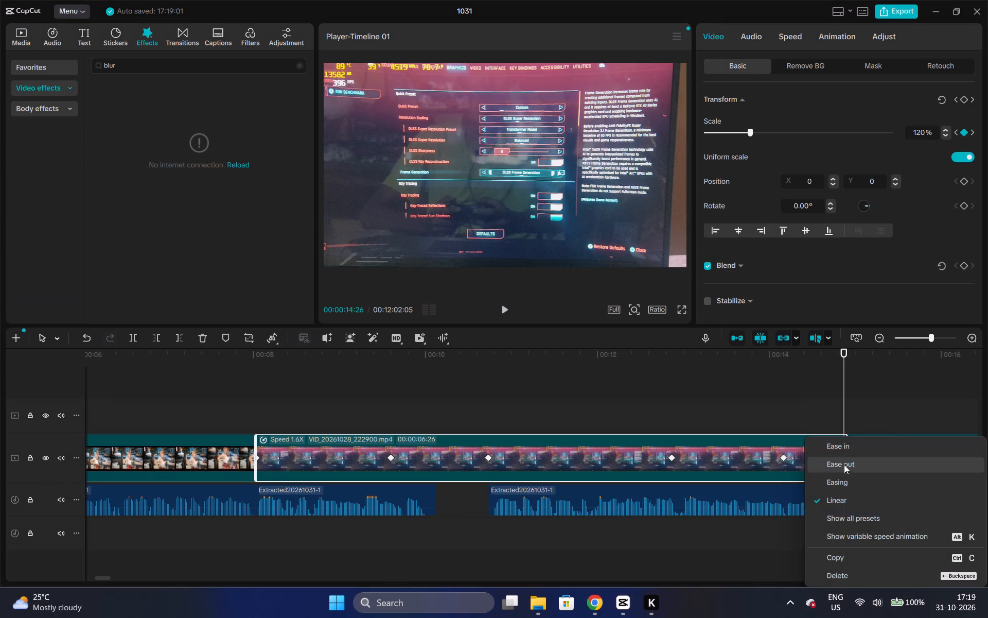
pyautogui.click(840, 573)
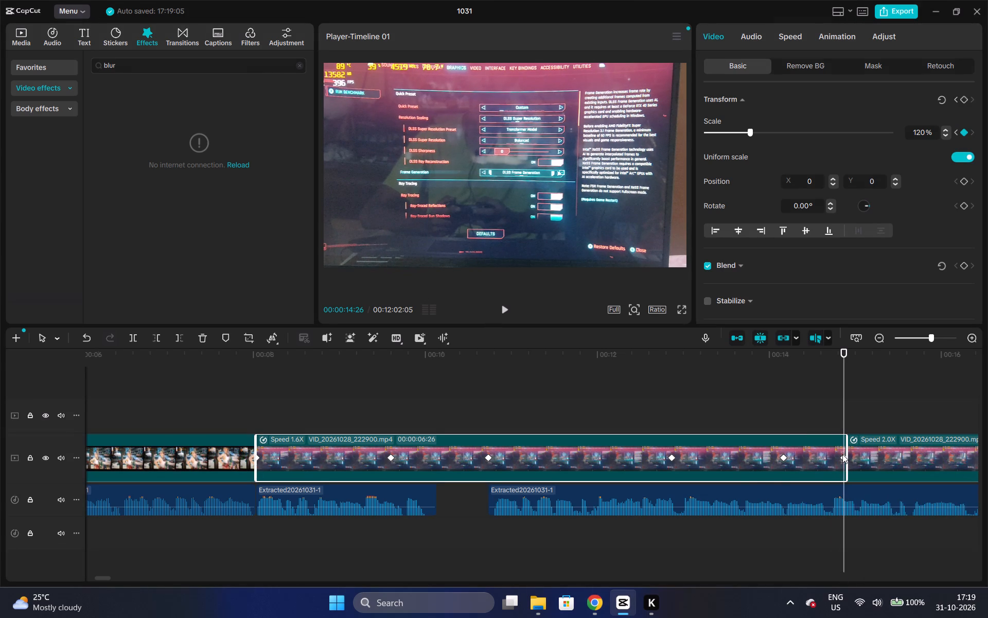
# Apply Ease out to the 1.60x part's keyframe at 00:00:14:26 and Ease in to its keyframe at 00:00:14:05.
pyautogui.click(842, 454)
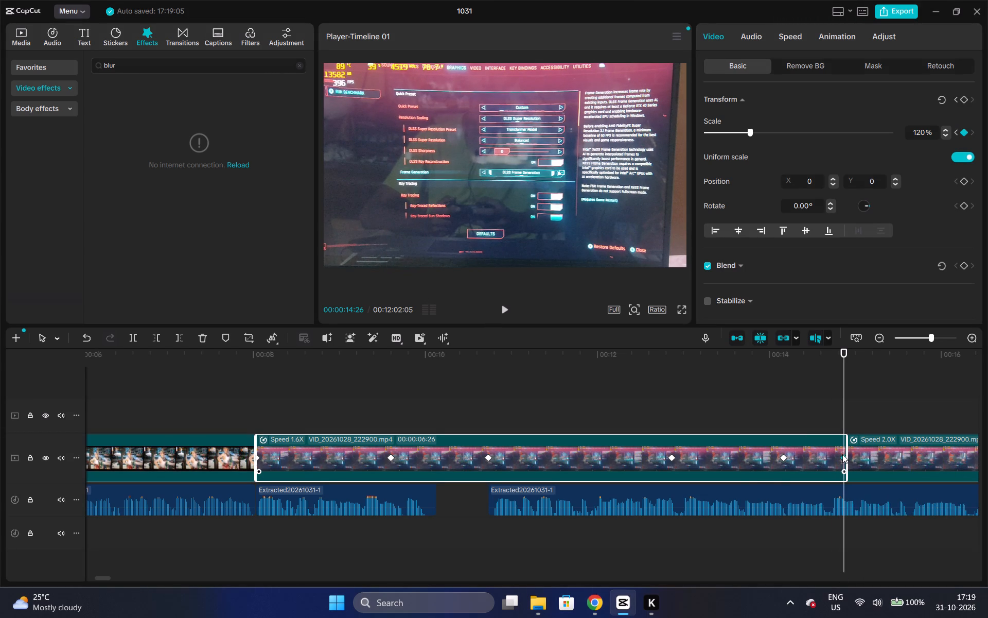
pyautogui.rightClick(842, 454)
pyautogui.click(841, 468)
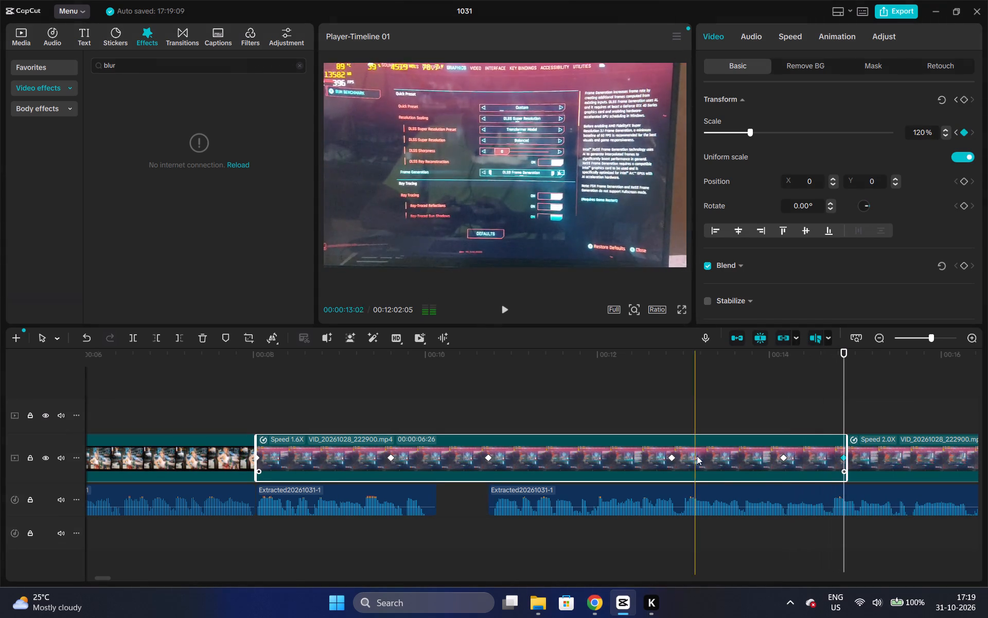
pyautogui.rightClick(786, 457)
pyautogui.click(793, 442)
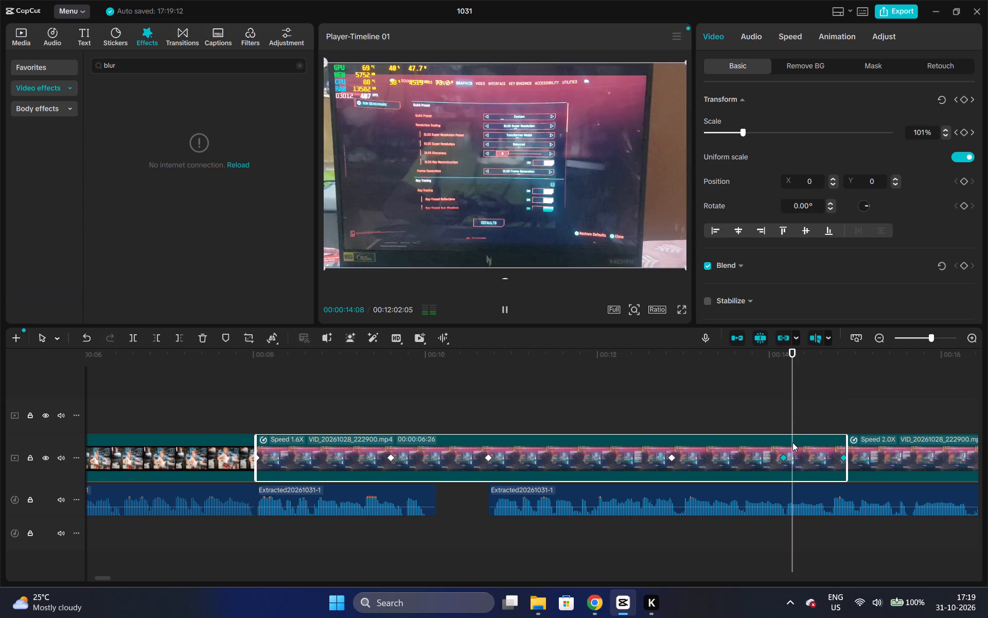
pyautogui.press('space')
# Play the edit from the beginning in full screen to review the zooms and the footage after the 1.60x part.
pyautogui.click(881, 349)
pyautogui.tripleClick(881, 335)
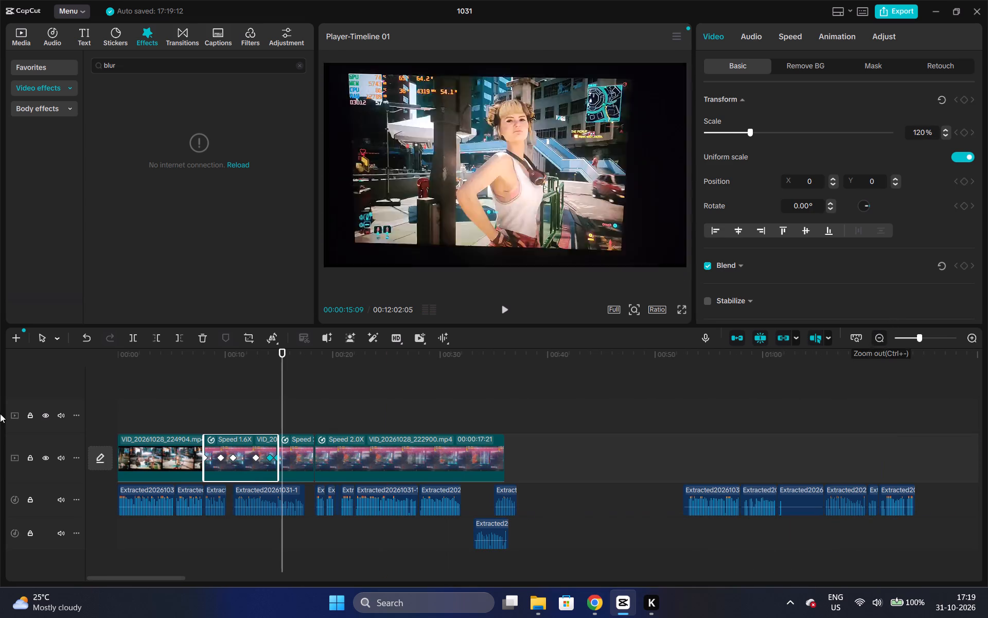
pyautogui.click(119, 363)
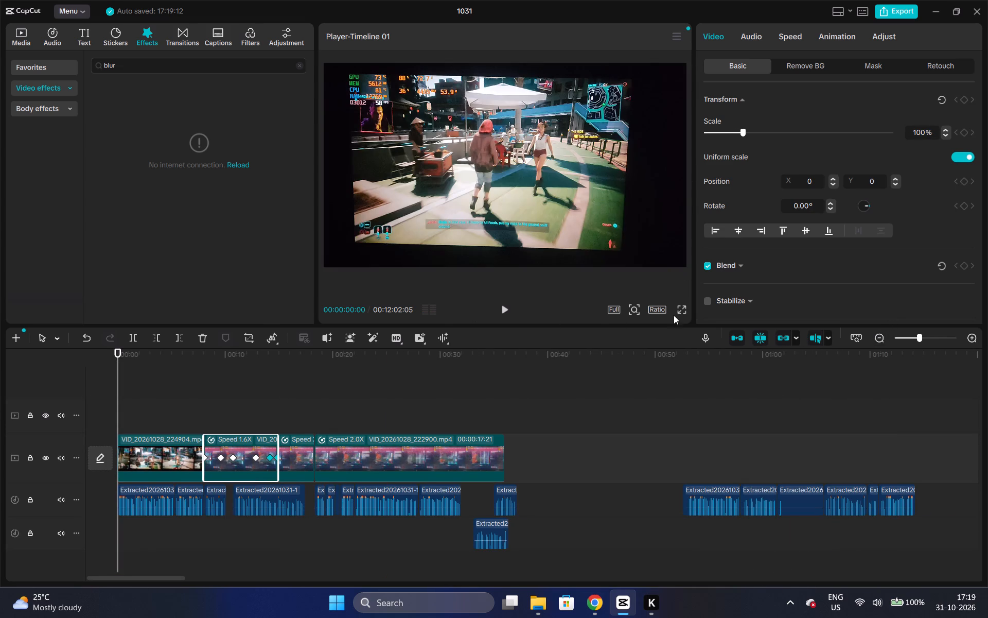
pyautogui.click(680, 310)
pyautogui.press('space')
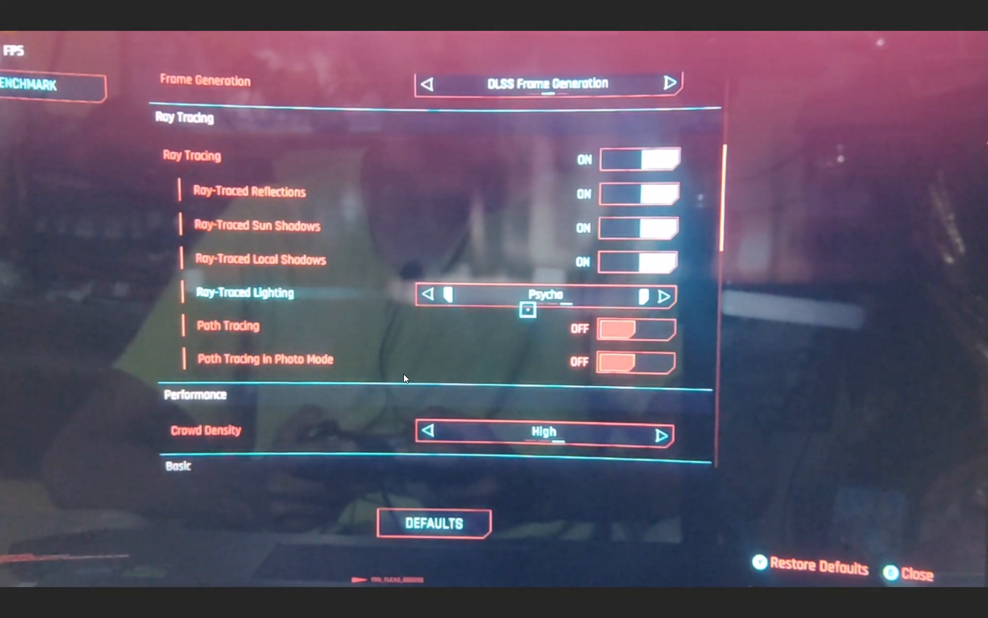
pyautogui.press('space')
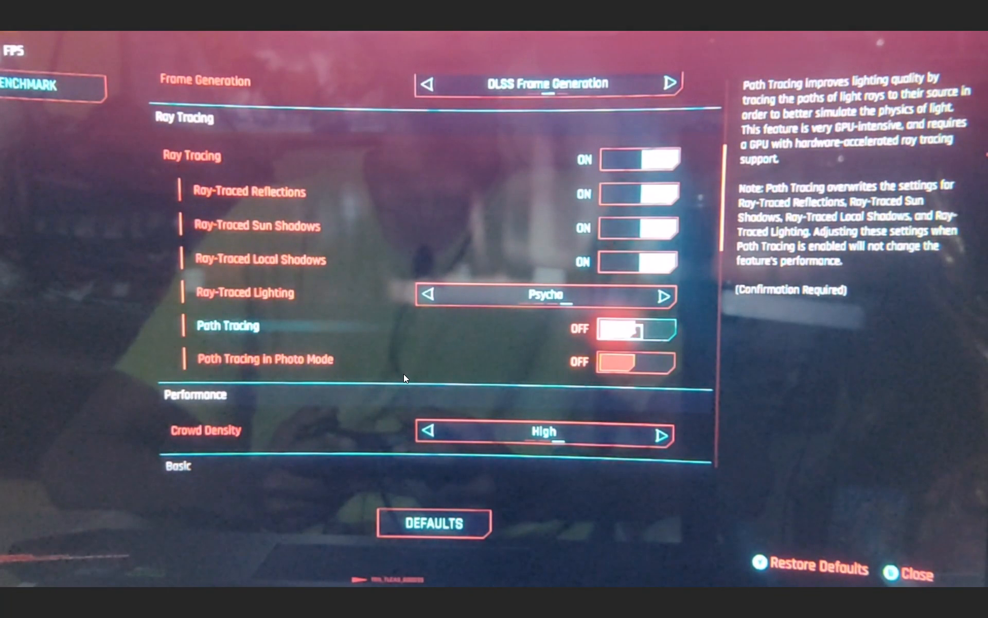
pyautogui.press('Escape')
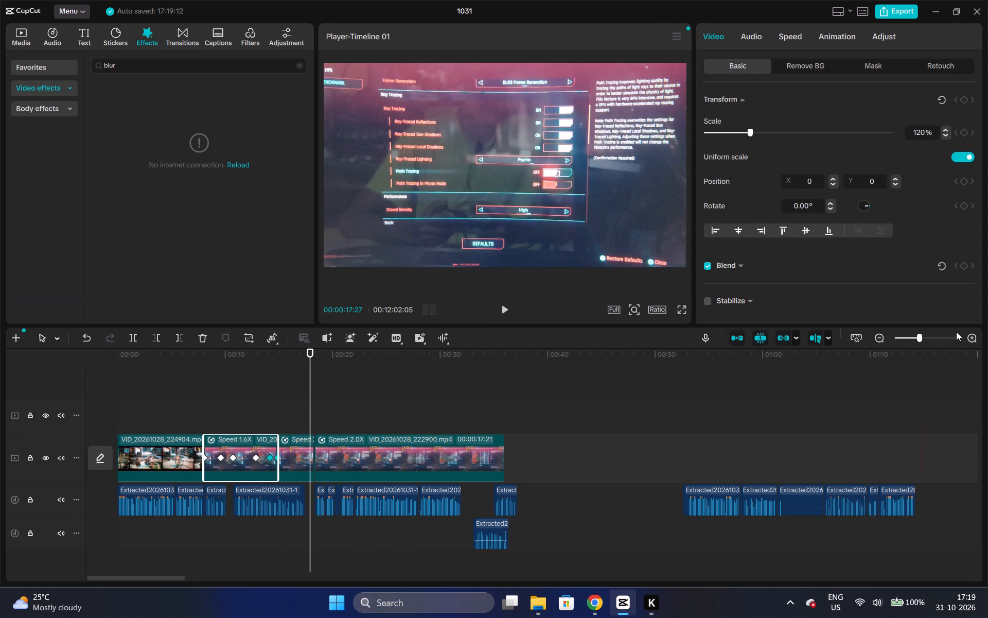
# Set the scale of the short 2.0x settings-menu part directly after the 1.60x part to 120%.
pyautogui.doubleClick(968, 338)
pyautogui.moveTo(119, 579); pyautogui.dragTo(115, 579)
pyautogui.click(411, 454)
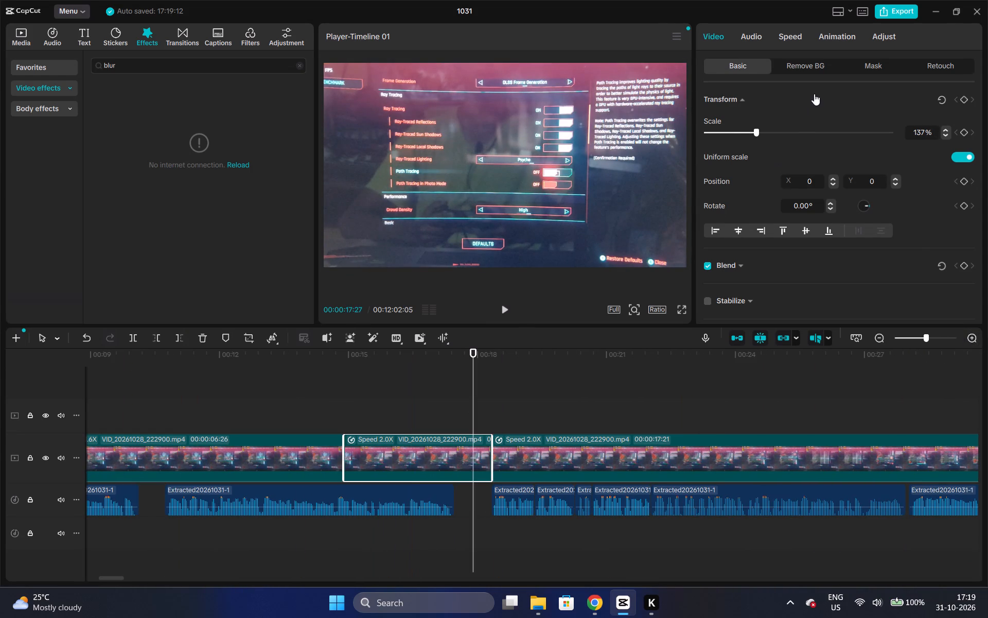
pyautogui.click(947, 136)
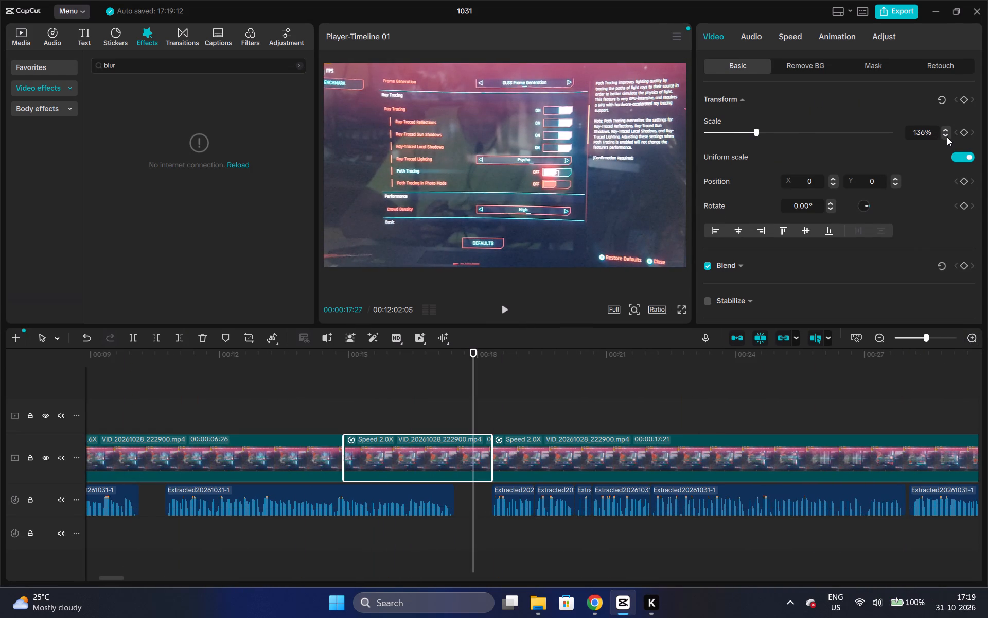
pyautogui.tripleClick(947, 136)
pyautogui.tripleClick(947, 136)
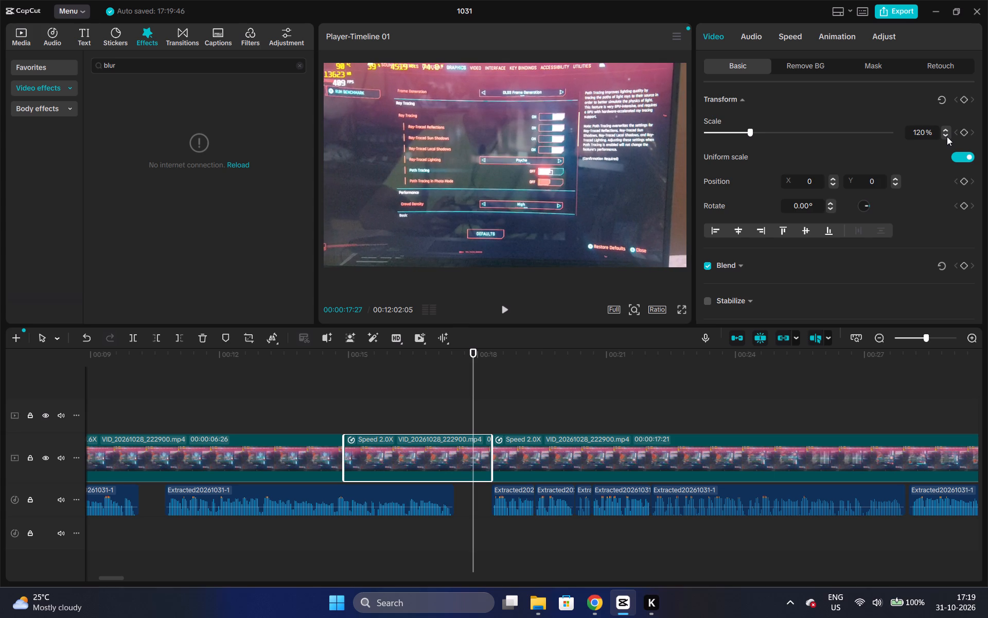
# Play the cut between the 1.60x and 2.0x settings-menu parts repeatedly, checking that the zoom carries over smoothly.
pyautogui.click(316, 354)
pyautogui.press('space')
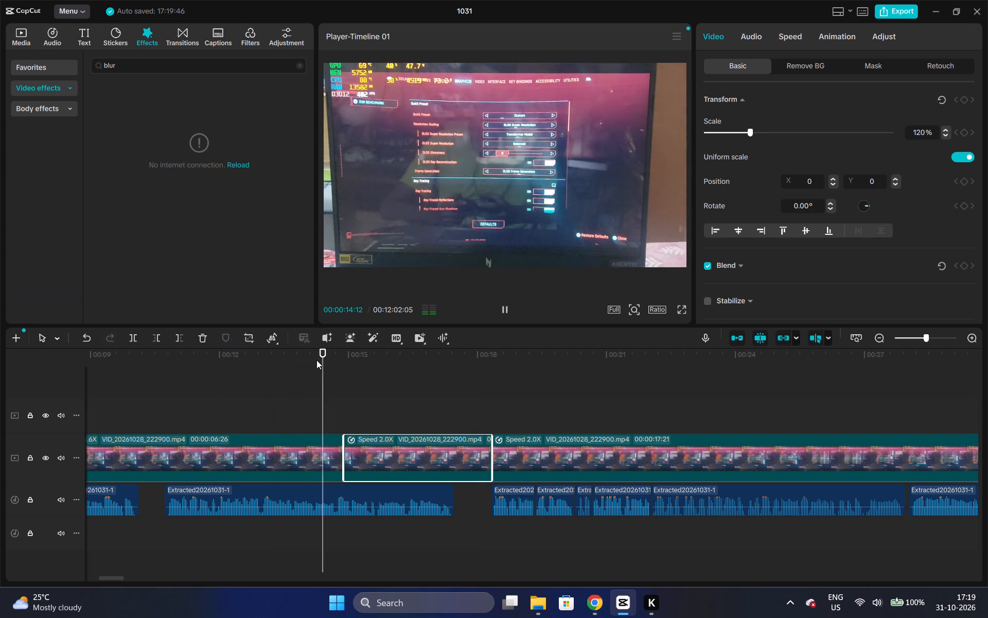
pyautogui.press('space')
pyautogui.click(331, 442)
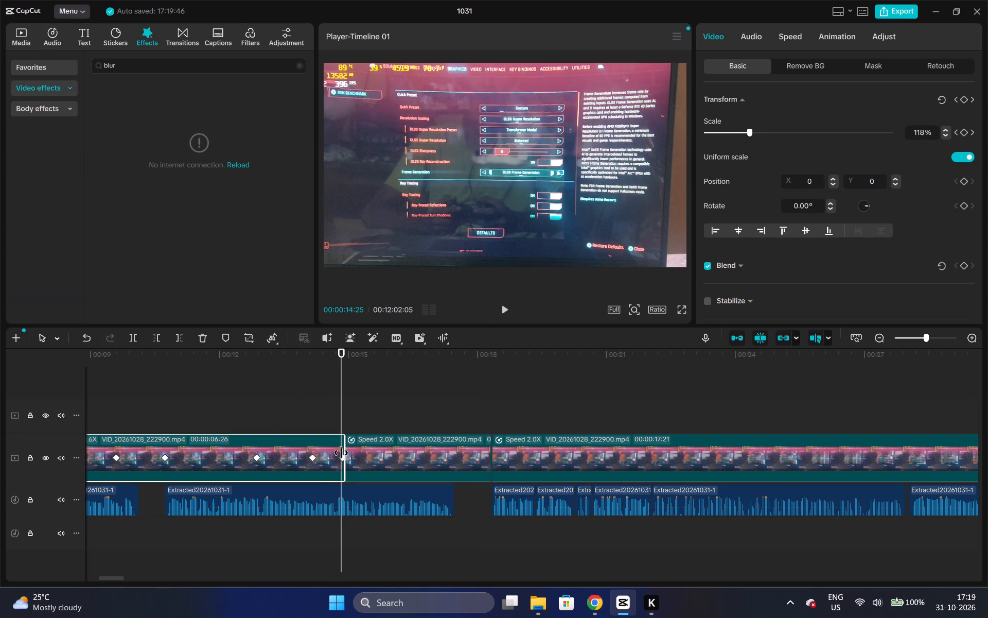
pyautogui.click(327, 350)
pyautogui.press('space')
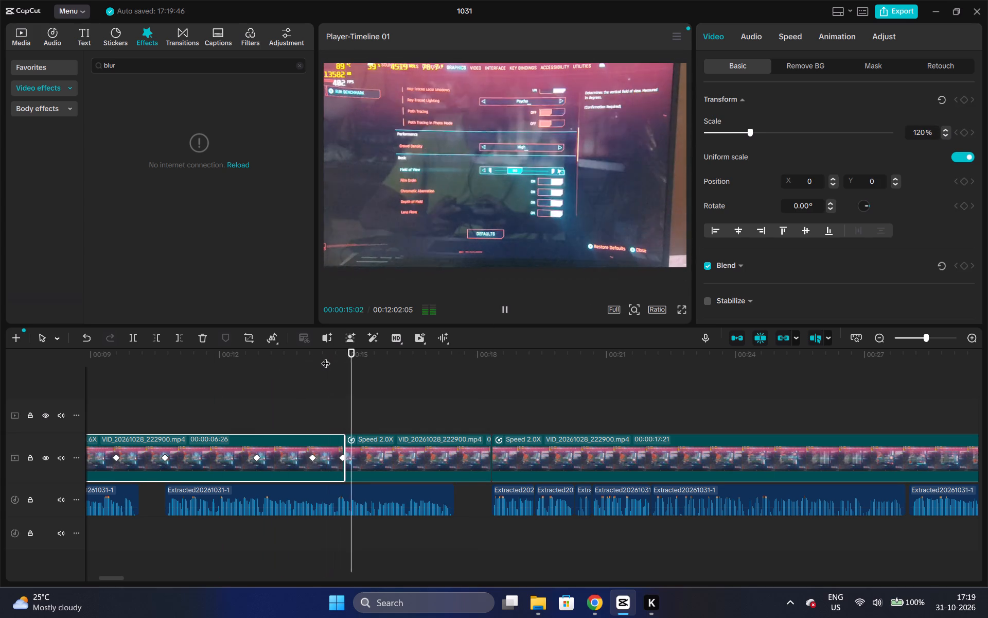
pyautogui.press('space')
pyautogui.press('space')
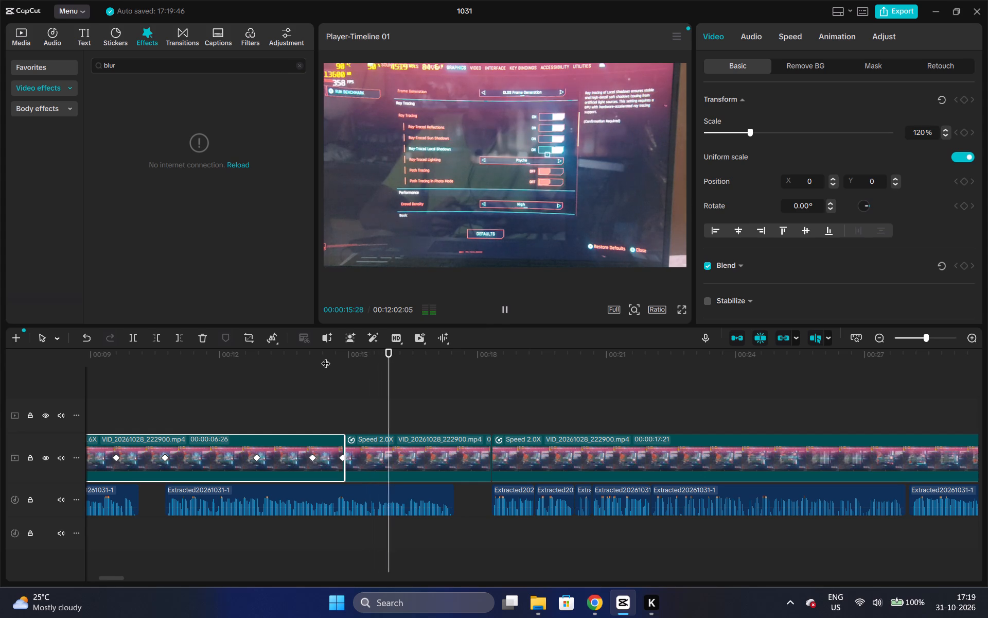
pyautogui.press('space')
pyautogui.click(344, 356)
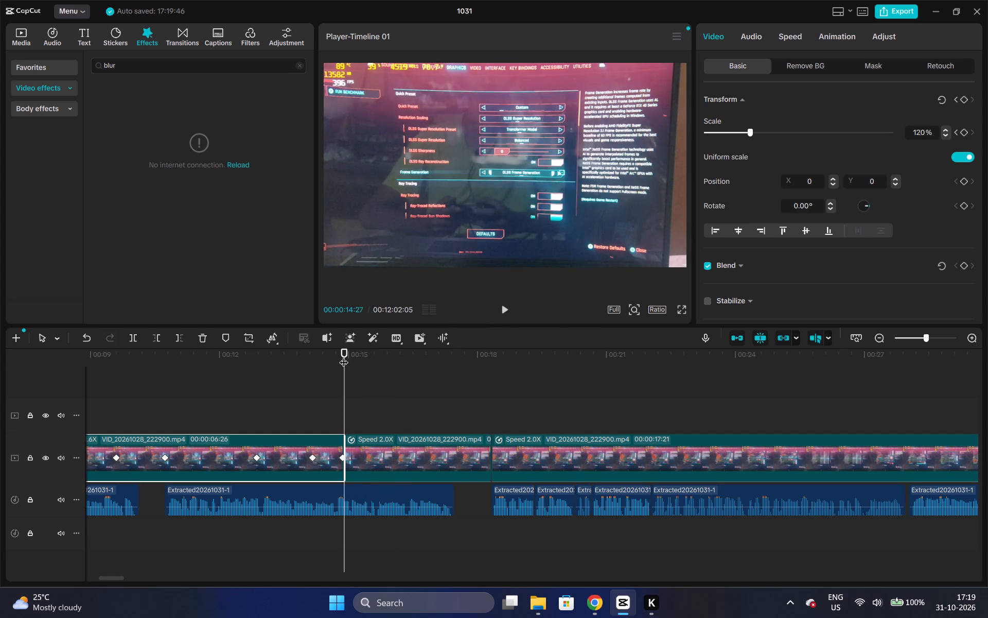
pyautogui.press('space')
pyautogui.press('space')
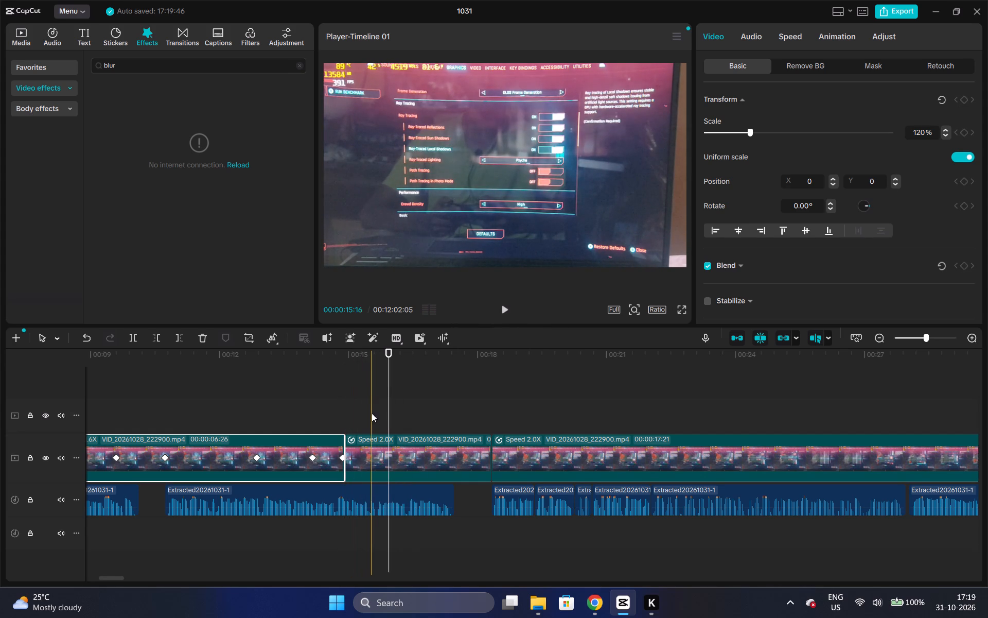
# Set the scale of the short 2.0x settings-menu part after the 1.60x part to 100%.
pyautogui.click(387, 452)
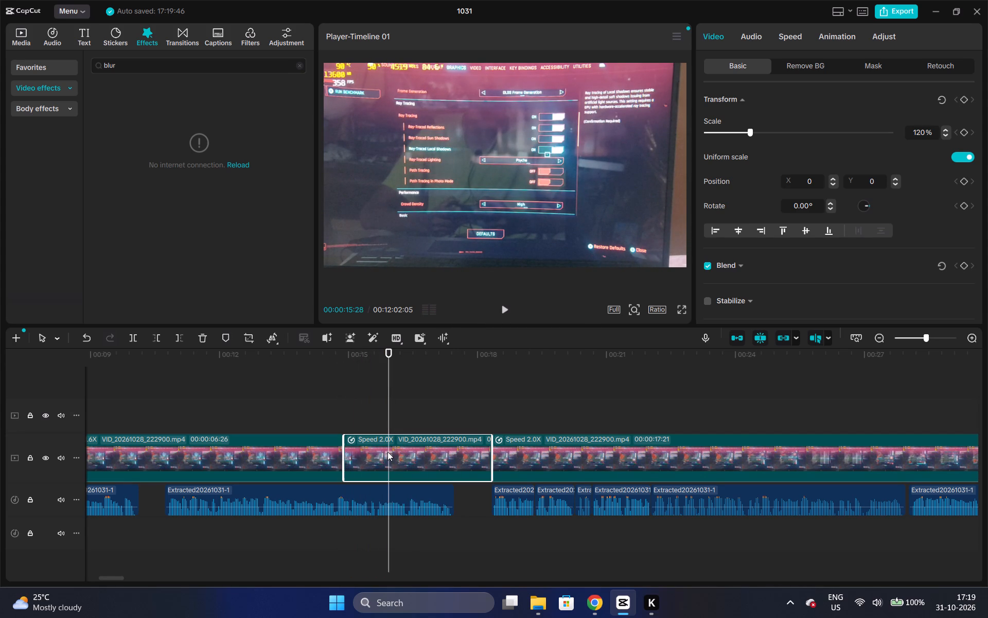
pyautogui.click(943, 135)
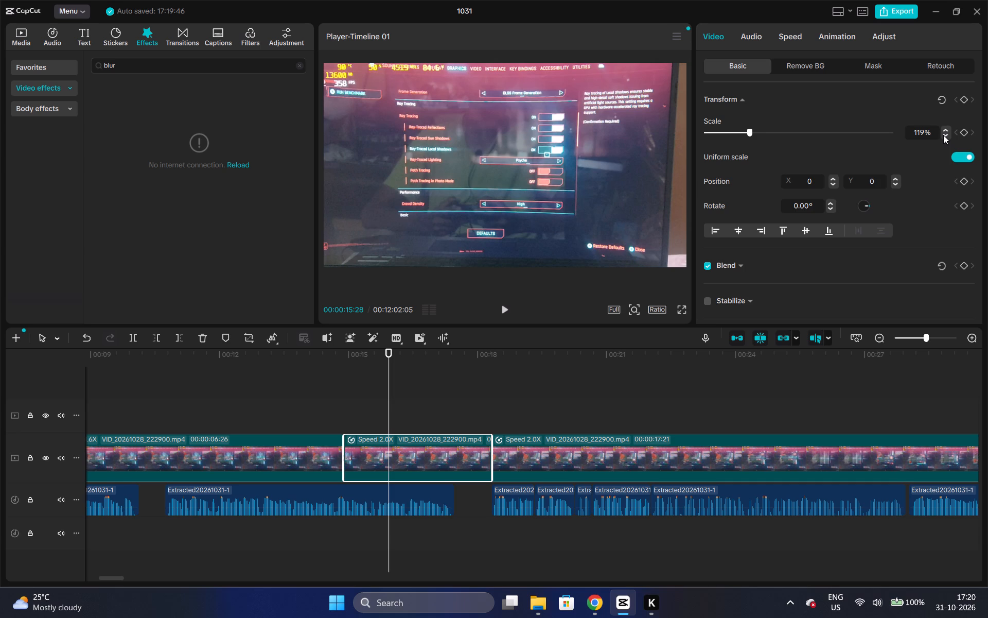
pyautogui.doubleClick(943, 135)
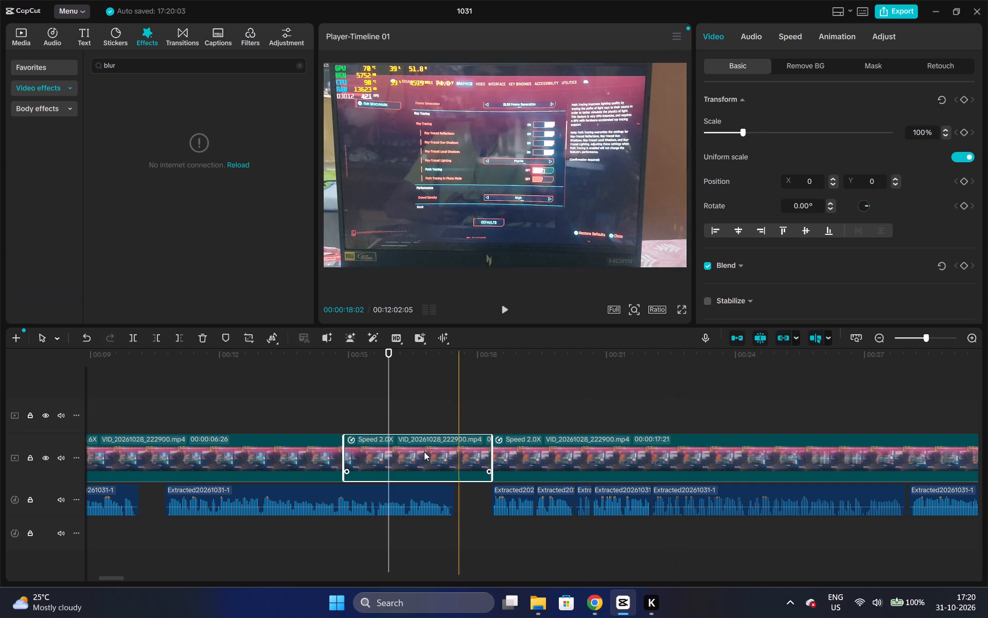
# Add a scale keyframe at the start of the short 2.0x part, at 00:00:14:27, and set its scale to 120%.
pyautogui.tripleClick(972, 337)
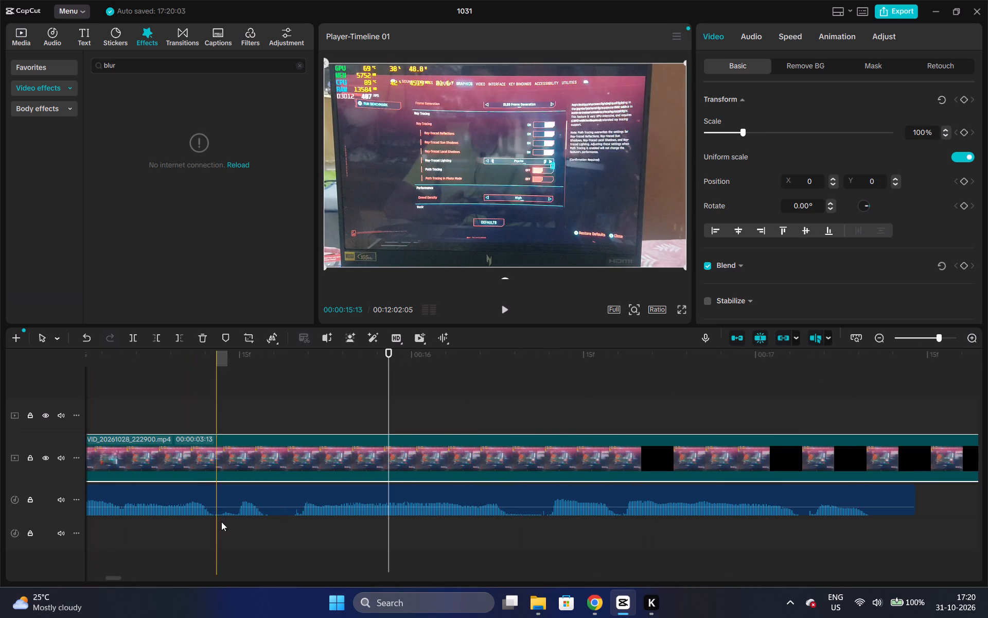
pyautogui.click(874, 339)
pyautogui.click(874, 339)
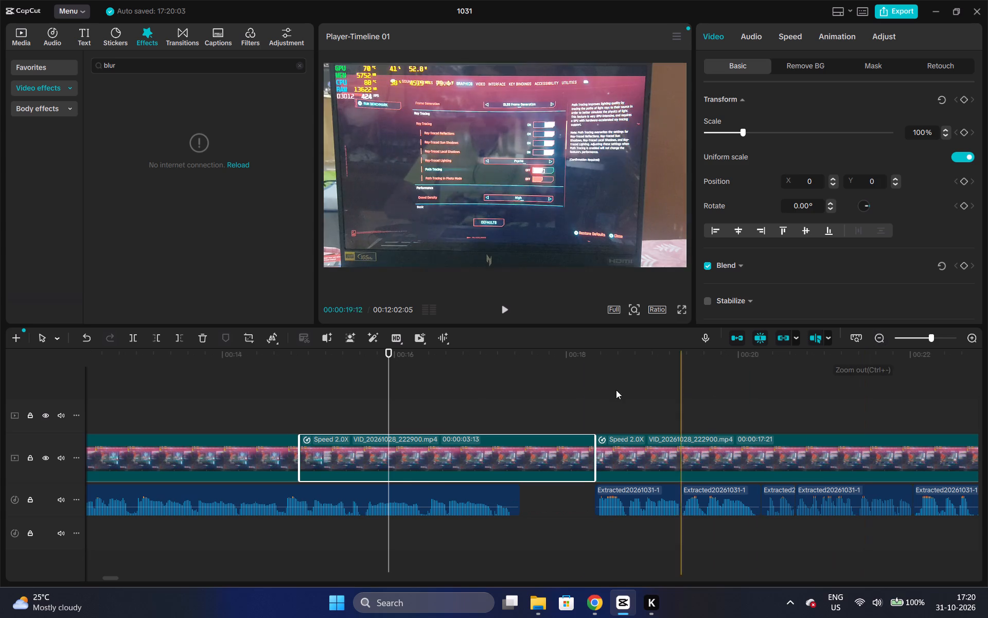
pyautogui.click(302, 357)
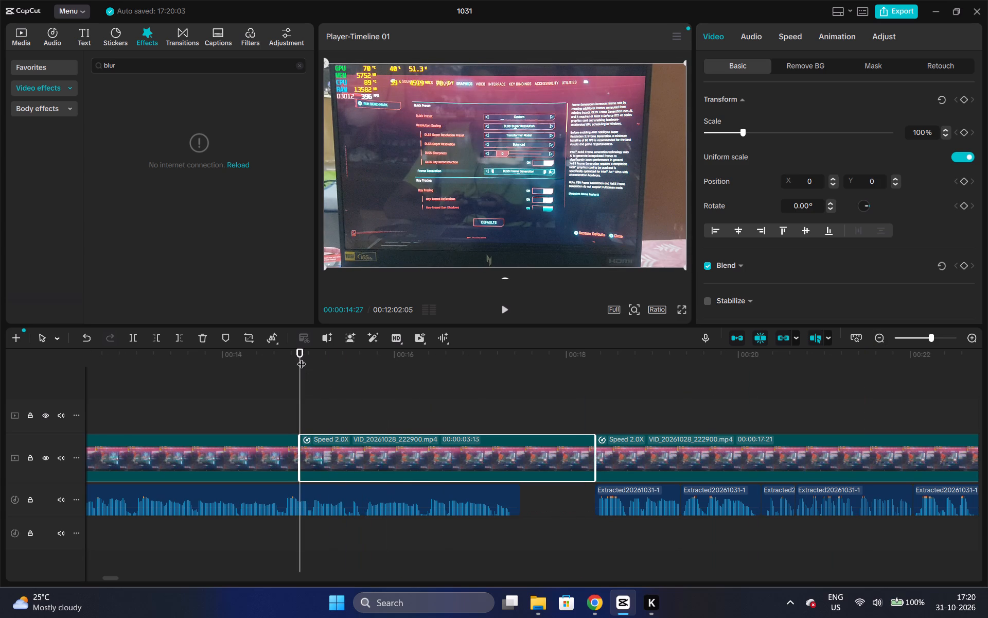
pyautogui.click(966, 128)
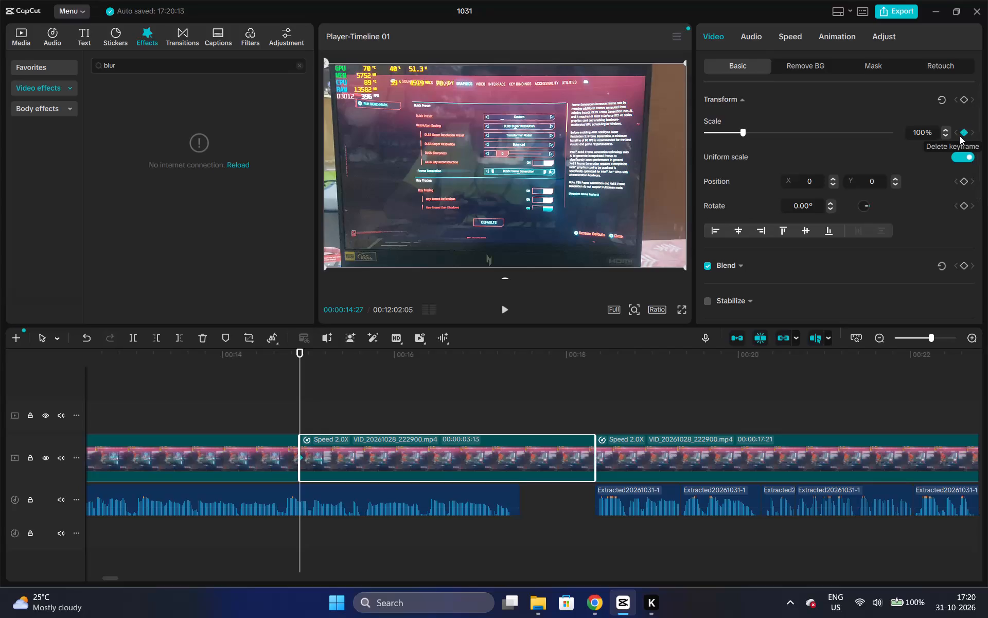
pyautogui.click(944, 128)
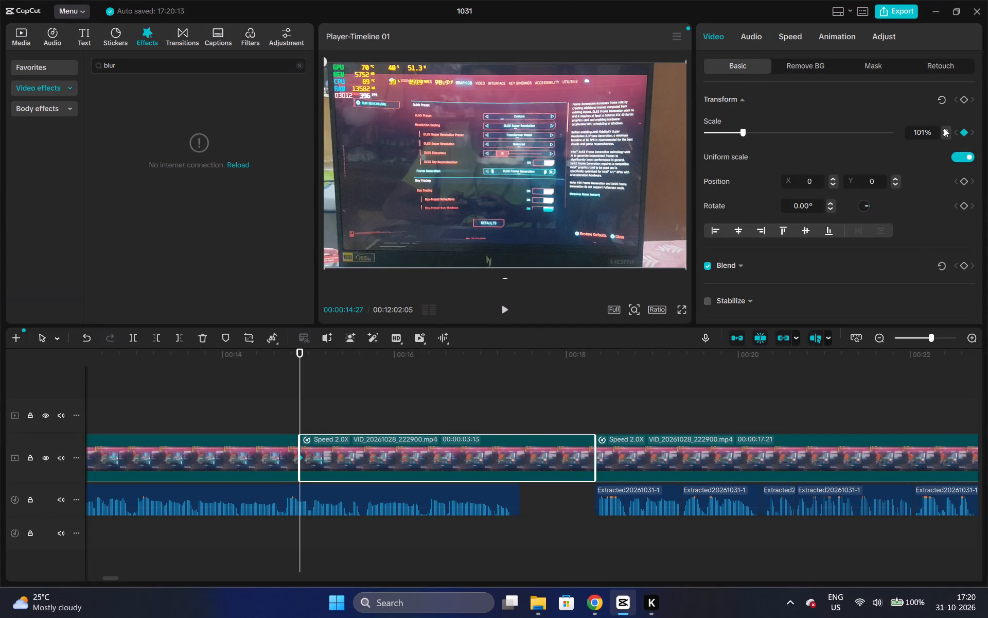
pyautogui.doubleClick(944, 128)
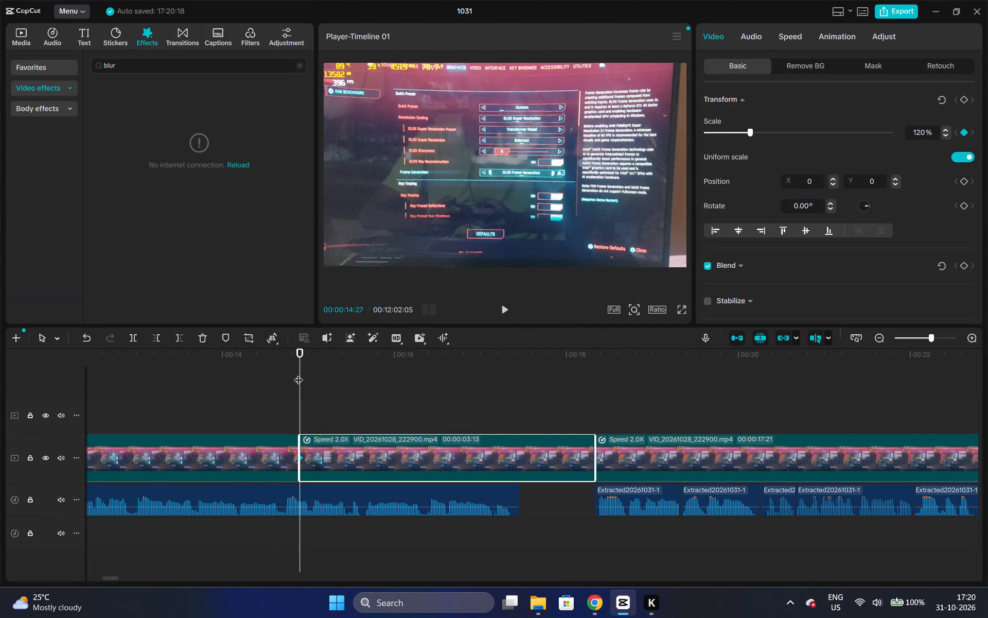
# Set the short 2.0x part's scale to 100% at 00:00:15:24, keyframing a zoom-out.
pyautogui.press('space')
pyautogui.press('space')
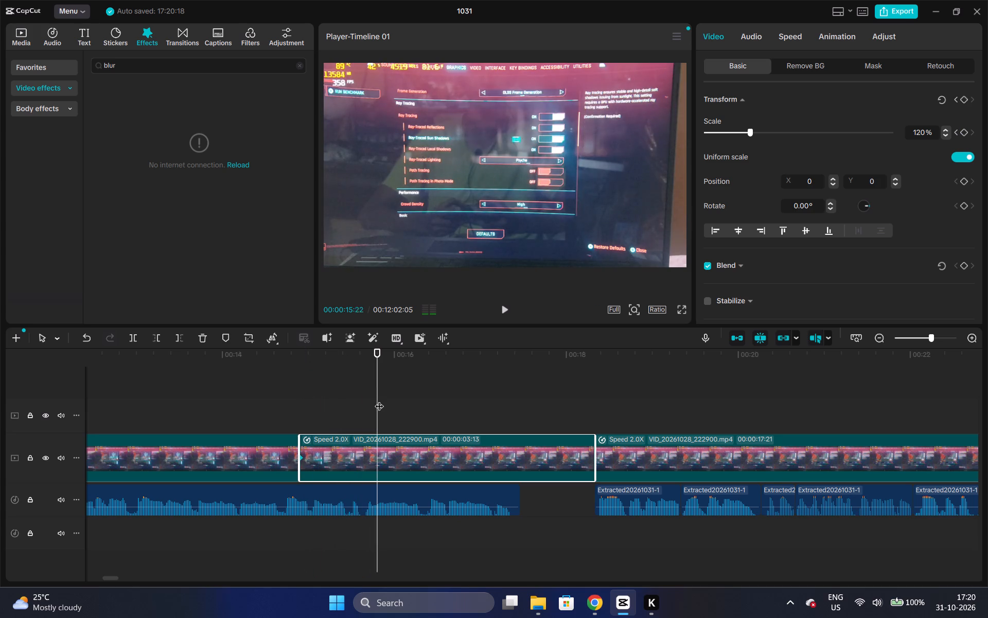
pyautogui.click(945, 136)
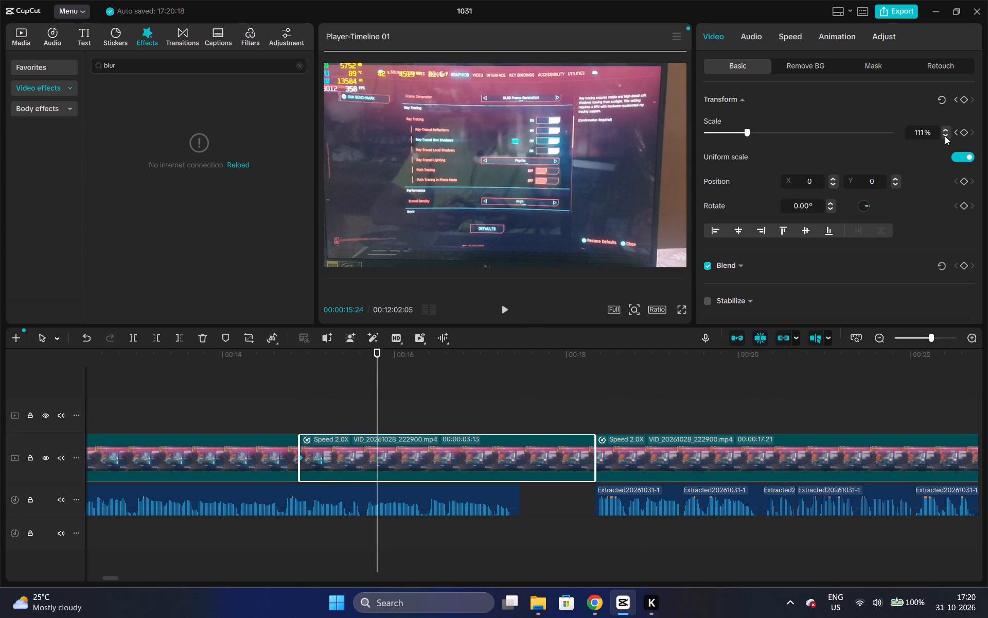
pyautogui.doubleClick(945, 136)
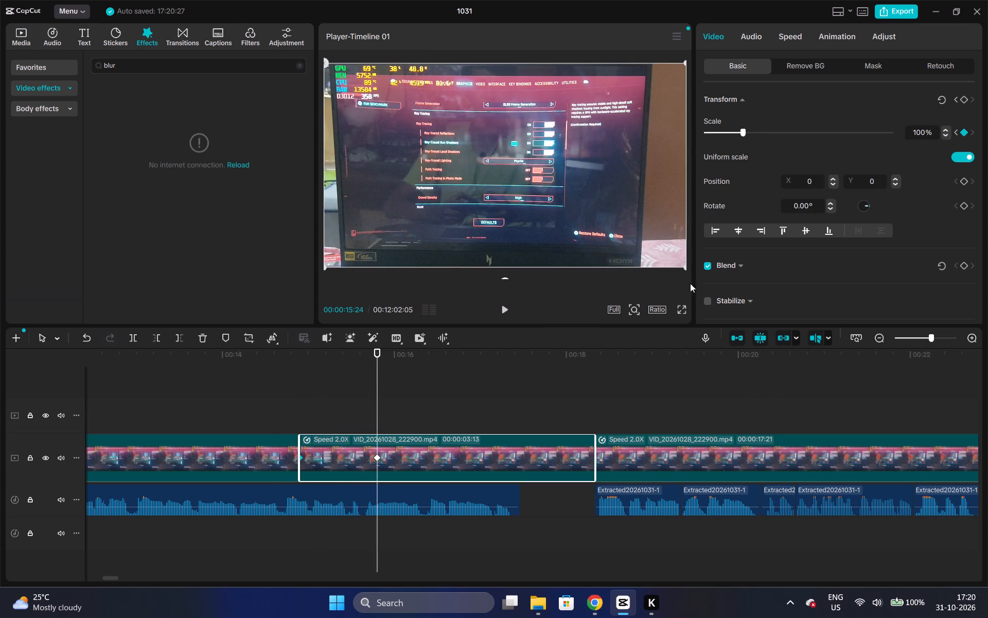
# Play the zoom-out from the start of the short 2.0x part, then return to its keyframe at 00:00:15:24.
pyautogui.click(302, 357)
pyautogui.press('space')
pyautogui.press('space')
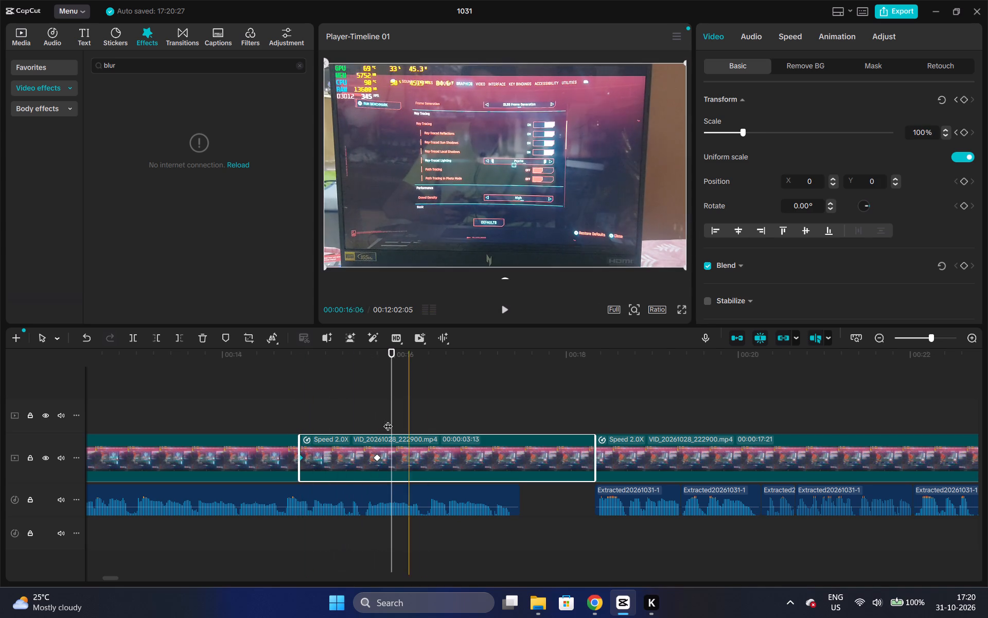
pyautogui.click(375, 404)
pyautogui.click(376, 358)
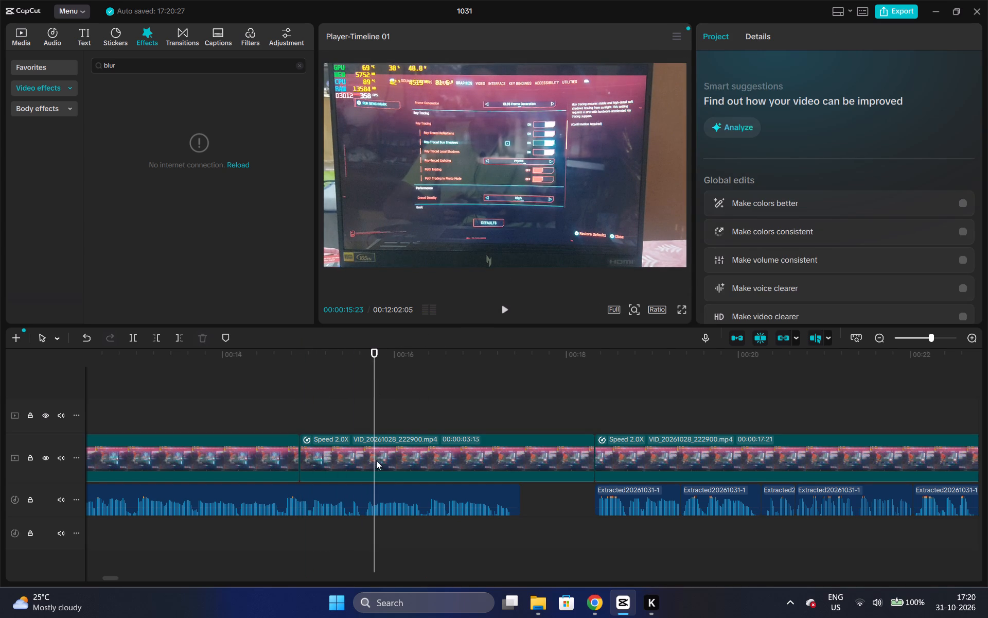
pyautogui.click(376, 462)
pyautogui.press('Right')
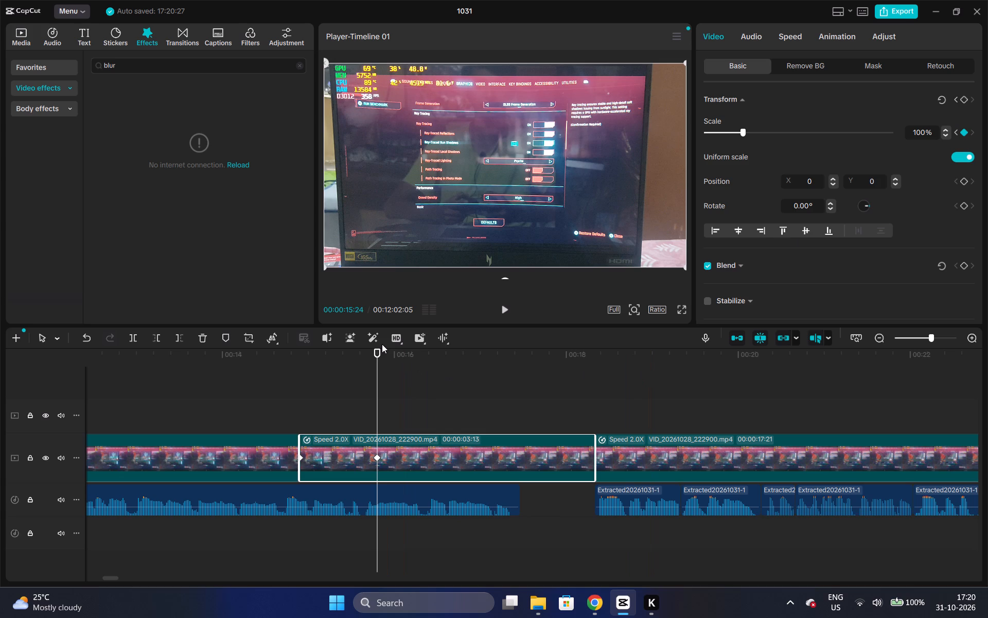
# Set the short 2.0x part's scale to 129% at 00:00:17:11, keyframing a zoom-in near the end of the narration phrase.
pyautogui.press('space')
pyautogui.press('space')
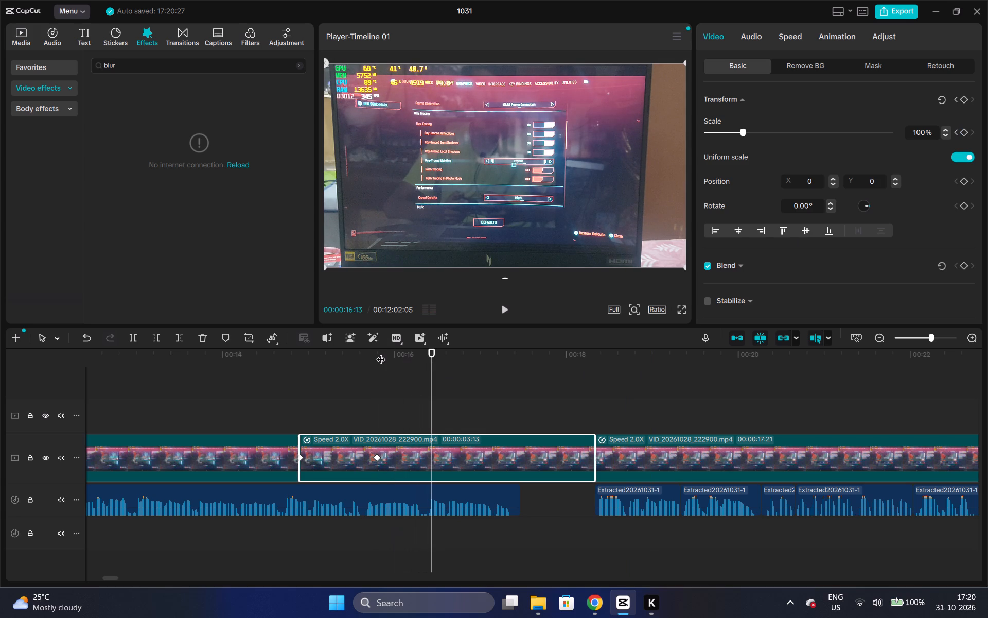
pyautogui.press('space')
pyautogui.press('space')
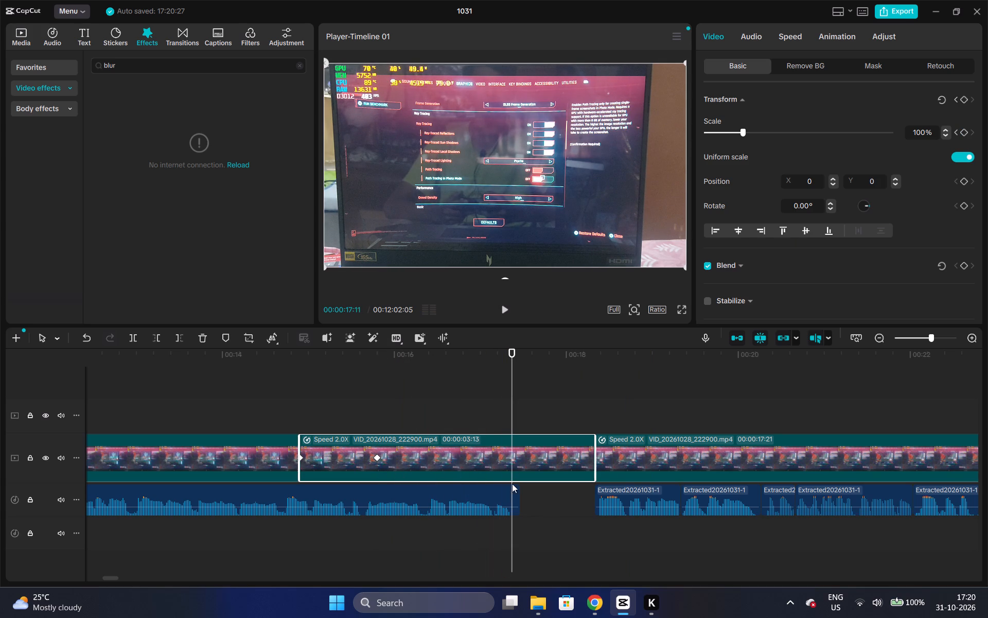
pyautogui.click(511, 491)
pyautogui.click(514, 449)
pyautogui.click(946, 131)
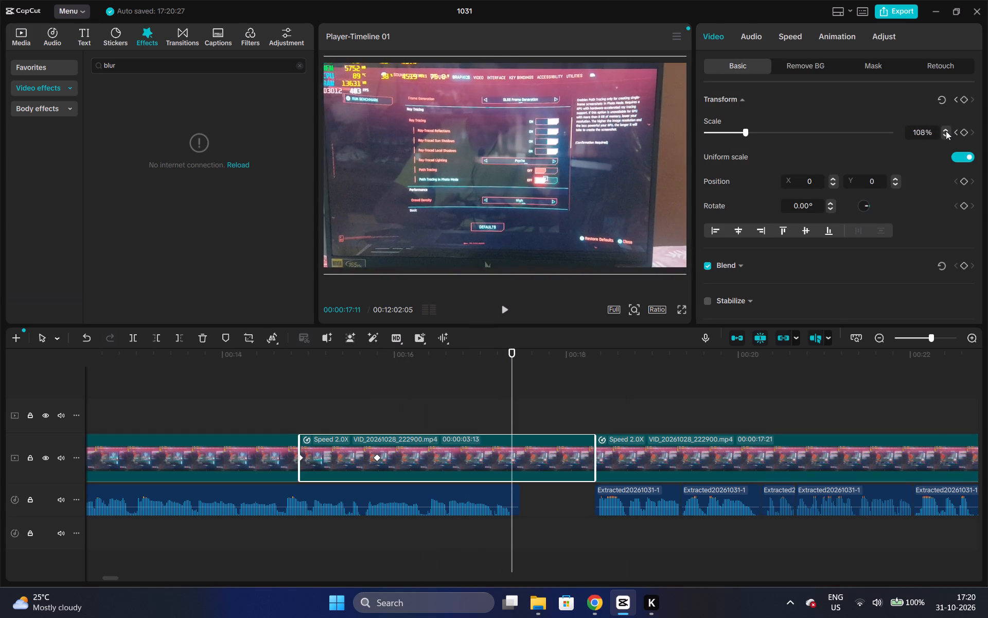
pyautogui.tripleClick(946, 131)
pyautogui.tripleClick(946, 131)
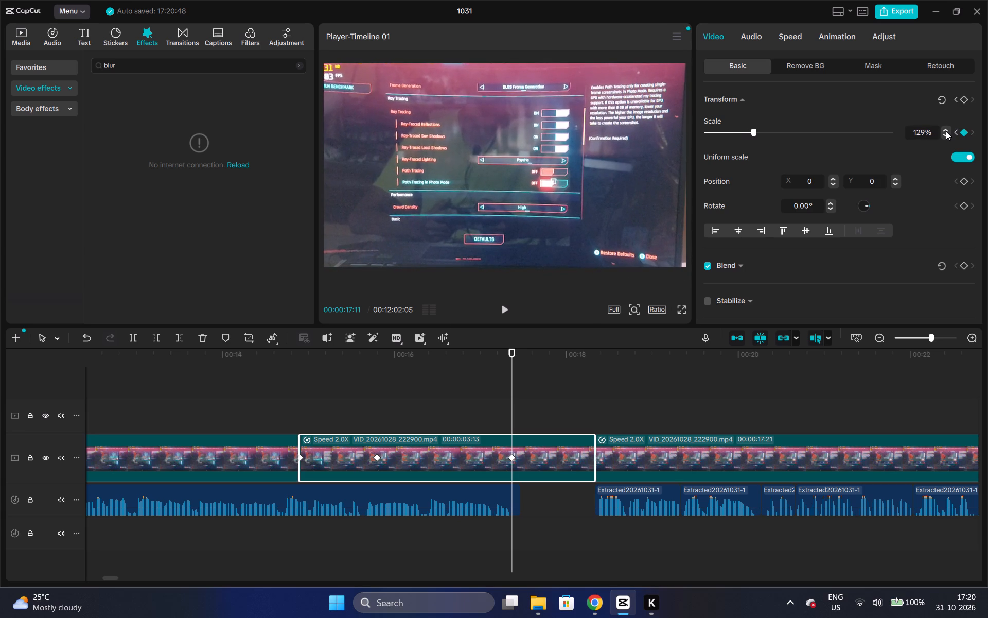
# Apply Easing to the short 2.0x part's keyframe at 00:00:17:11.
pyautogui.rightClick(511, 457)
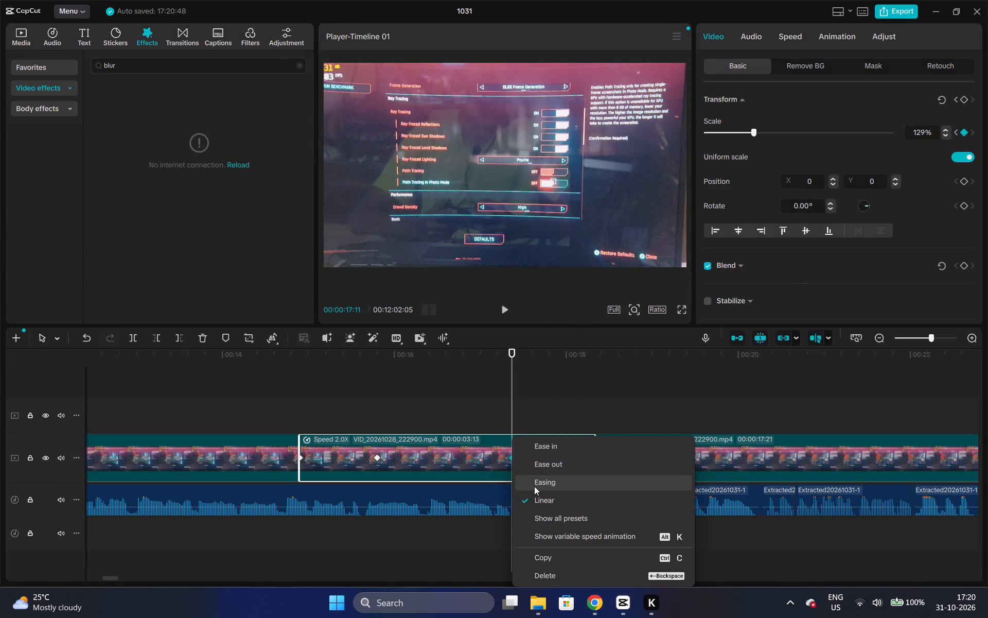
pyautogui.click(534, 486)
pyautogui.press('space')
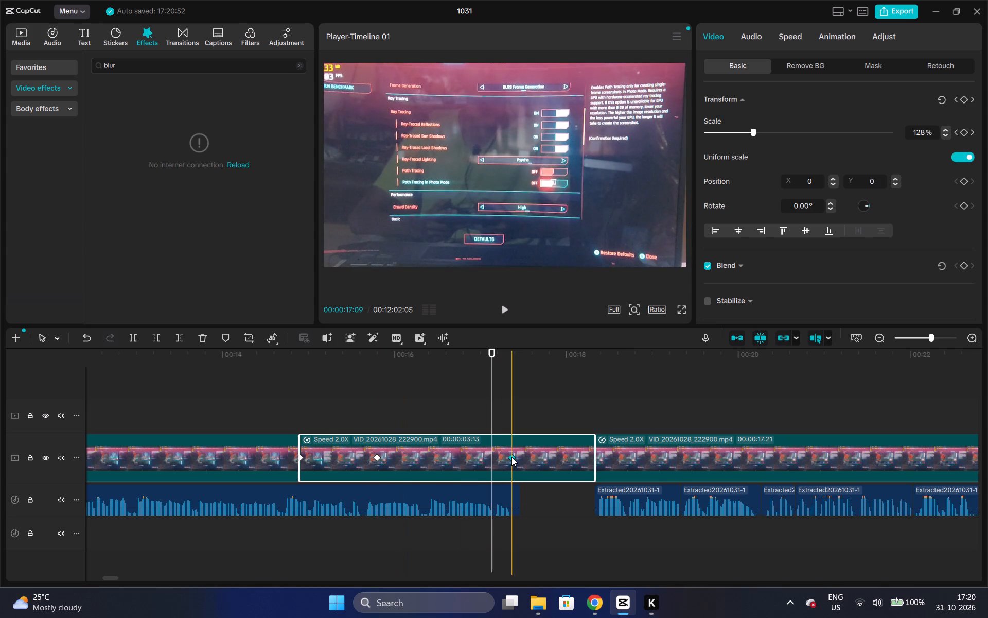
pyautogui.rightClick(511, 457)
pyautogui.press('space')
pyautogui.click(175, 332)
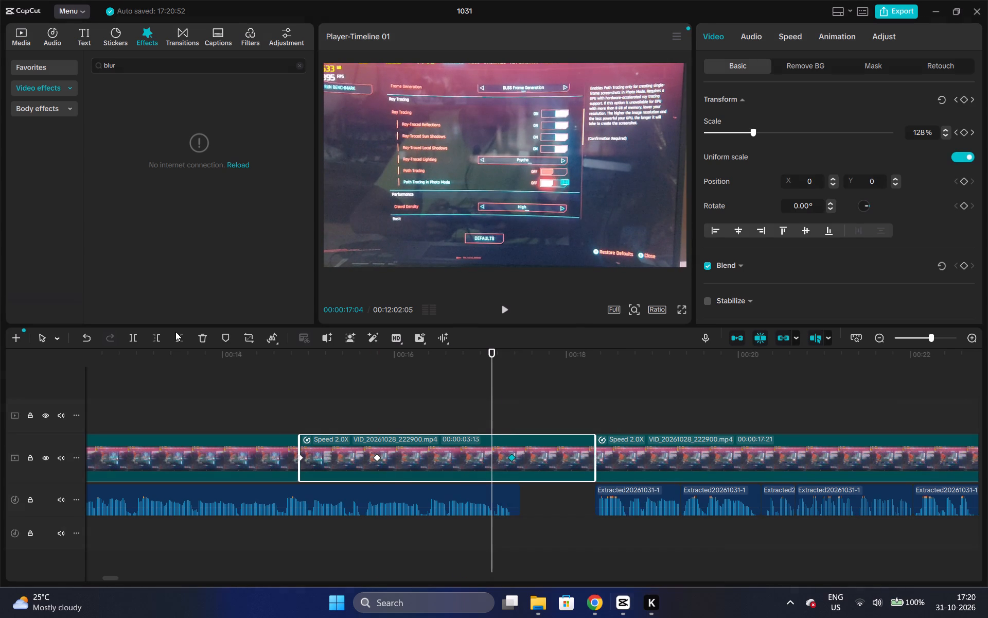
# Play through the zooms to 00:00:17:15 and trim off the rest of the short 2.0x part there, closing the gap.
pyautogui.click(270, 357)
pyautogui.press('space')
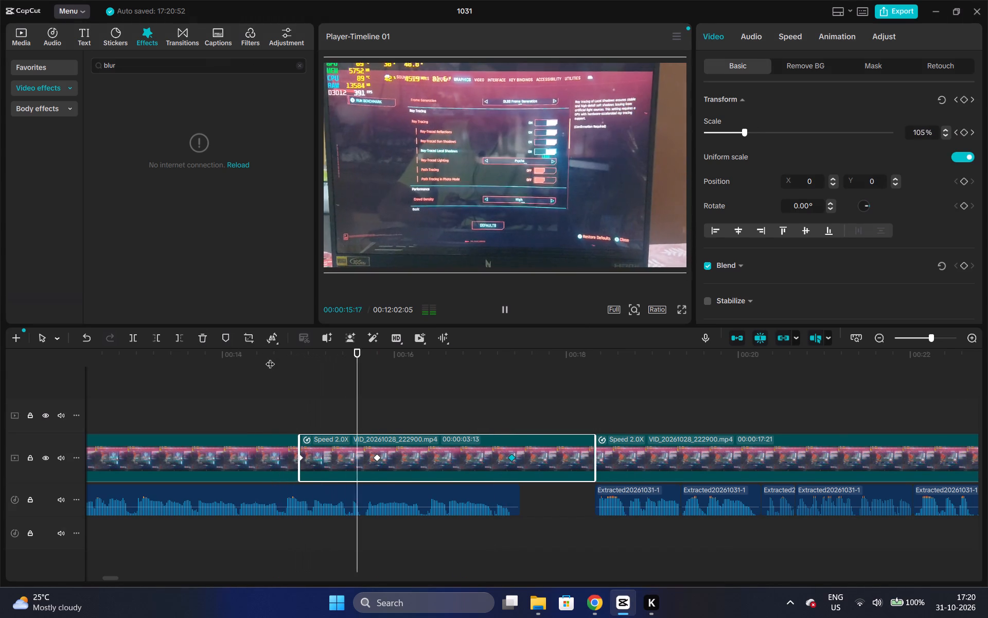
pyautogui.press('space')
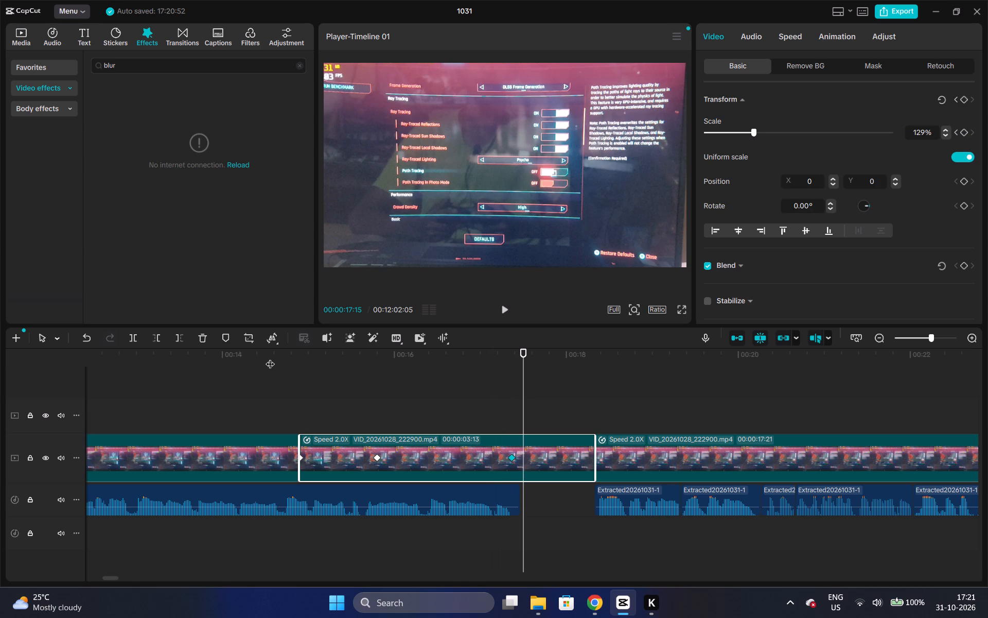
pyautogui.press('w')
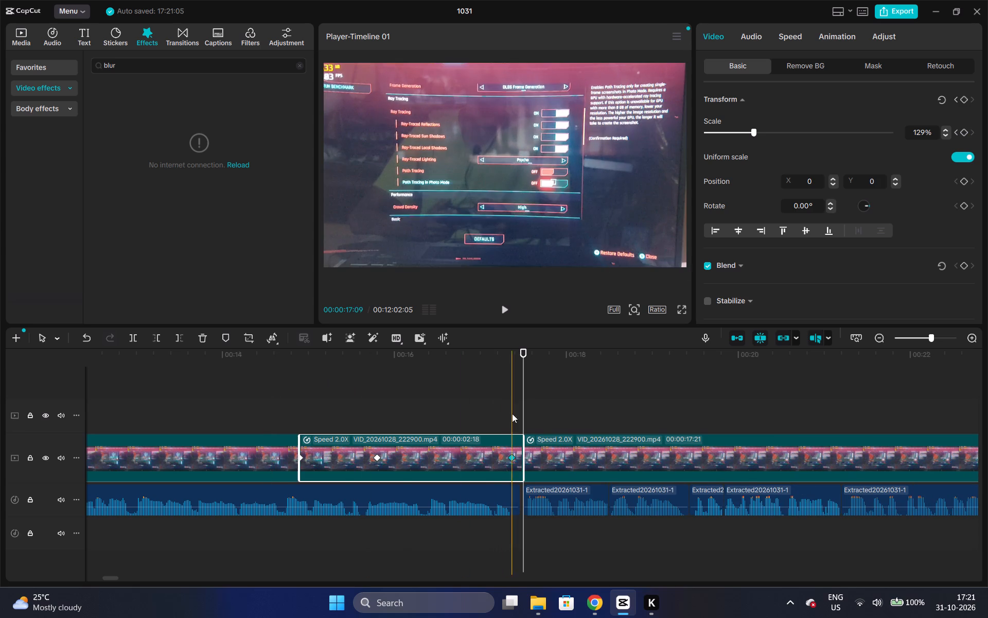
# Trim one frame off the start of the narration clip at the 00:00:17:15 cut and move it against the preceding narration clip.
pyautogui.click(539, 495)
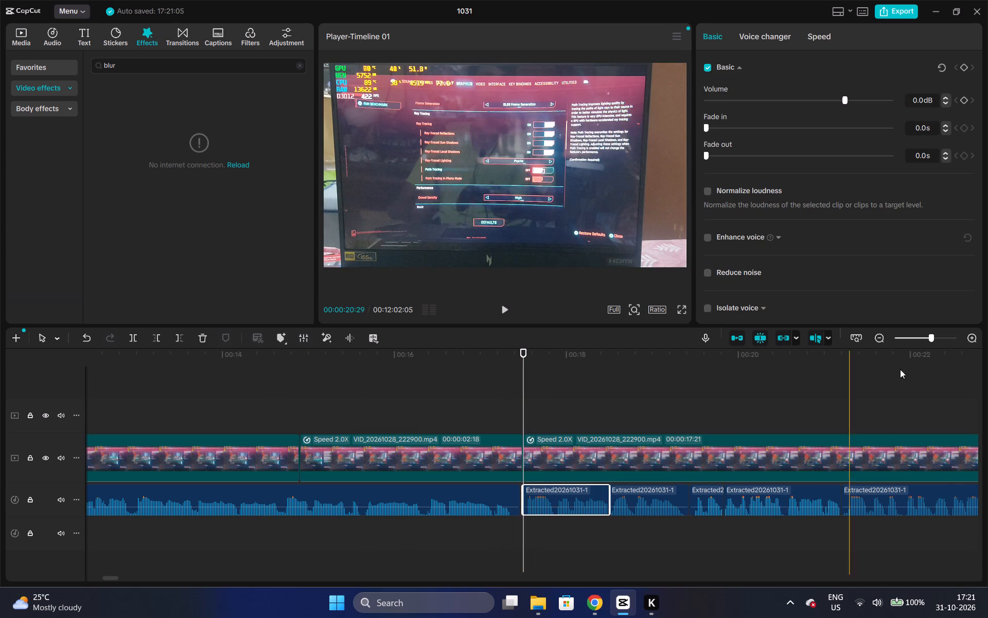
pyautogui.doubleClick(969, 340)
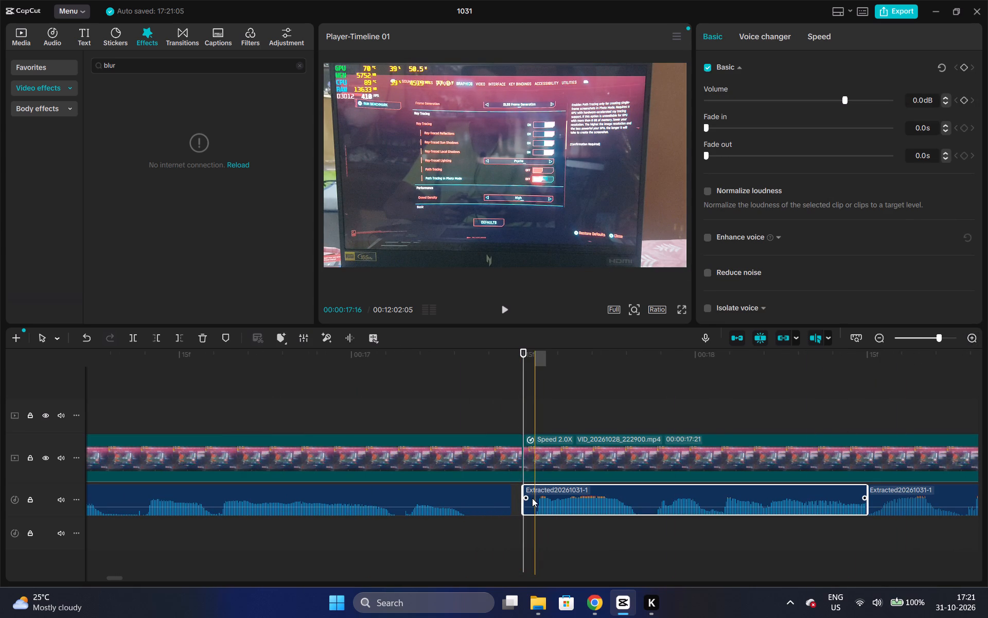
pyautogui.click(532, 498)
pyautogui.press('q')
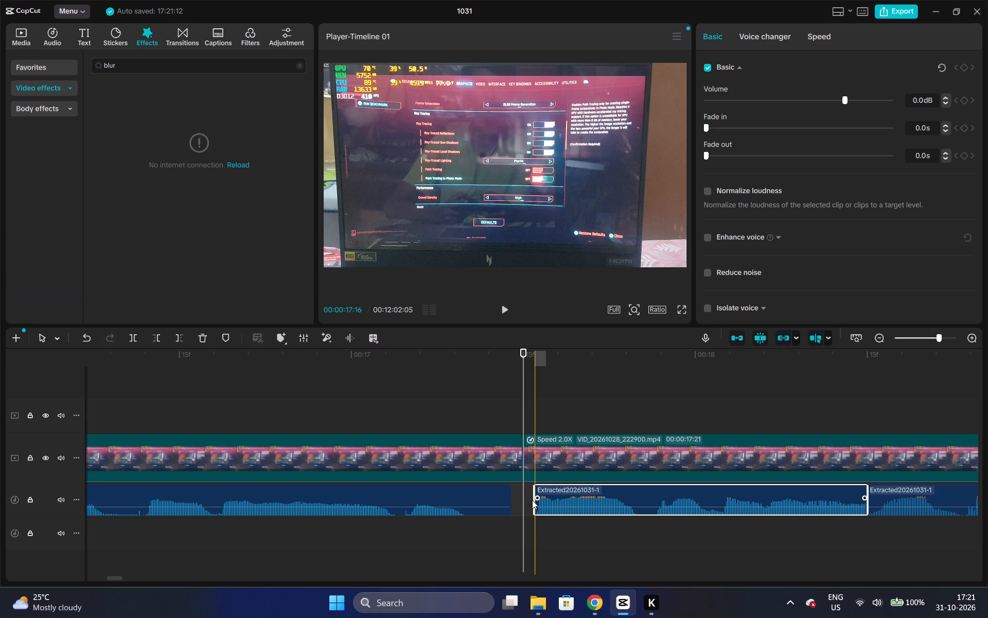
pyautogui.moveTo(542, 490); pyautogui.dragTo(522, 490)
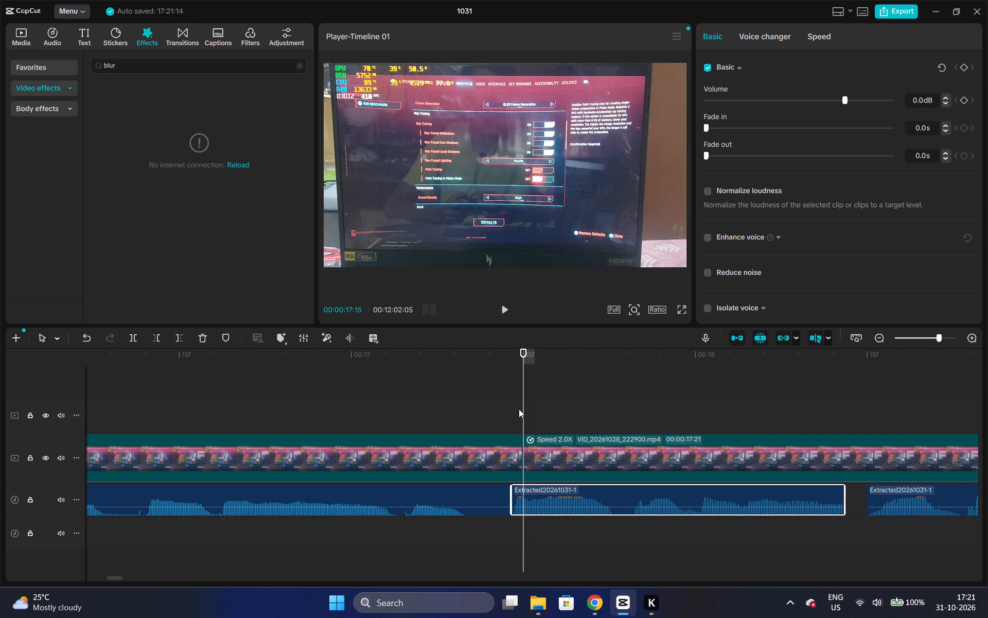
# Shorten the end of the short 2.0x part to 00:00:17:14 to match the narration cut, and play up to the cut.
pyautogui.click(515, 456)
pyautogui.moveTo(520, 451); pyautogui.dragTo(515, 451)
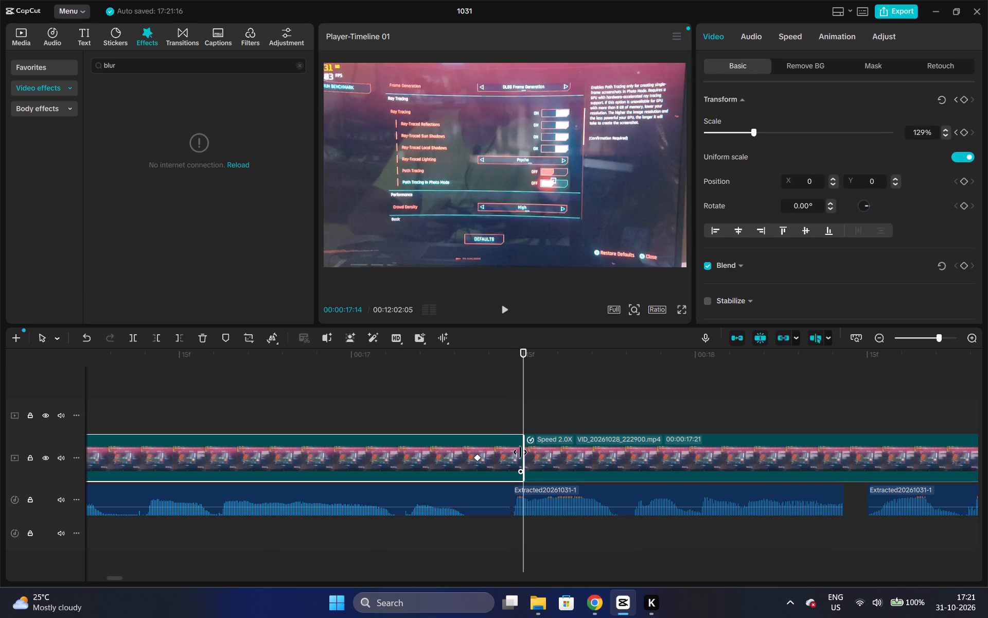
pyautogui.moveTo(521, 454); pyautogui.dragTo(516, 454)
pyautogui.moveTo(522, 460); pyautogui.dragTo(518, 460)
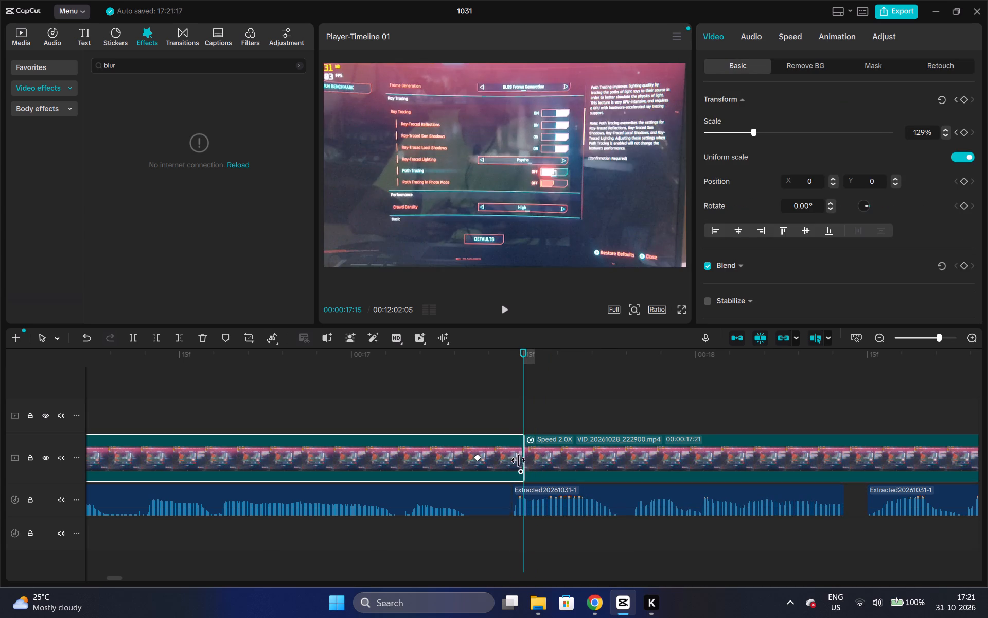
pyautogui.moveTo(518, 460); pyautogui.dragTo(511, 460)
pyautogui.click(419, 365)
pyautogui.press('space')
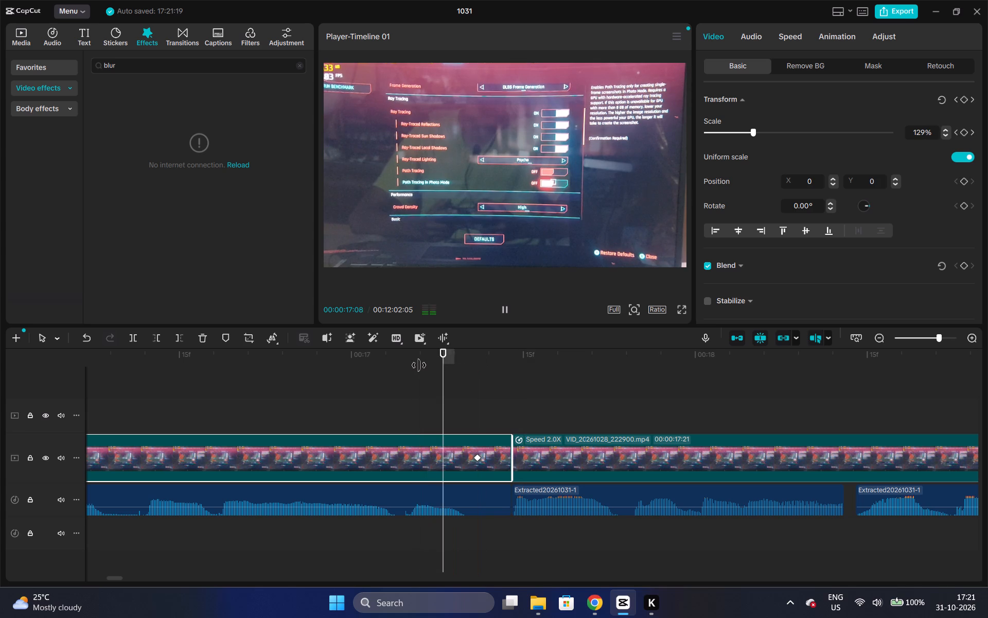
pyautogui.press('space')
# Set the scale of the 2.0x clip after the 00:00:17:14 cut to 130%.
pyautogui.click(516, 395)
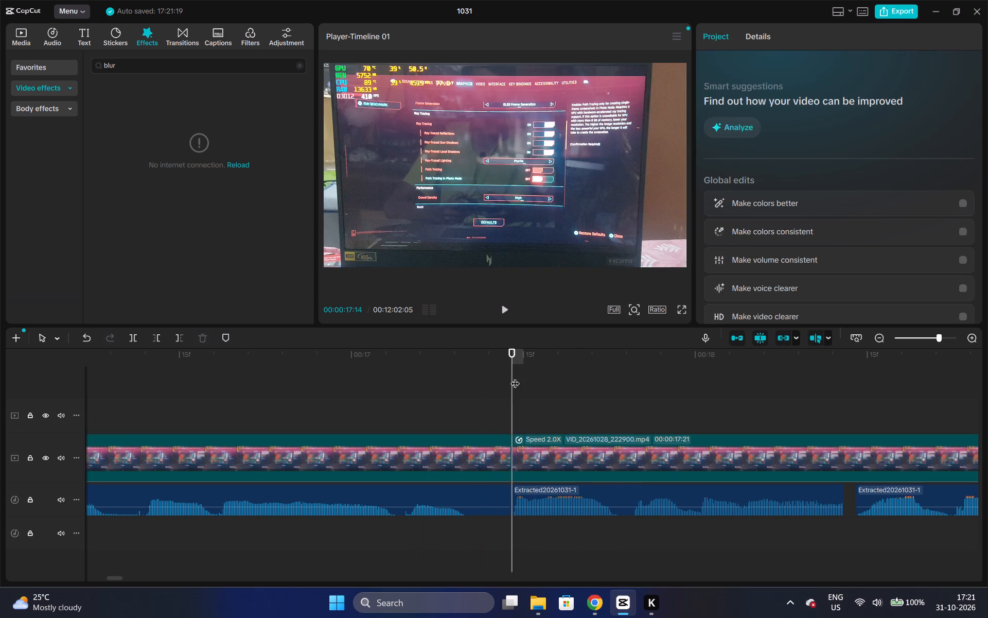
pyautogui.click(526, 455)
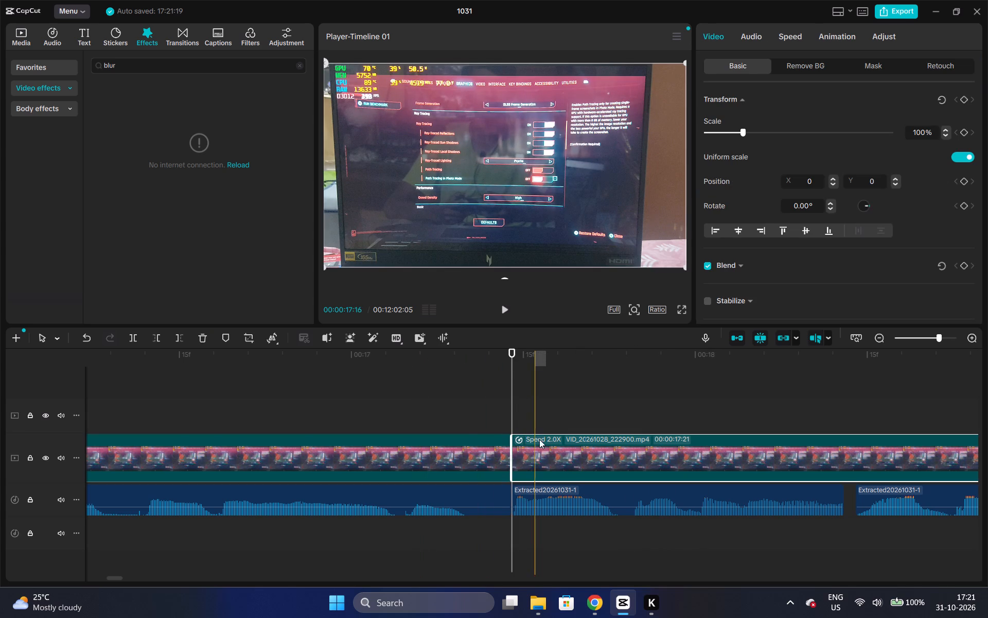
pyautogui.click(461, 451)
pyautogui.click(478, 456)
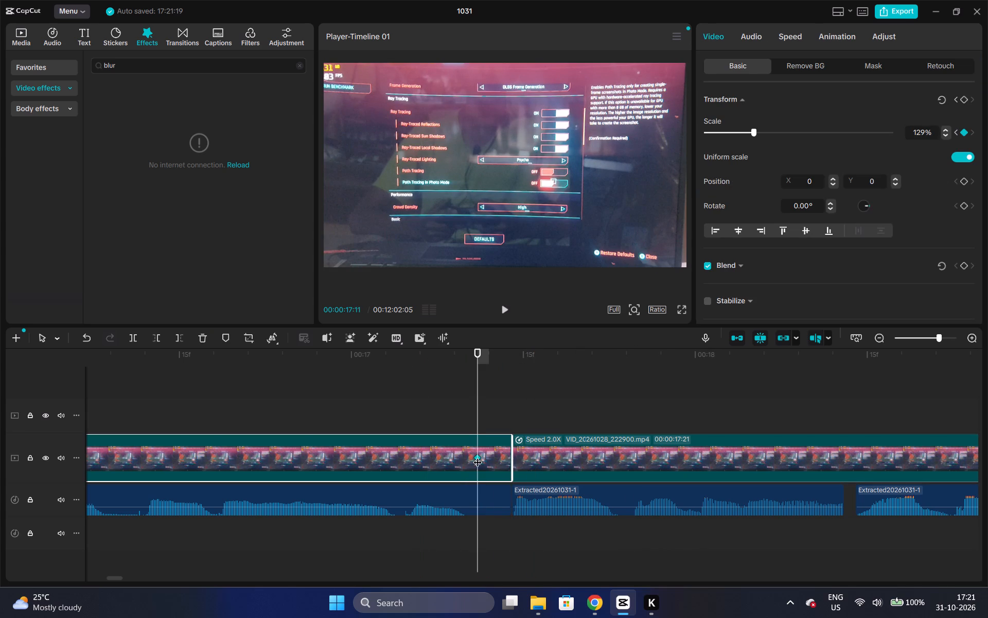
pyautogui.click(524, 451)
pyautogui.click(948, 128)
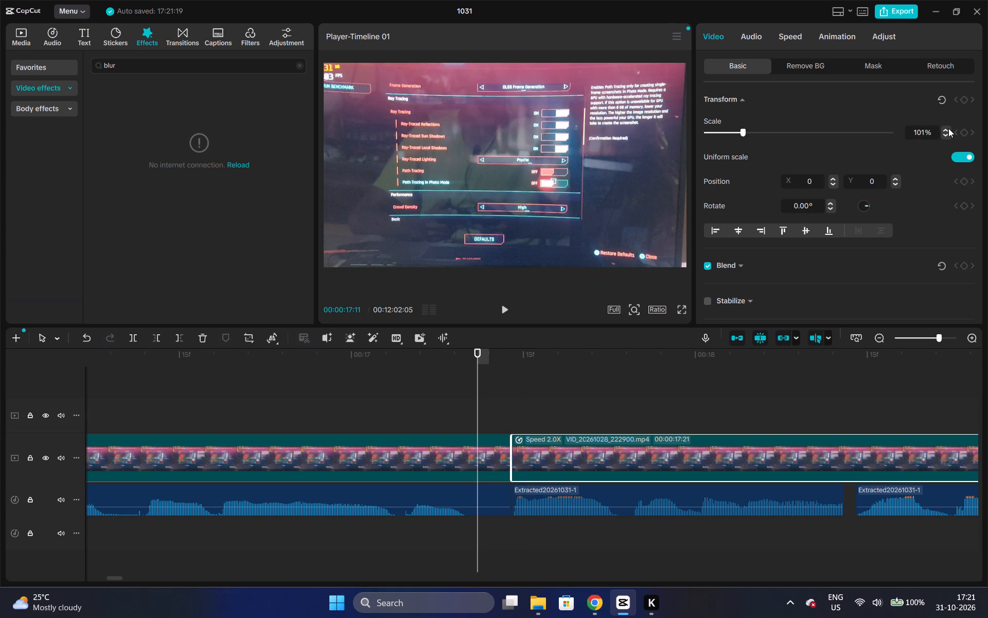
pyautogui.tripleClick(948, 128)
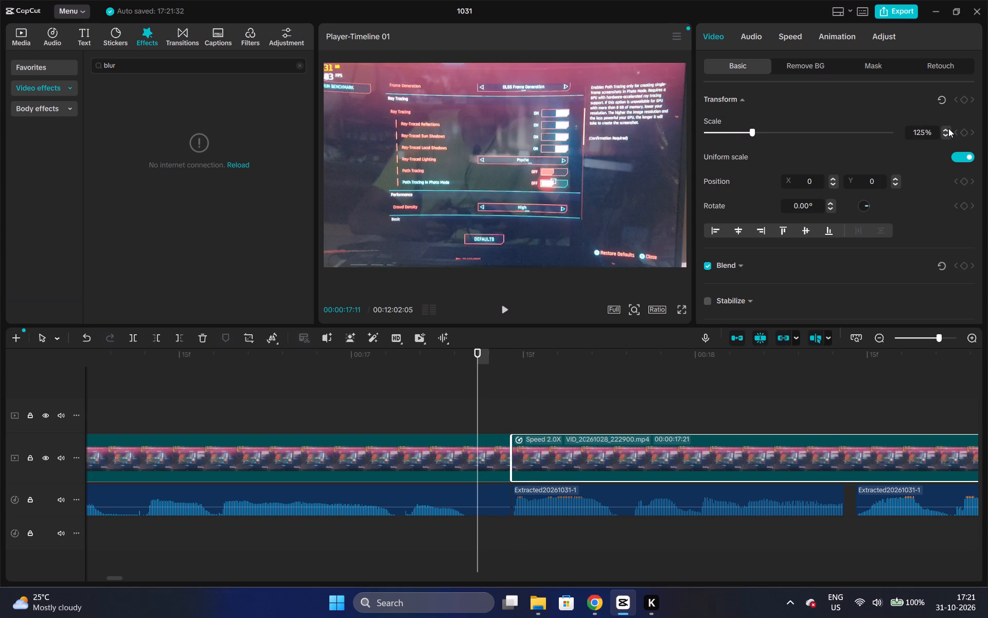
pyautogui.click(948, 128)
pyautogui.click(948, 128)
pyautogui.click(948, 128)
# Play up to the cut, trim the narration clip's end to 00:00:17:11, and move the following narration clip against it.
pyautogui.click(411, 391)
pyautogui.press('space')
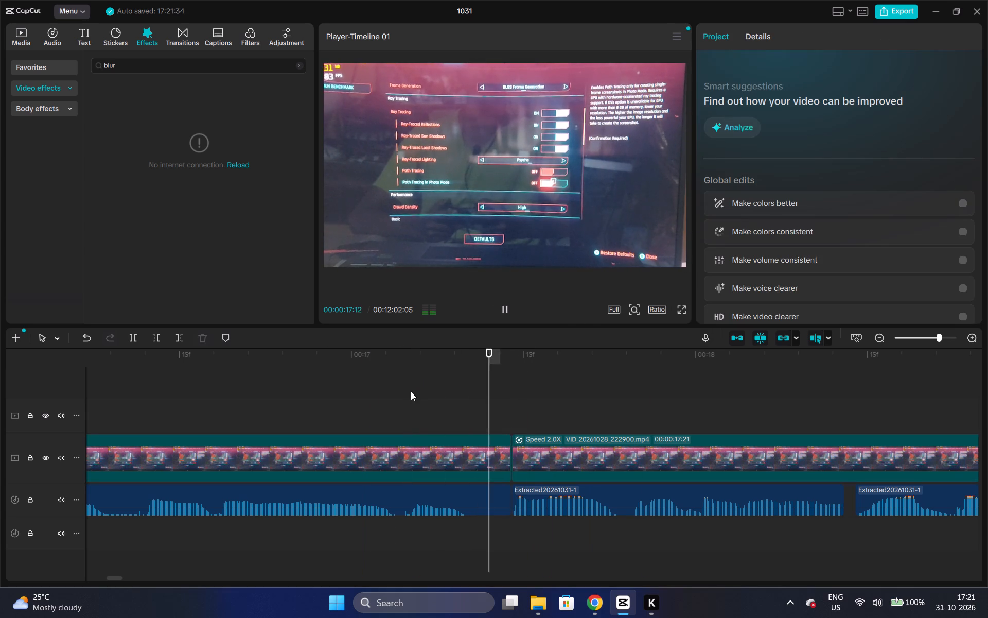
pyautogui.press('space')
pyautogui.click(482, 494)
pyautogui.press('w')
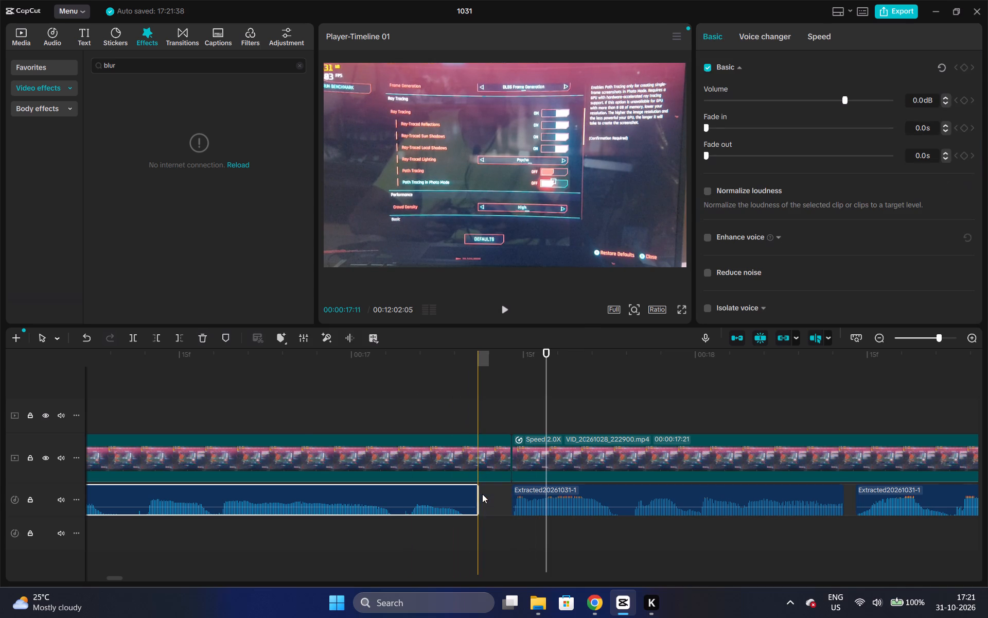
pyautogui.moveTo(528, 485); pyautogui.dragTo(516, 489)
pyautogui.moveTo(516, 489); pyautogui.dragTo(488, 490)
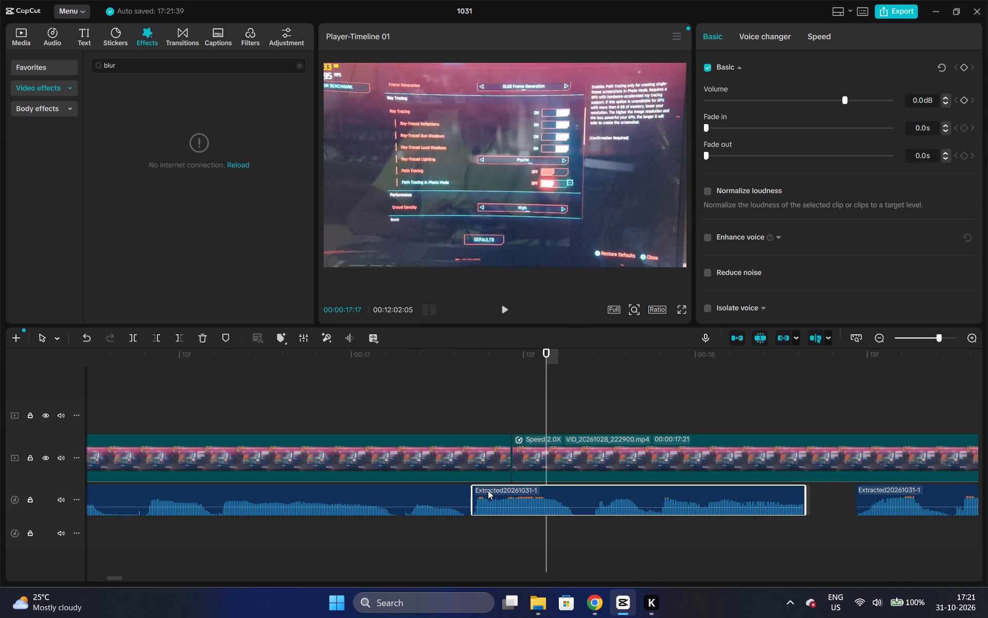
pyautogui.moveTo(488, 490); pyautogui.dragTo(495, 491)
# Shorten the end of the short 2.0x part to 00:00:17:11 to match the narration cut, and play the join.
pyautogui.click(490, 461)
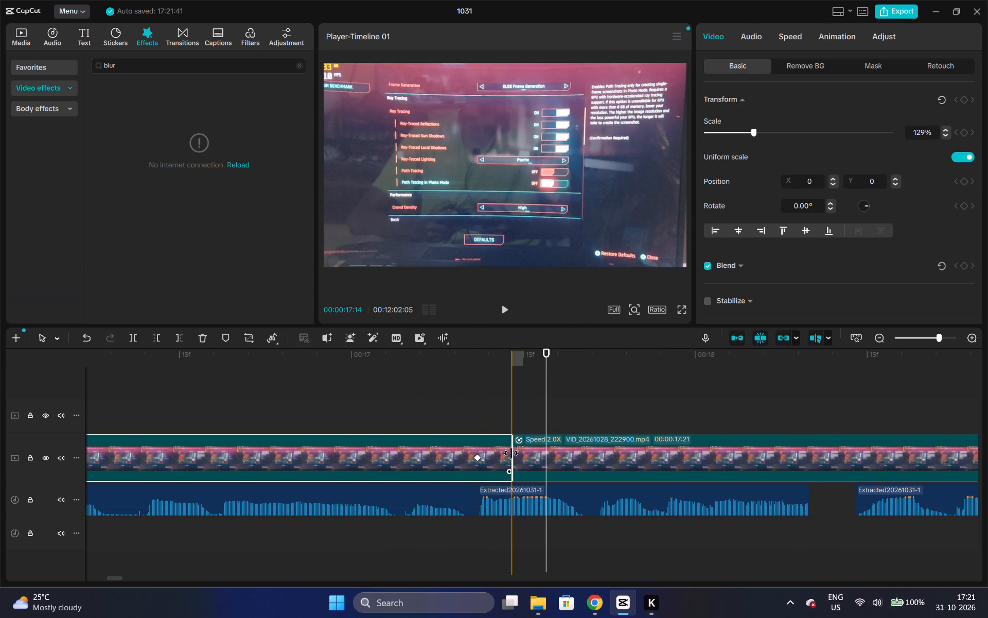
pyautogui.moveTo(511, 453); pyautogui.dragTo(482, 444)
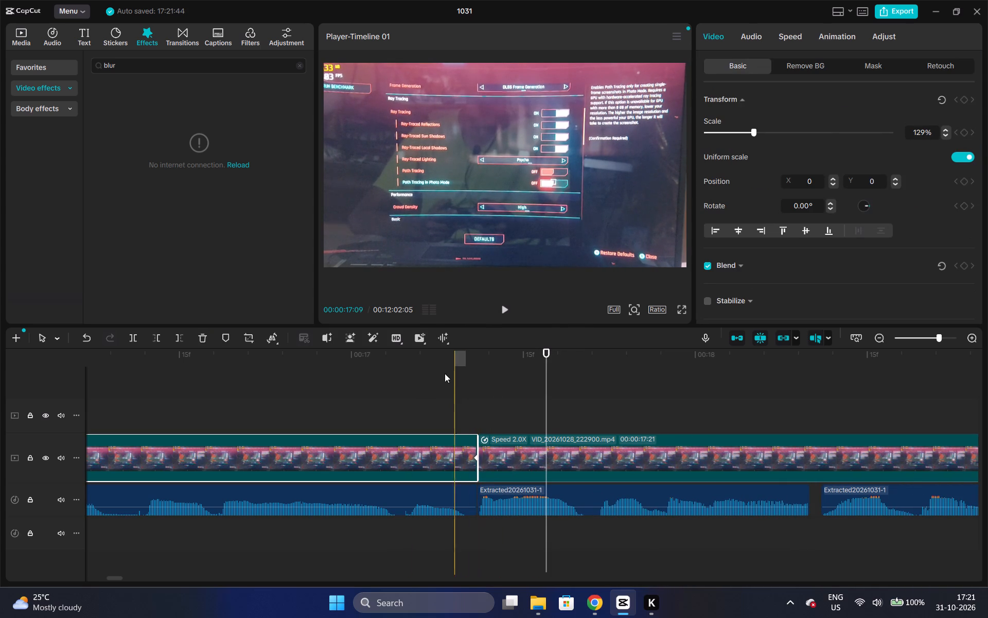
pyautogui.click(444, 373)
pyautogui.press('space')
pyautogui.press('space')
# Add a scale keyframe of 129% at 00:00:17:11, the start of the following 2.0x clip.
pyautogui.click(475, 388)
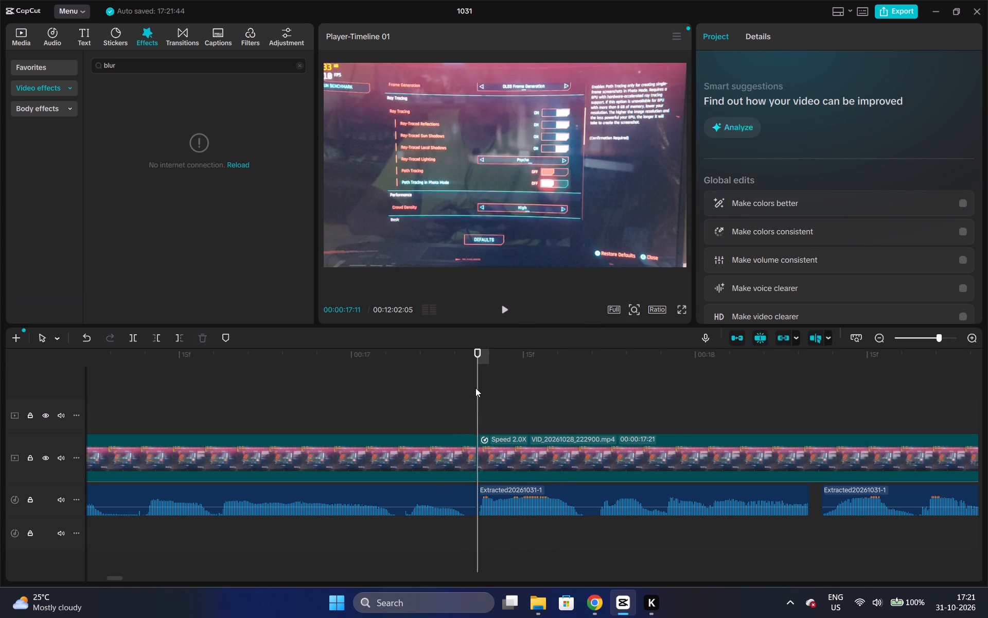
pyautogui.click(488, 454)
pyautogui.click(962, 139)
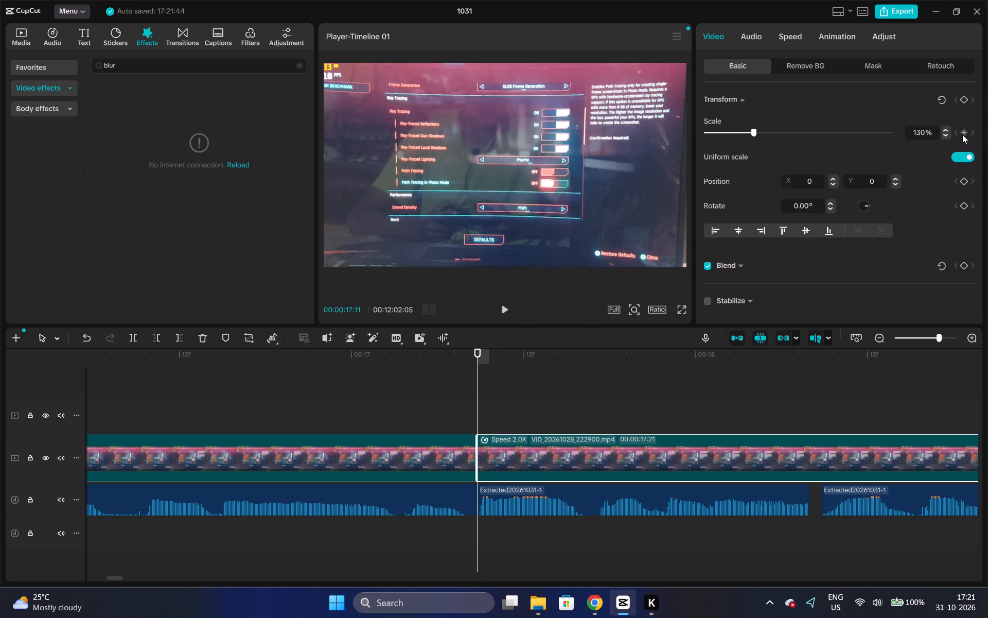
pyautogui.click(962, 134)
pyautogui.click(944, 134)
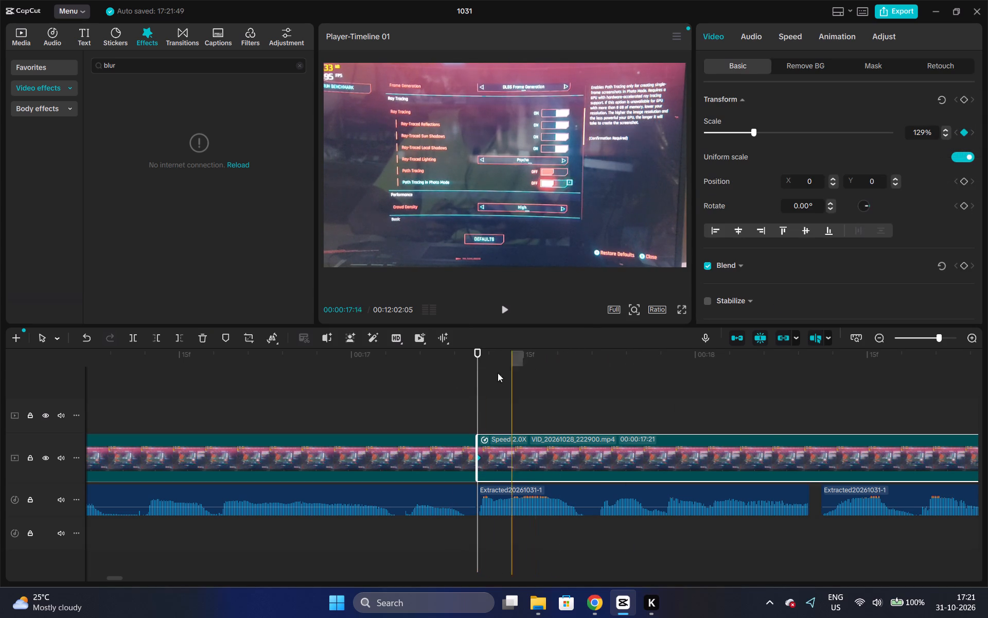
# Play on from the cut and move the narration clip near 00:00:18:11 against the preceding narration clip.
pyautogui.press('space')
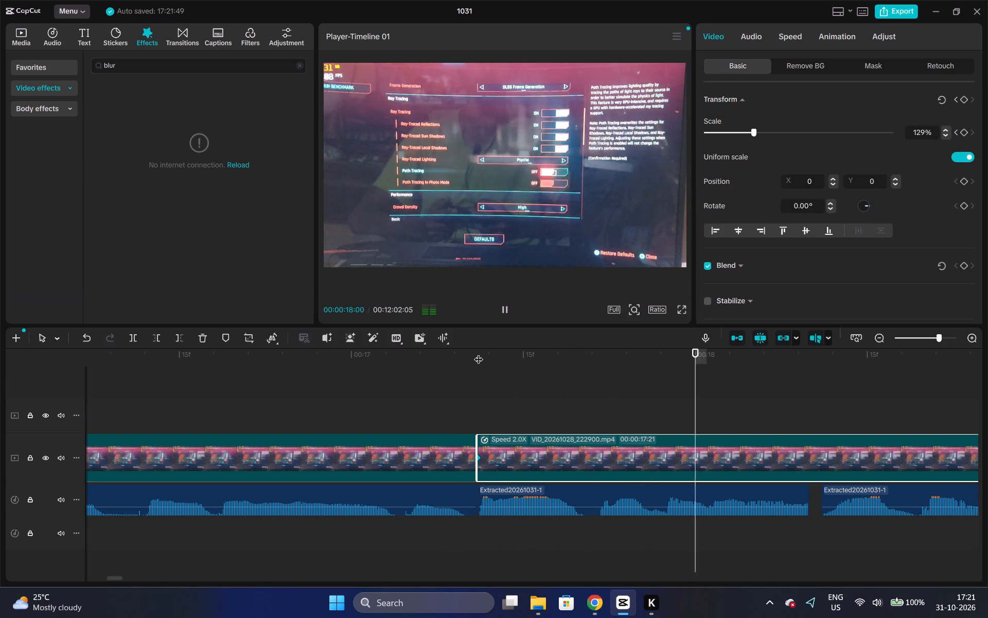
pyautogui.press('space')
pyautogui.moveTo(838, 488); pyautogui.dragTo(832, 488)
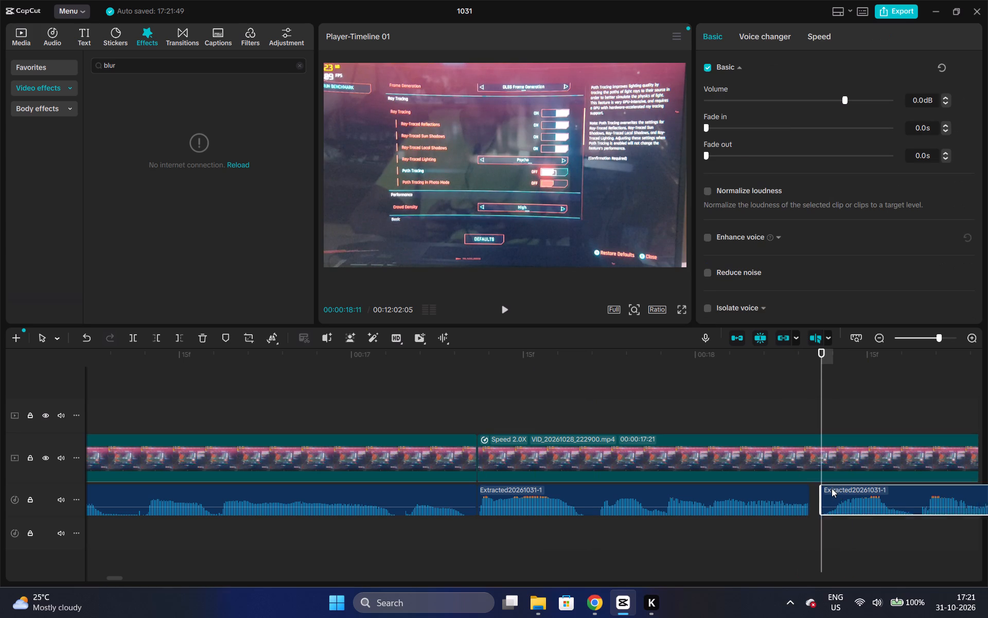
pyautogui.moveTo(832, 488); pyautogui.dragTo(828, 488)
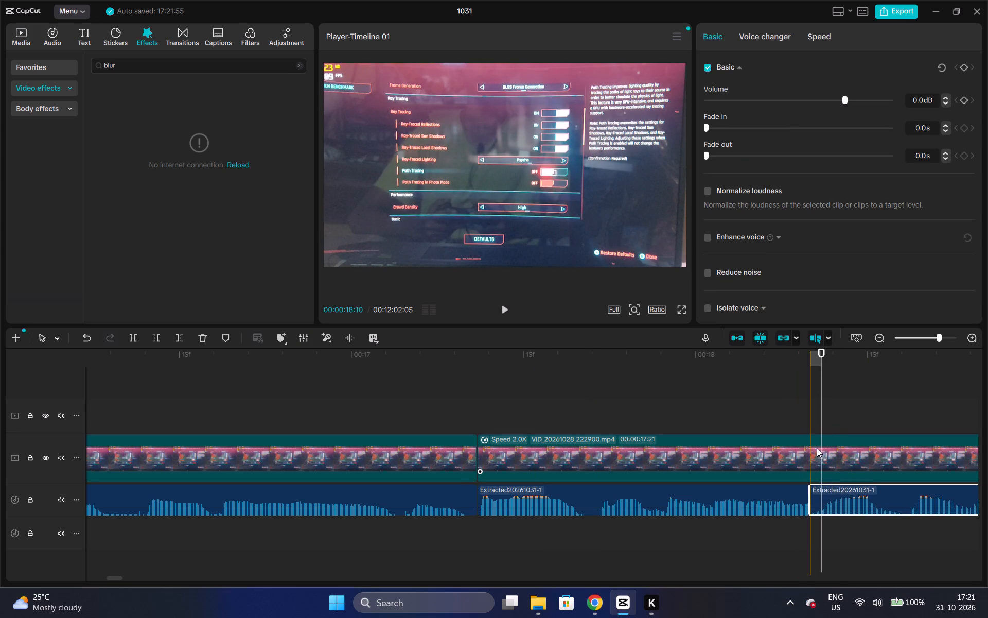
# Key the 2.0x clip's scale at 100% at 00:00:18:11 to zoom back out.
pyautogui.click(799, 467)
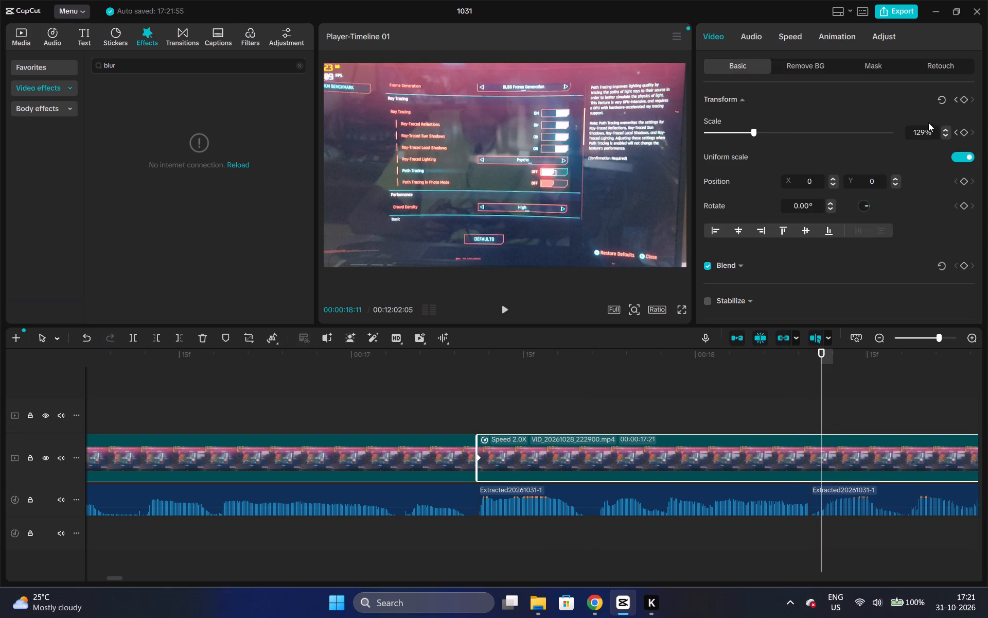
pyautogui.click(946, 136)
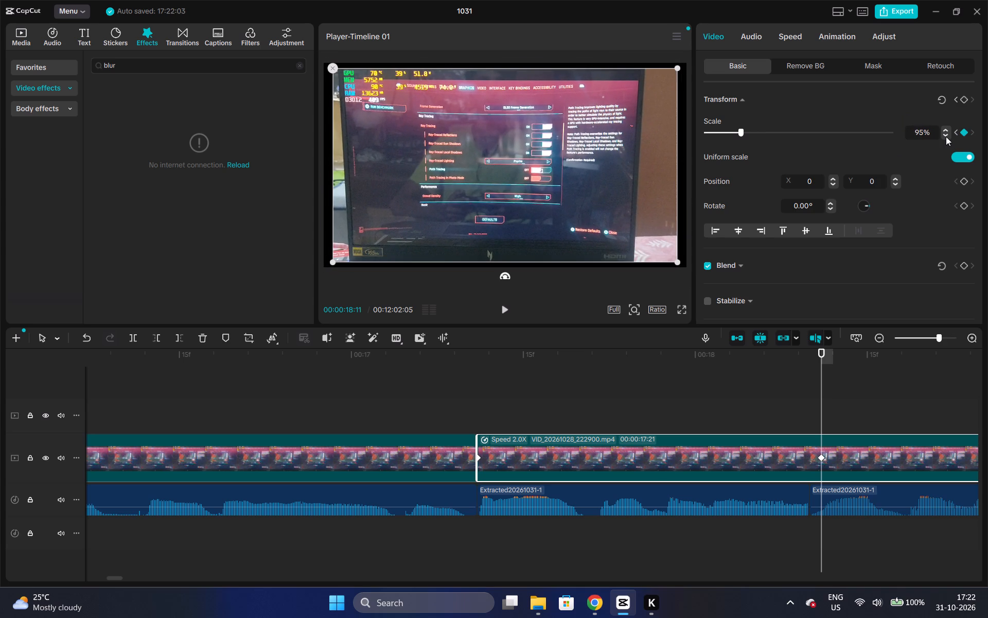
pyautogui.tripleClick(944, 129)
pyautogui.tripleClick(944, 129)
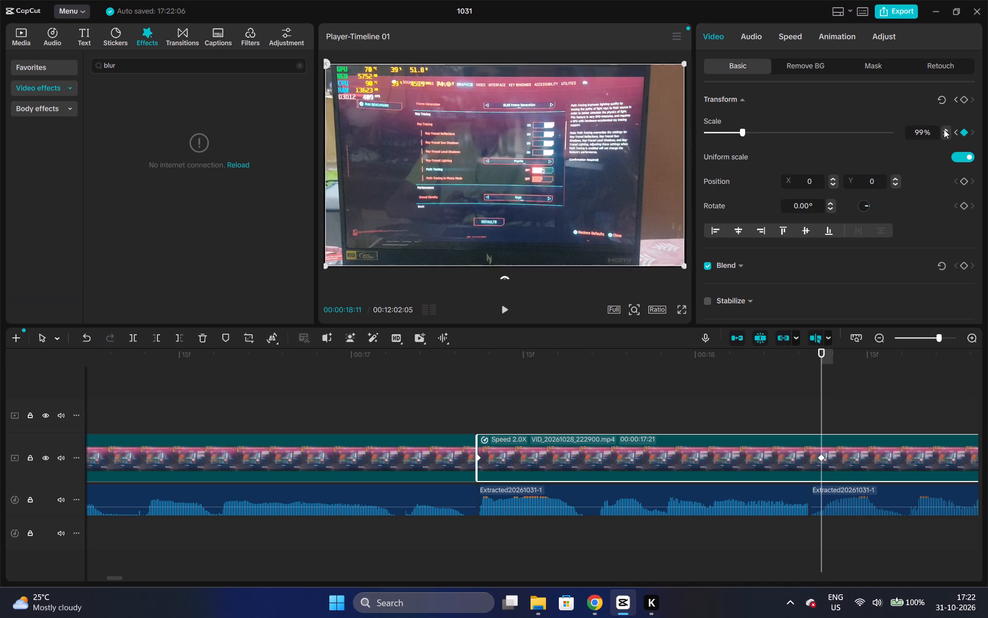
pyautogui.click(944, 133)
# Apply Easing to the 2.0x clip's keyframes at 00:00:18:11 and 00:00:17:11, and play through the zoom-out.
pyautogui.rightClick(823, 454)
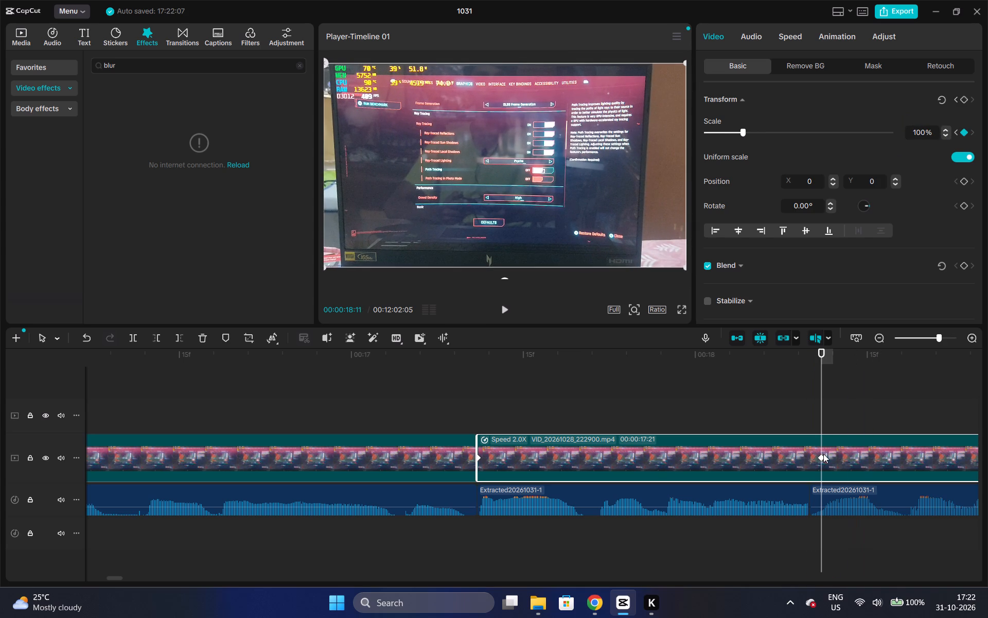
pyautogui.click(828, 461)
pyautogui.press('space')
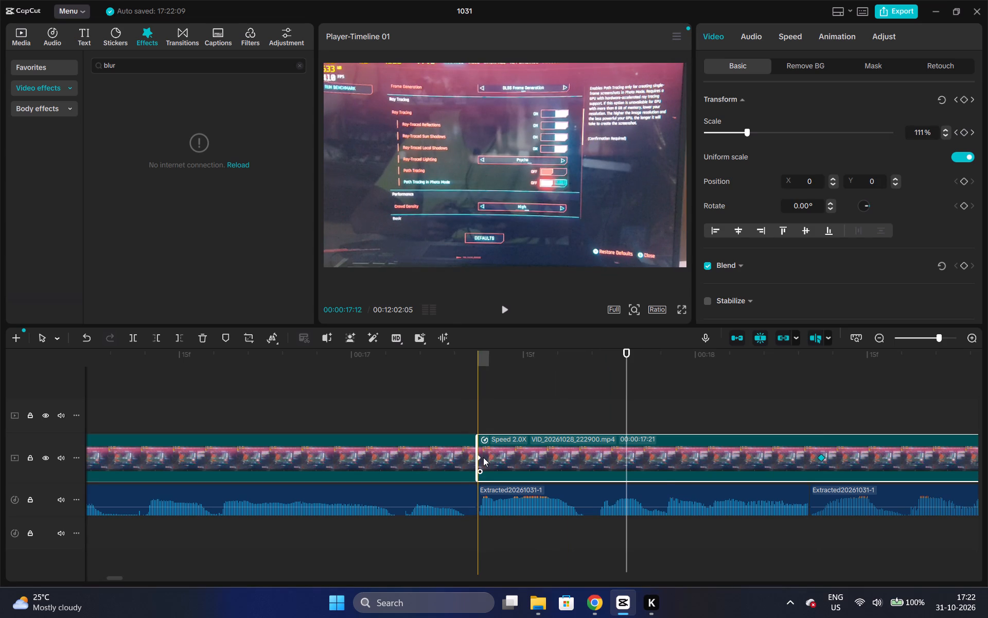
pyautogui.rightClick(483, 457)
pyautogui.click(498, 448)
pyautogui.press('space')
pyautogui.click(473, 367)
pyautogui.press('space')
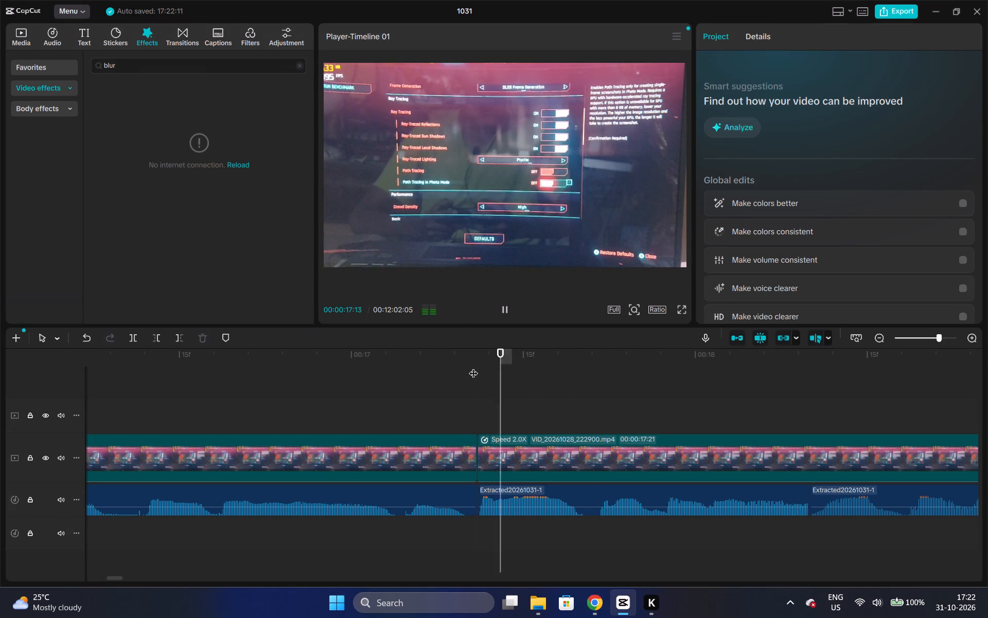
pyautogui.press('space')
# Play on from 00:00:18:11 and move the short narration clip against the end of the preceding one at 00:00:19:08.
pyautogui.click(814, 450)
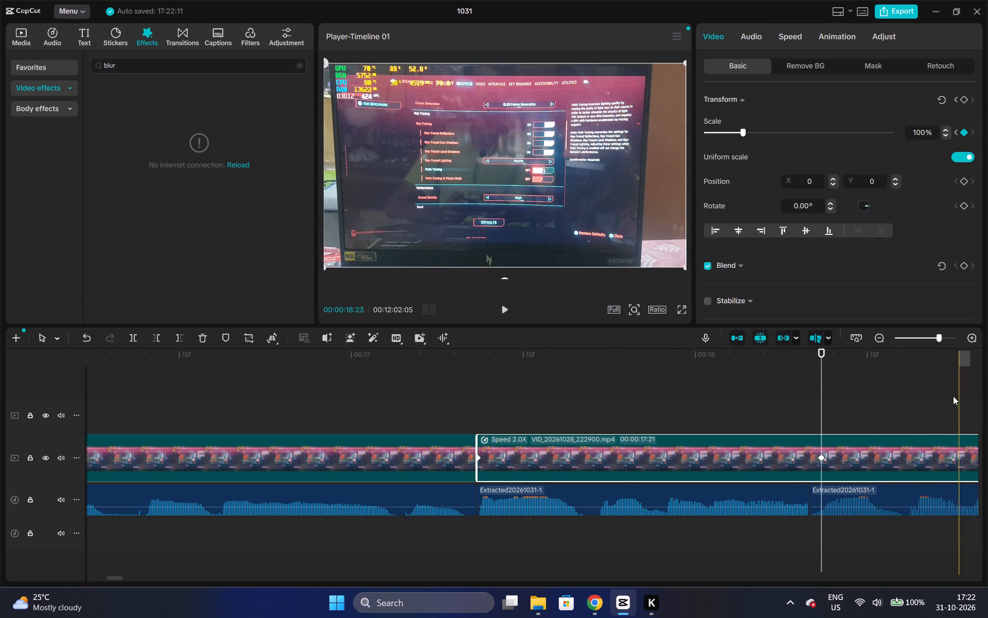
pyautogui.click(876, 337)
pyautogui.click(876, 337)
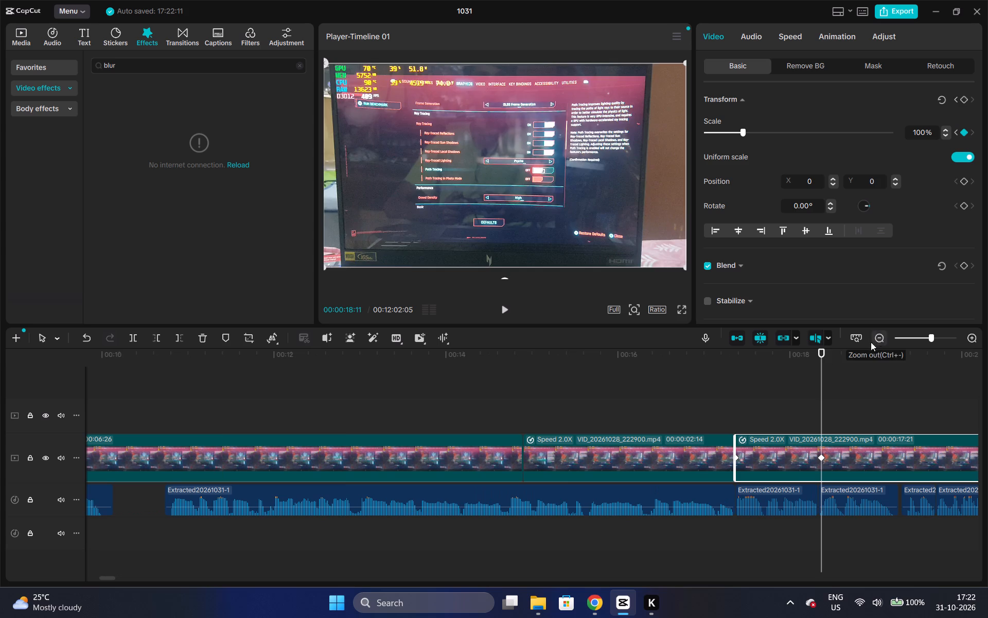
pyautogui.moveTo(111, 577); pyautogui.dragTo(122, 577)
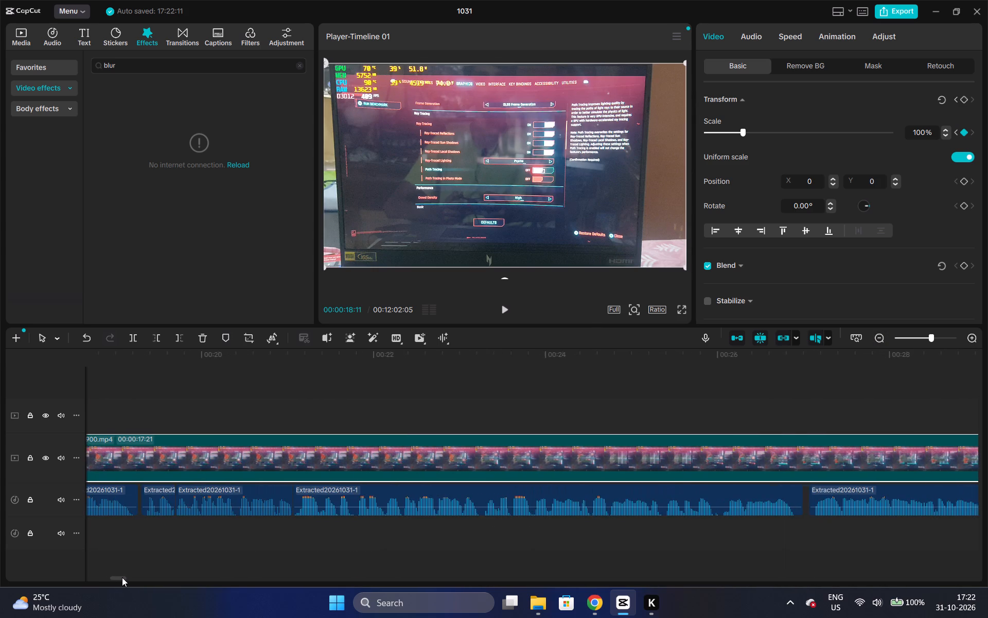
pyautogui.moveTo(122, 577); pyautogui.dragTo(119, 577)
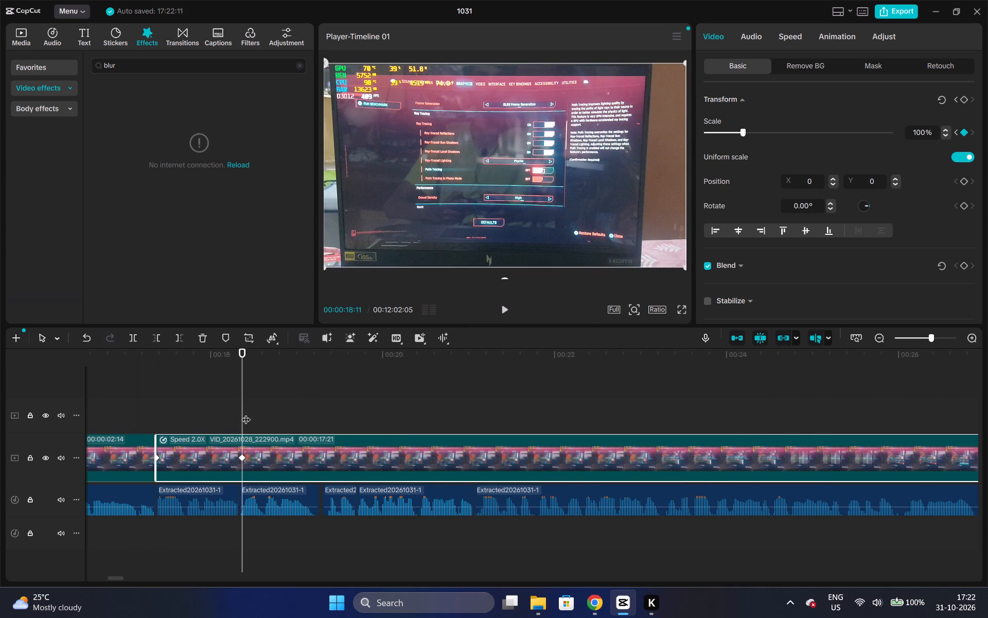
pyautogui.click(243, 459)
pyautogui.click(232, 363)
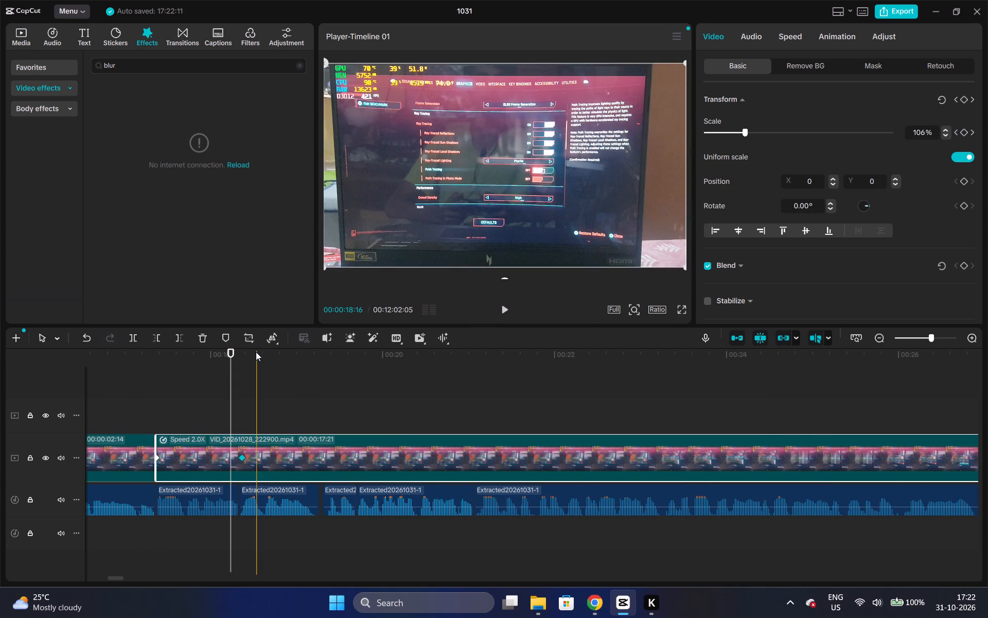
pyautogui.click(243, 356)
pyautogui.press('space')
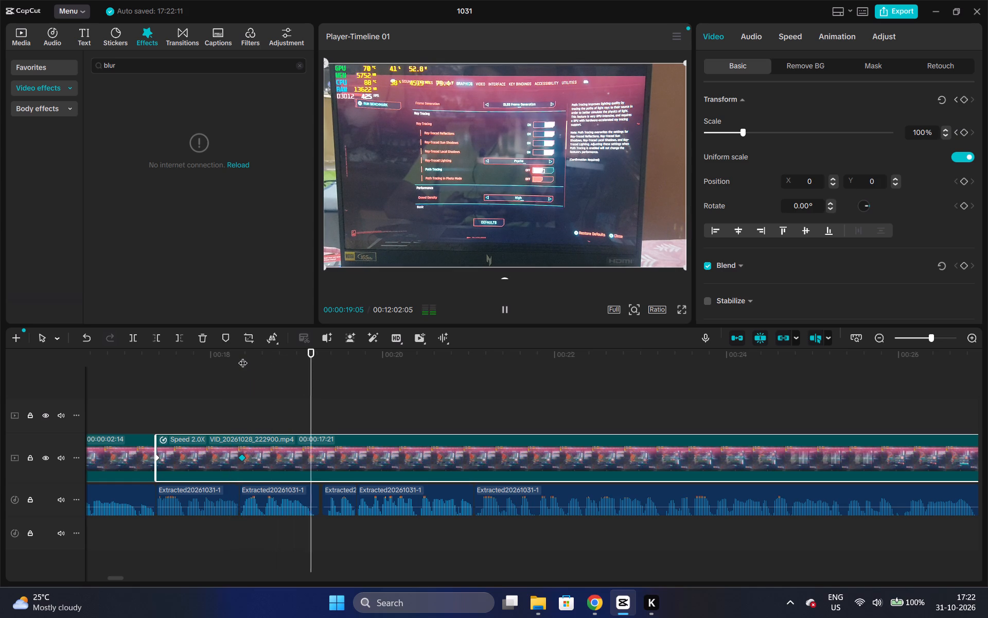
pyautogui.press('space')
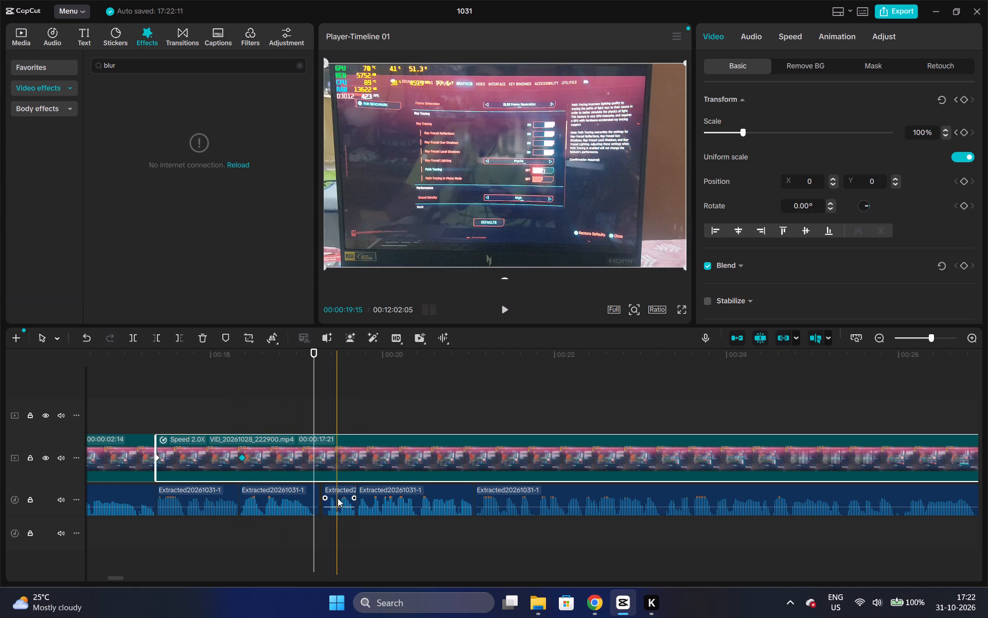
pyautogui.moveTo(338, 489); pyautogui.dragTo(331, 489)
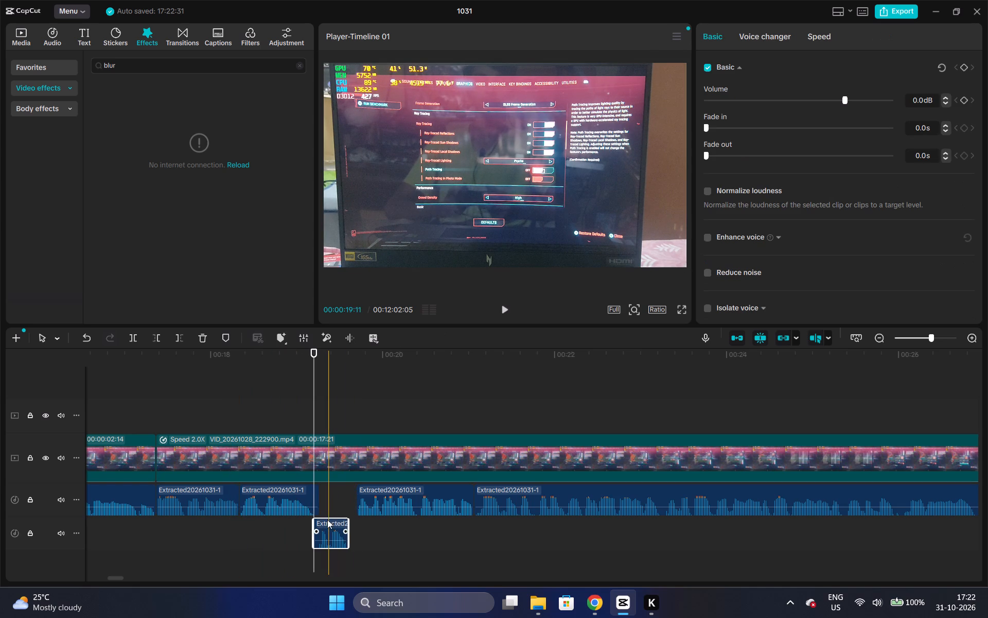
pyautogui.moveTo(327, 520); pyautogui.dragTo(334, 483)
pyautogui.moveTo(336, 485); pyautogui.dragTo(338, 492)
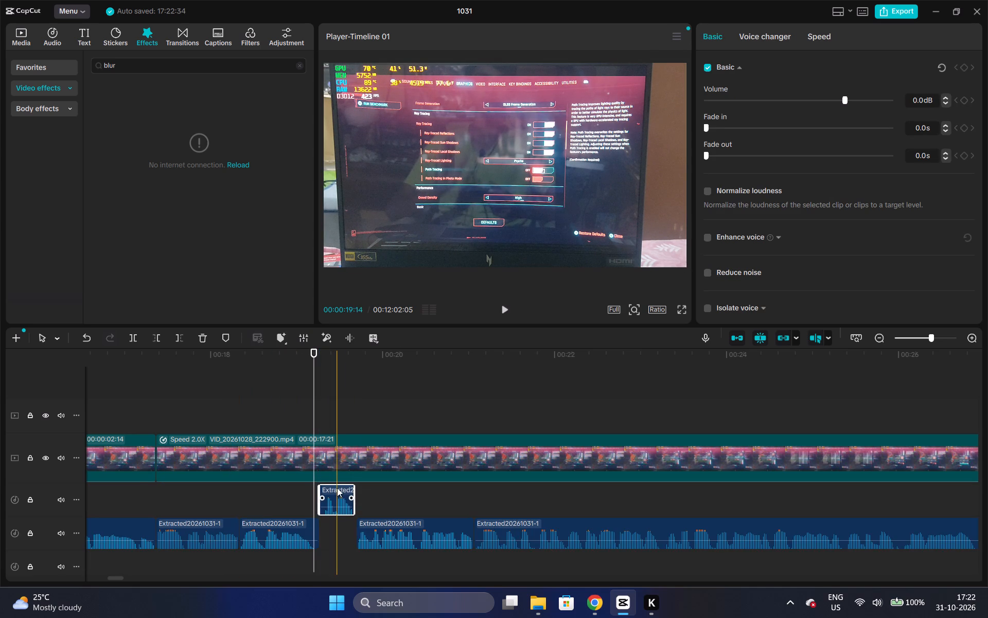
pyautogui.moveTo(337, 488); pyautogui.dragTo(338, 523)
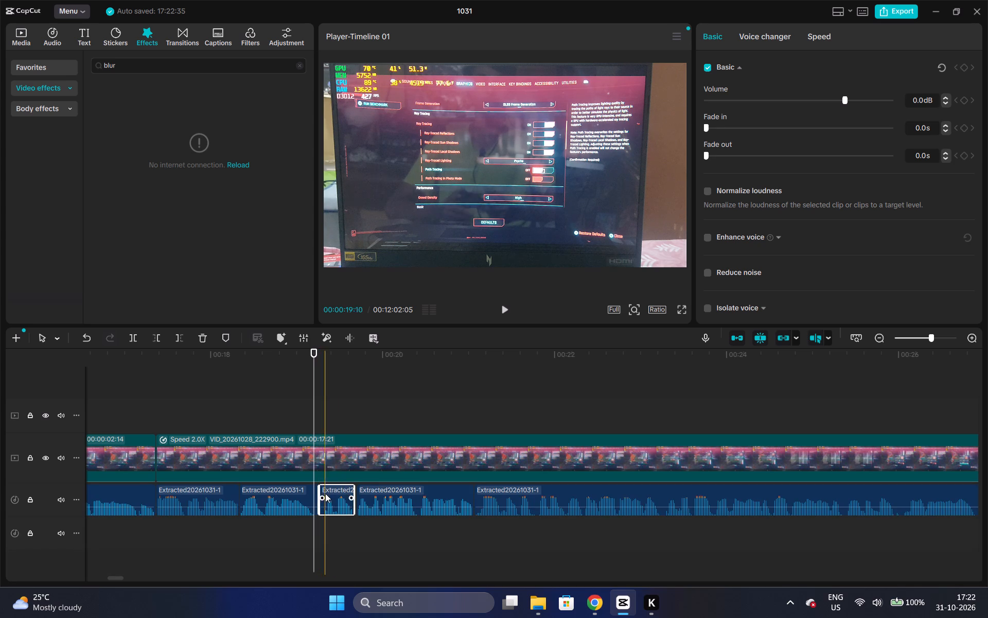
# Trim the short narration clip's start to 00:00:19:09, then move it back against the preceding narration clip and play the join.
pyautogui.doubleClick(973, 337)
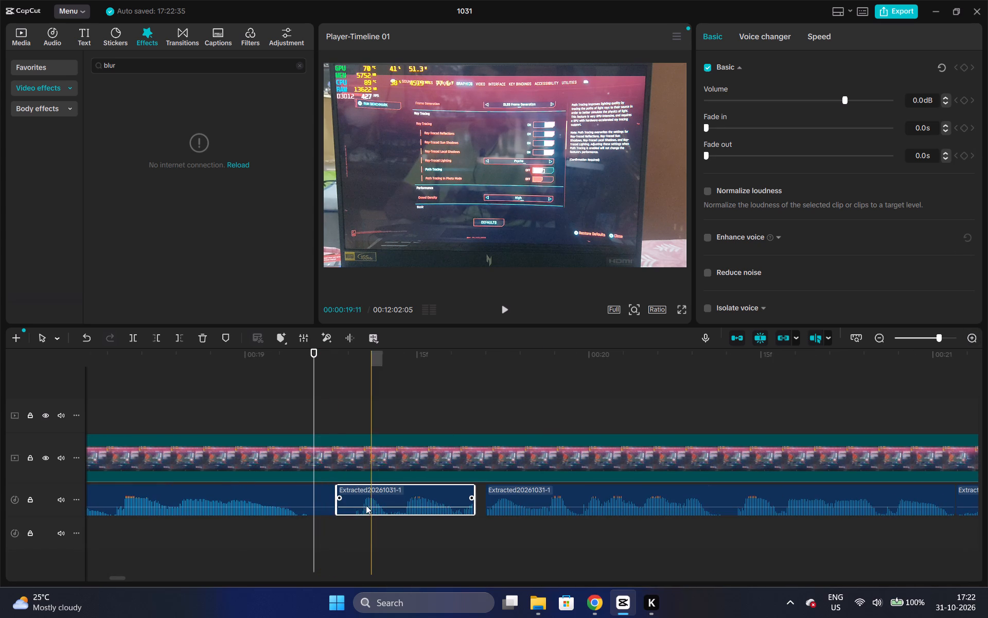
pyautogui.press('q')
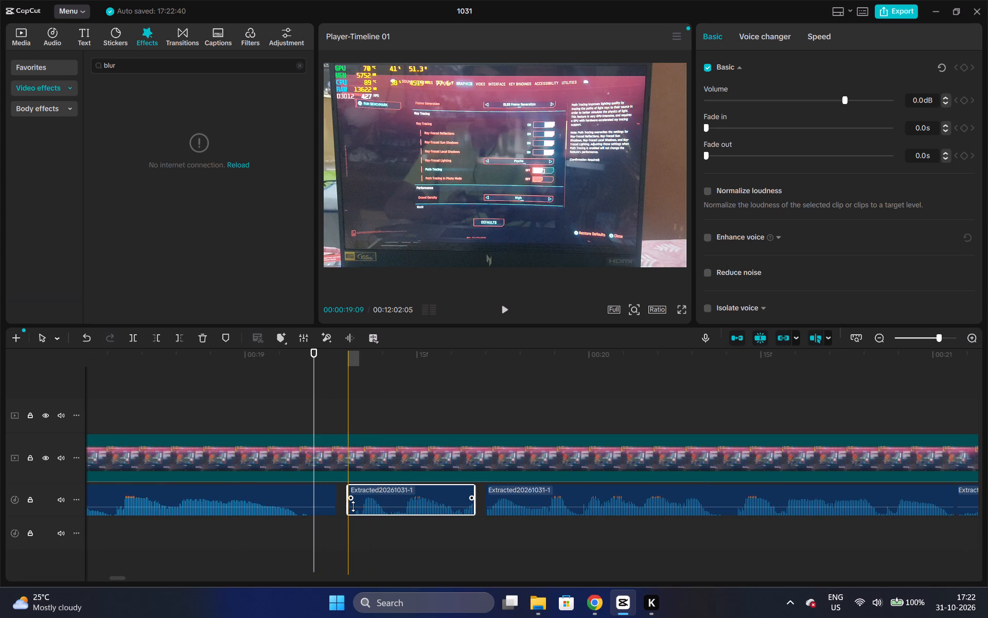
pyautogui.moveTo(370, 488); pyautogui.dragTo(360, 488)
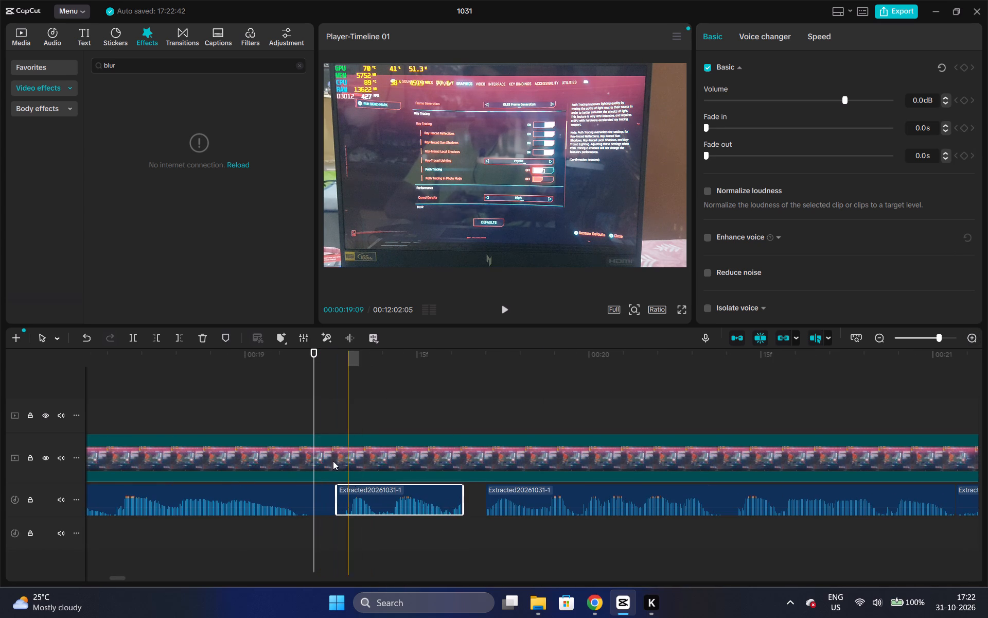
pyautogui.click(208, 388)
pyautogui.press('space')
pyautogui.press('space')
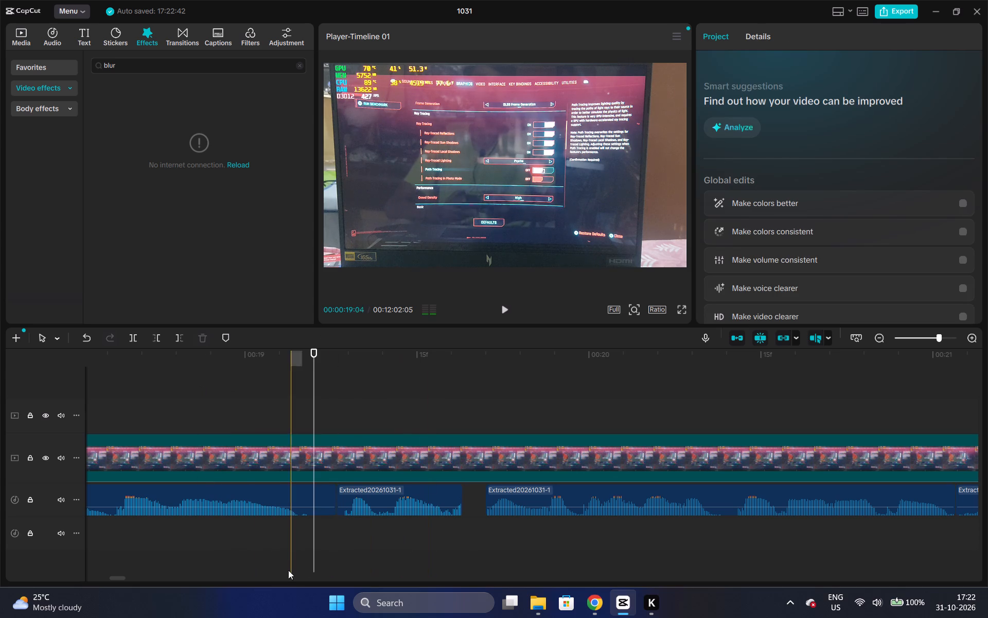
# Replay the narration from about 00:00:18:09 and return to the 2.0x clip's keyframe at 00:00:18:11.
pyautogui.click(124, 576)
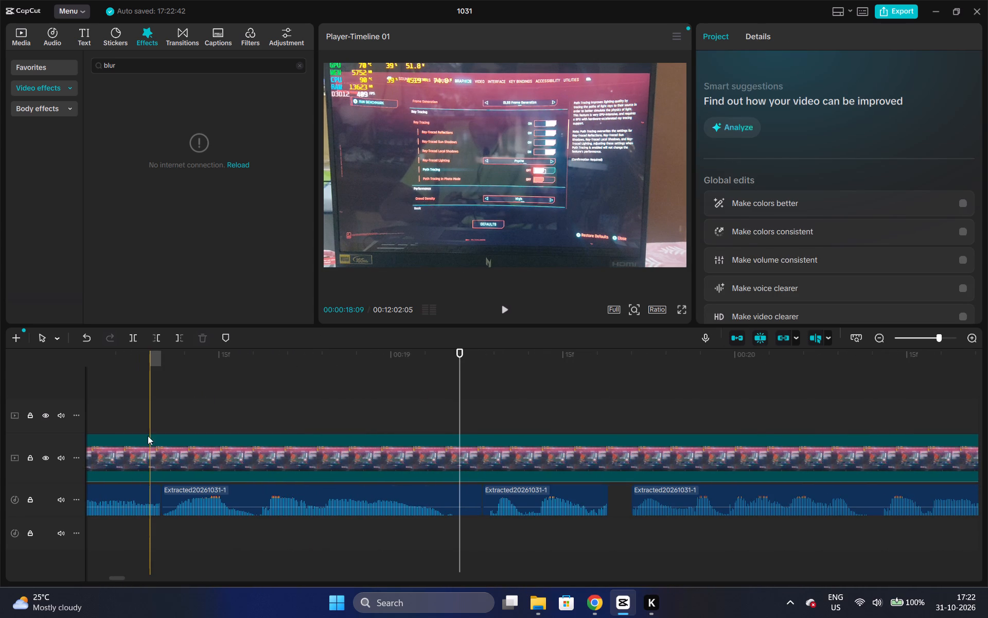
pyautogui.click(156, 370)
pyautogui.press('space')
pyautogui.press('space')
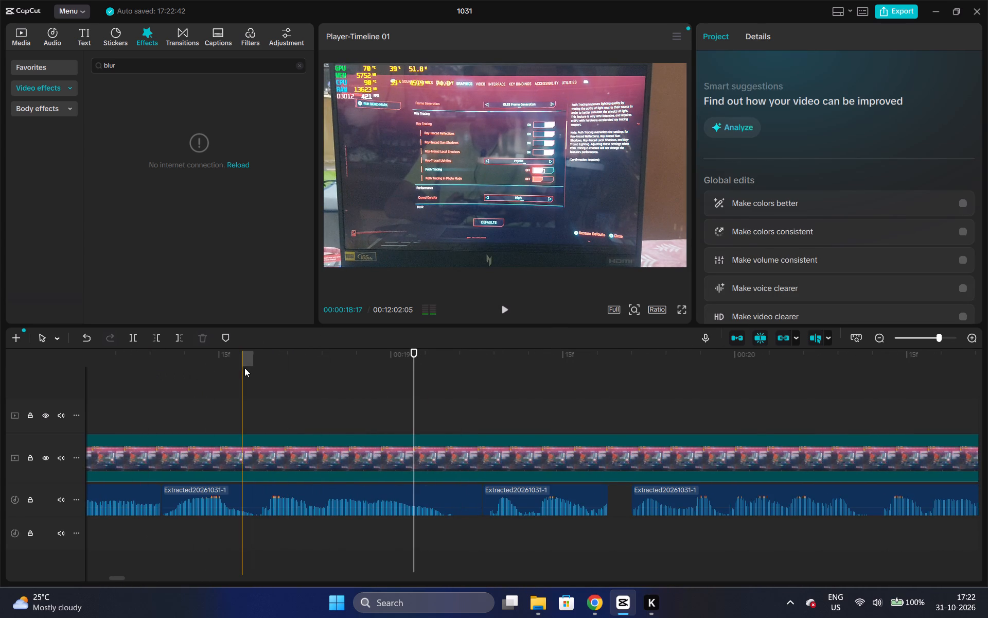
pyautogui.click(137, 375)
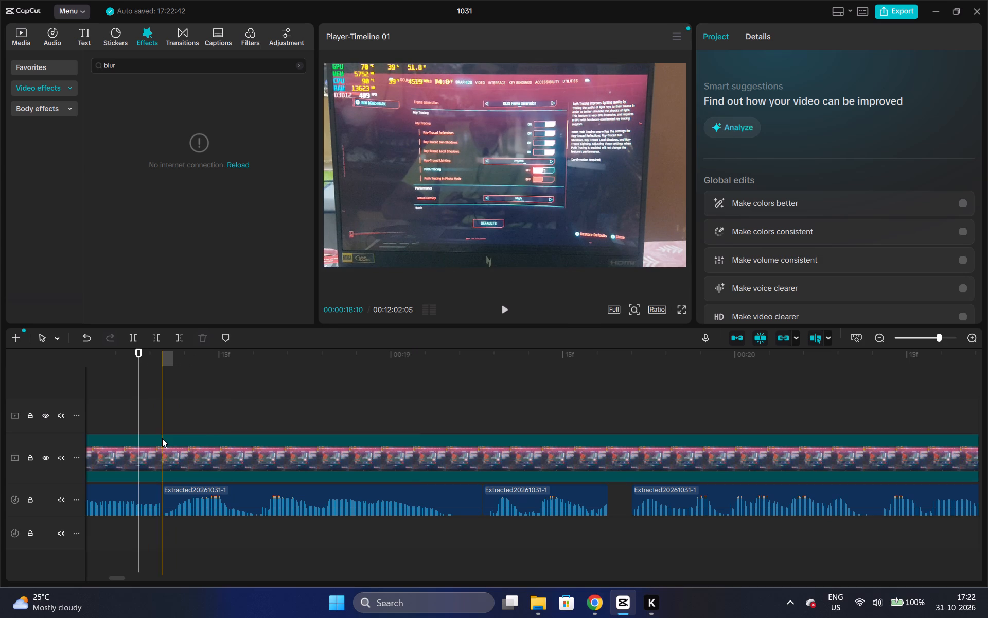
pyautogui.click(163, 438)
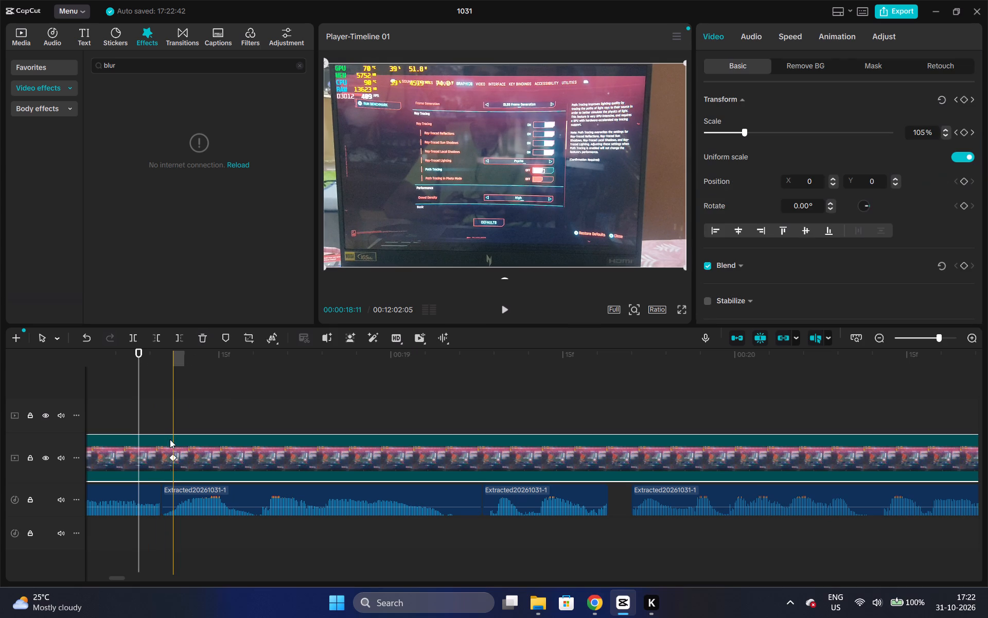
pyautogui.click(175, 367)
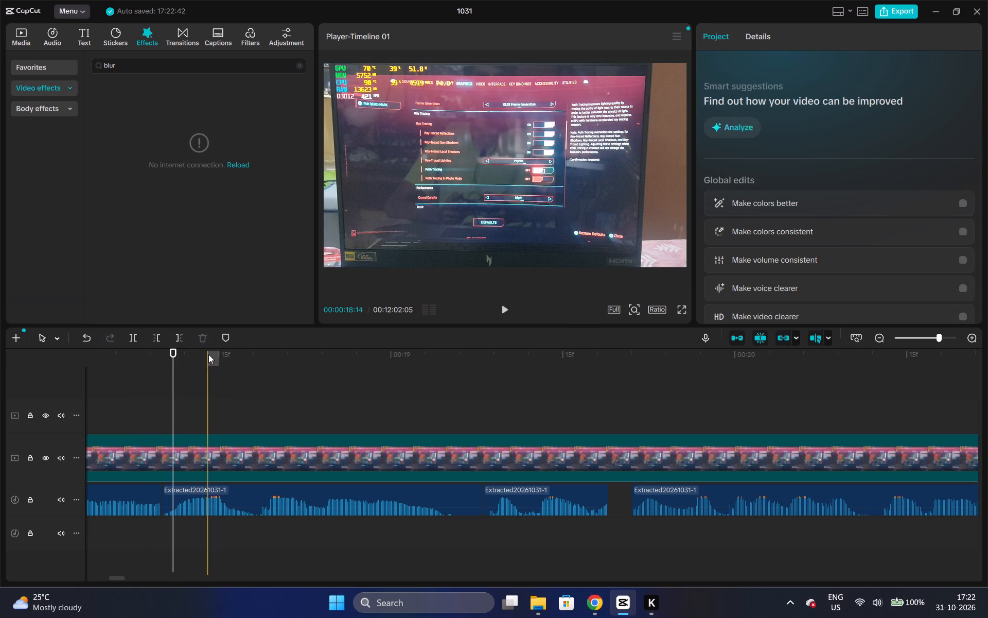
pyautogui.click(170, 458)
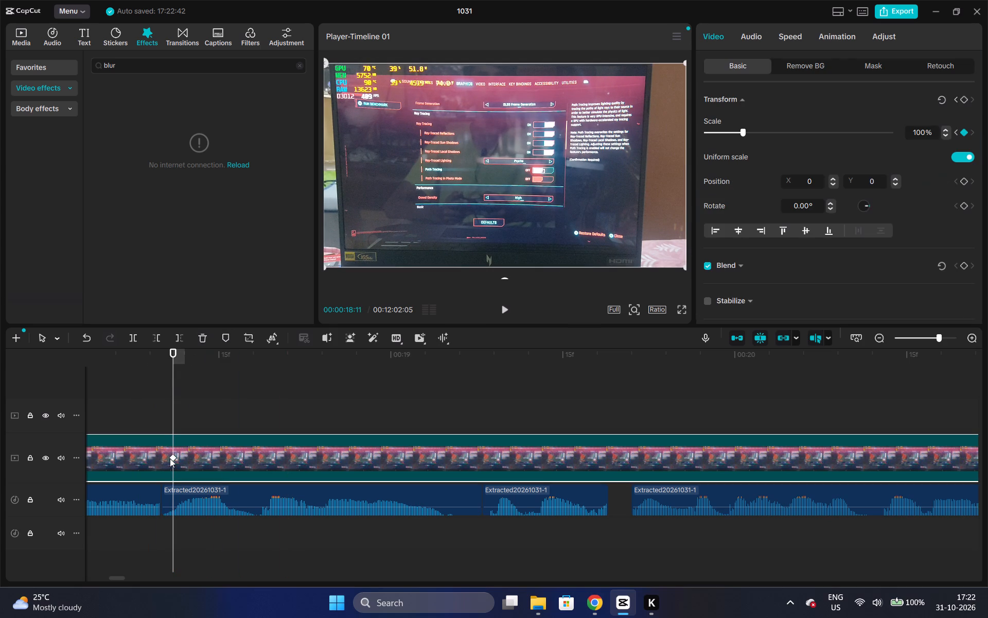
# Play on from 00:00:18:11 and key the 2.0x clip's scale at 125% at 00:00:19:07.
pyautogui.press('space')
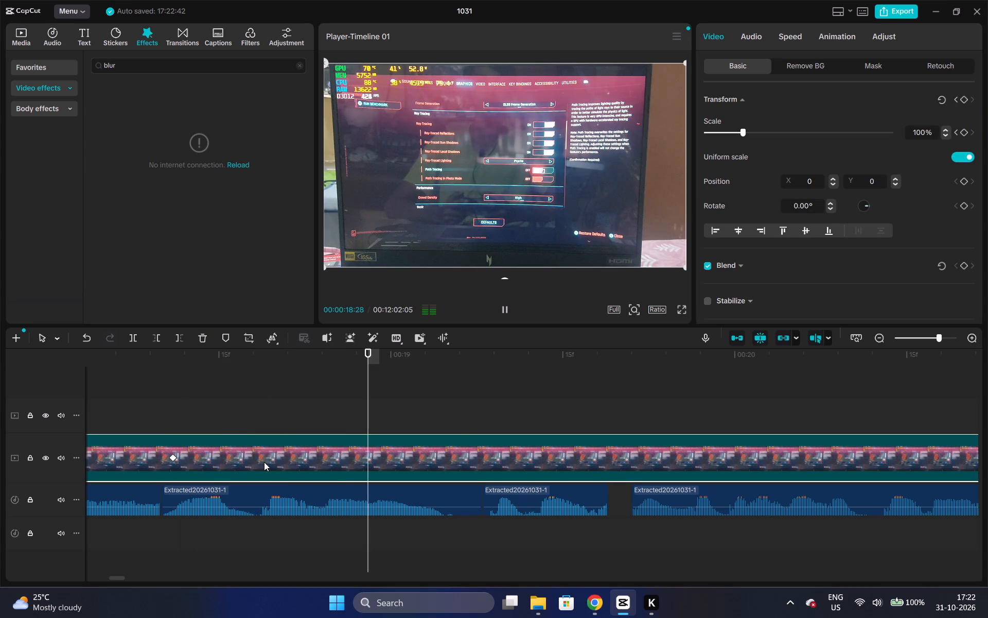
pyautogui.press('space')
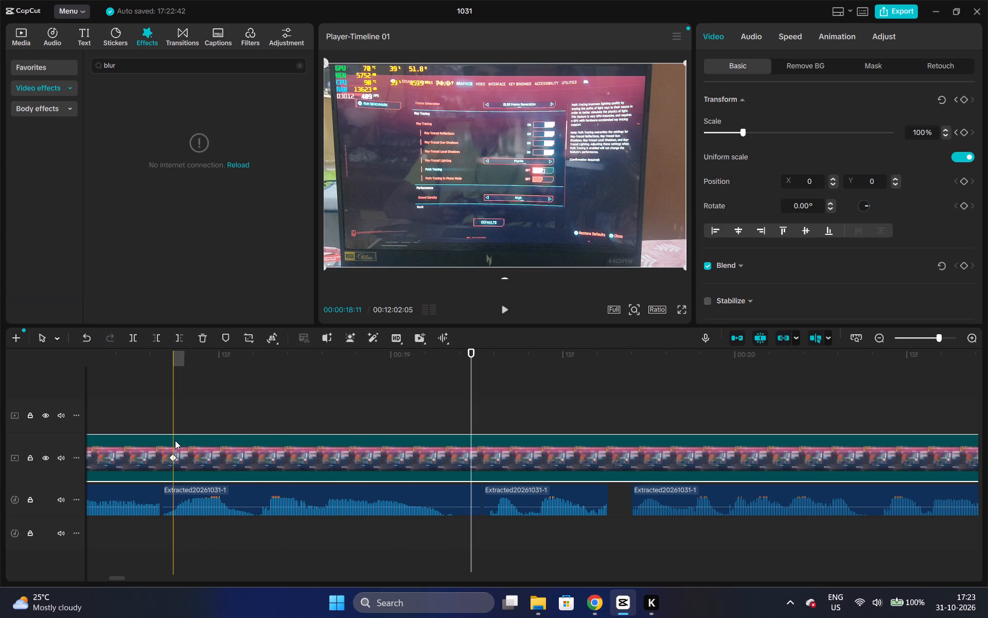
pyautogui.click(470, 490)
pyautogui.click(470, 453)
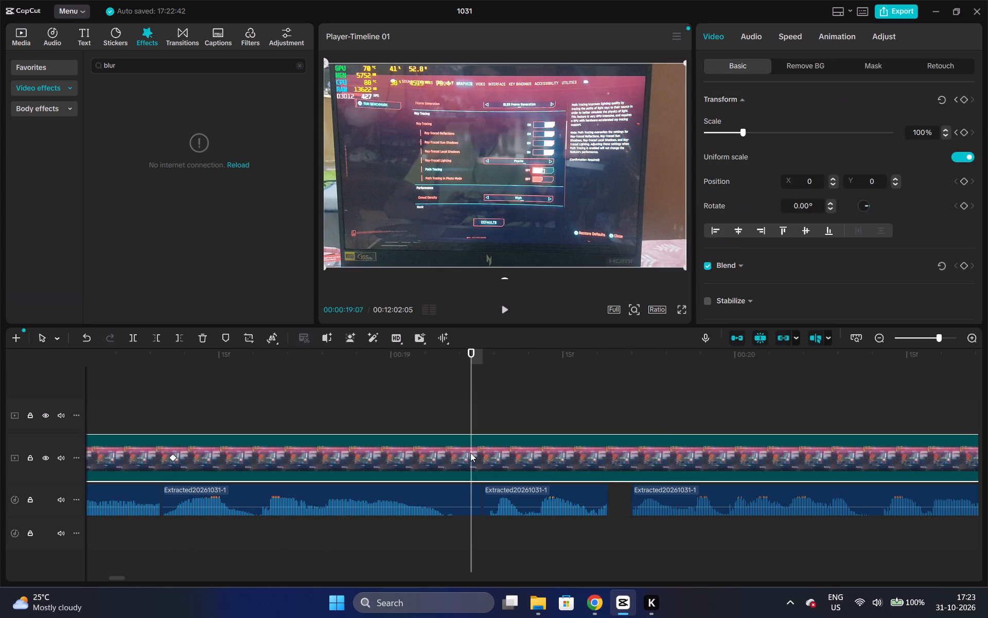
pyautogui.click(947, 129)
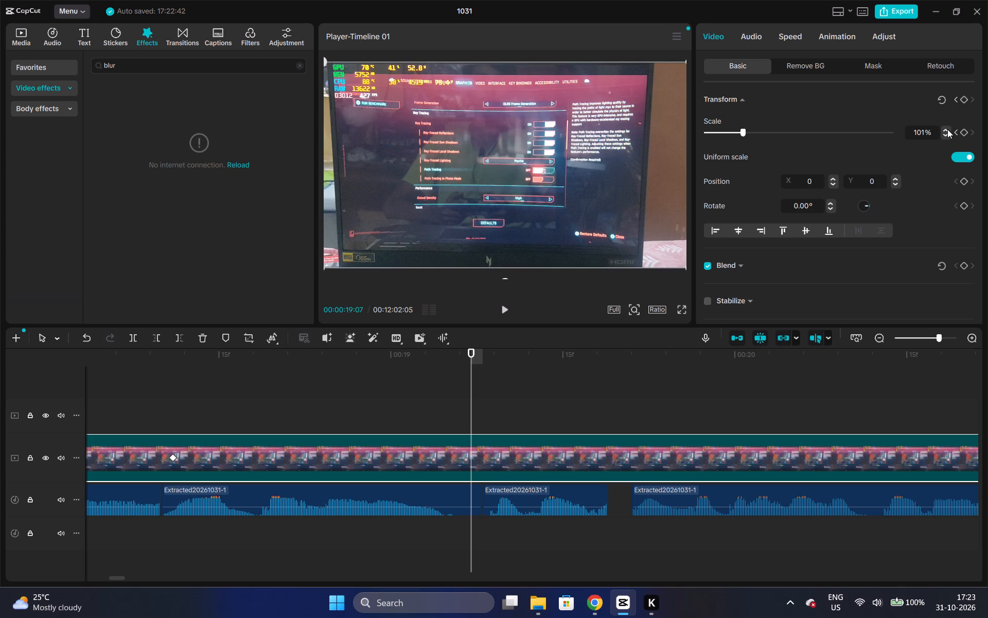
pyautogui.tripleClick(947, 129)
pyautogui.tripleClick(947, 129)
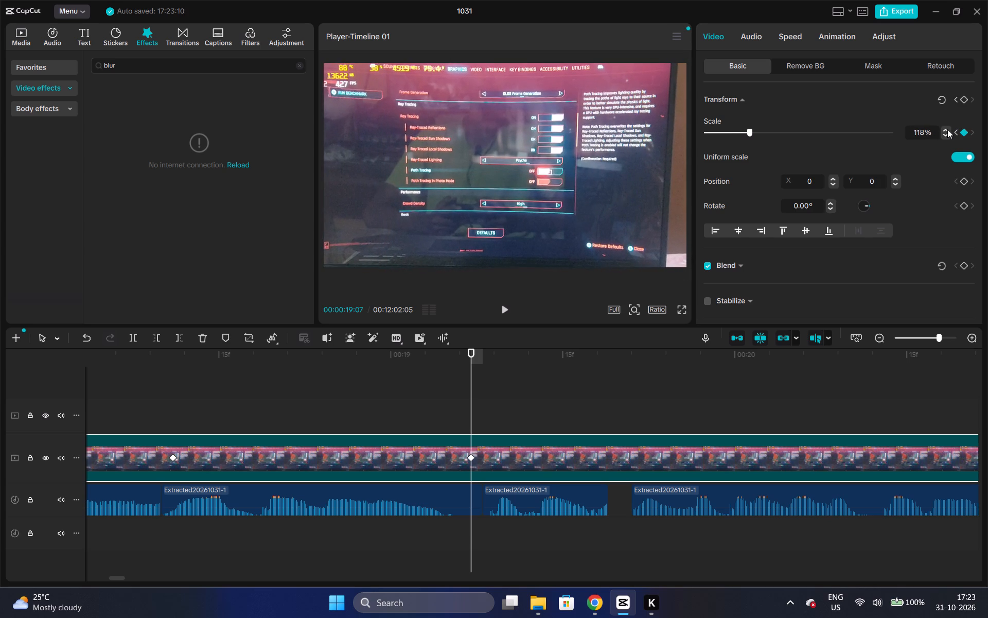
pyautogui.tripleClick(947, 129)
pyautogui.tripleClick(947, 129)
pyautogui.click(947, 129)
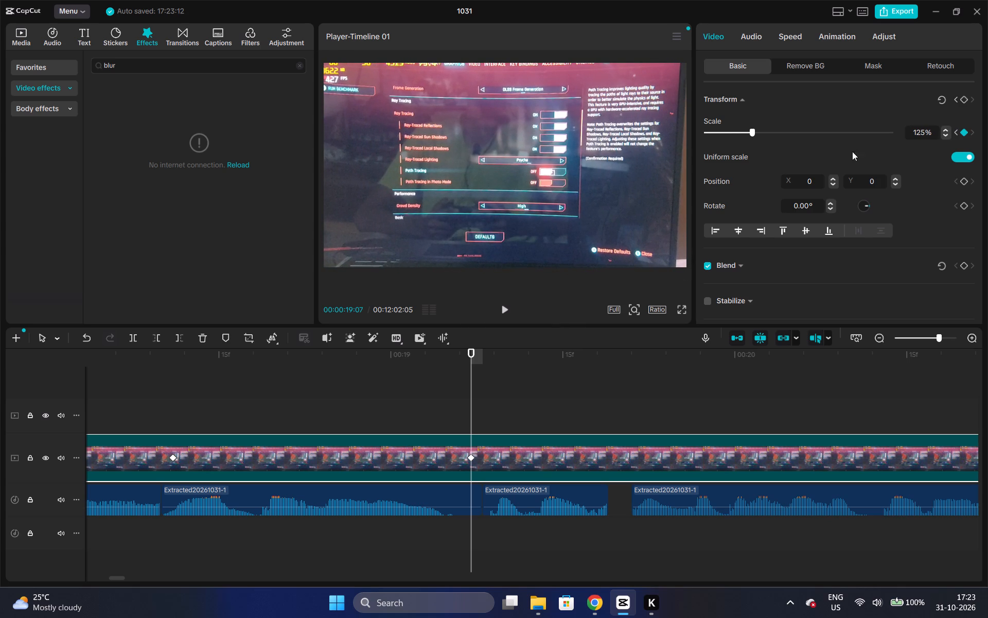
# Shift the 2.0x clip's picture upward to position Y 122 and play through the zoom-in.
pyautogui.moveTo(594, 182); pyautogui.dragTo(594, 146)
pyautogui.moveTo(558, 171); pyautogui.dragTo(561, 146)
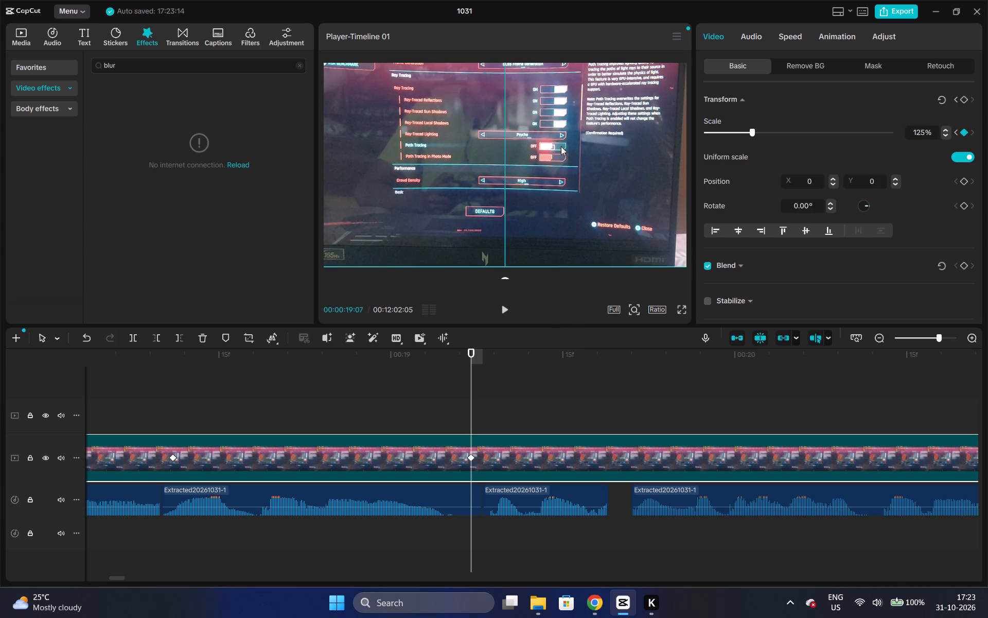
pyautogui.moveTo(561, 146); pyautogui.dragTo(558, 161)
pyautogui.click(152, 380)
pyautogui.press('space')
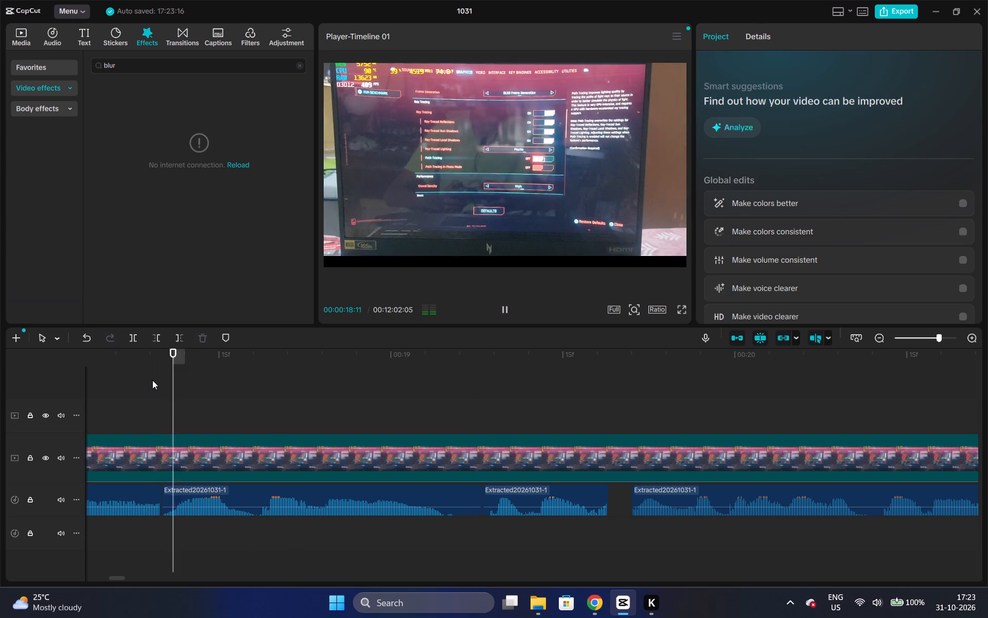
pyautogui.press('space')
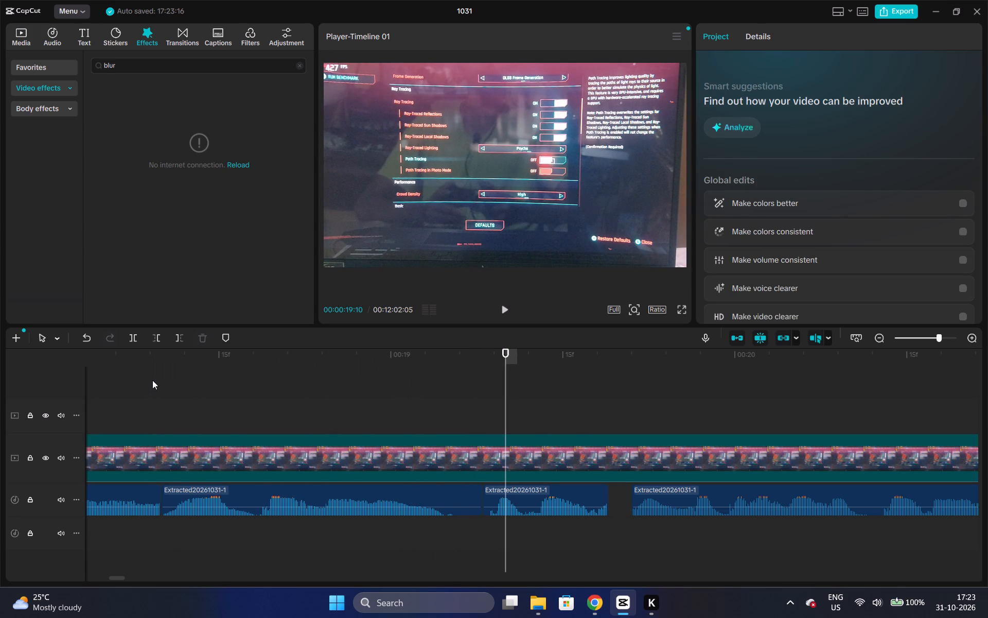
pyautogui.click(116, 373)
pyautogui.press('space')
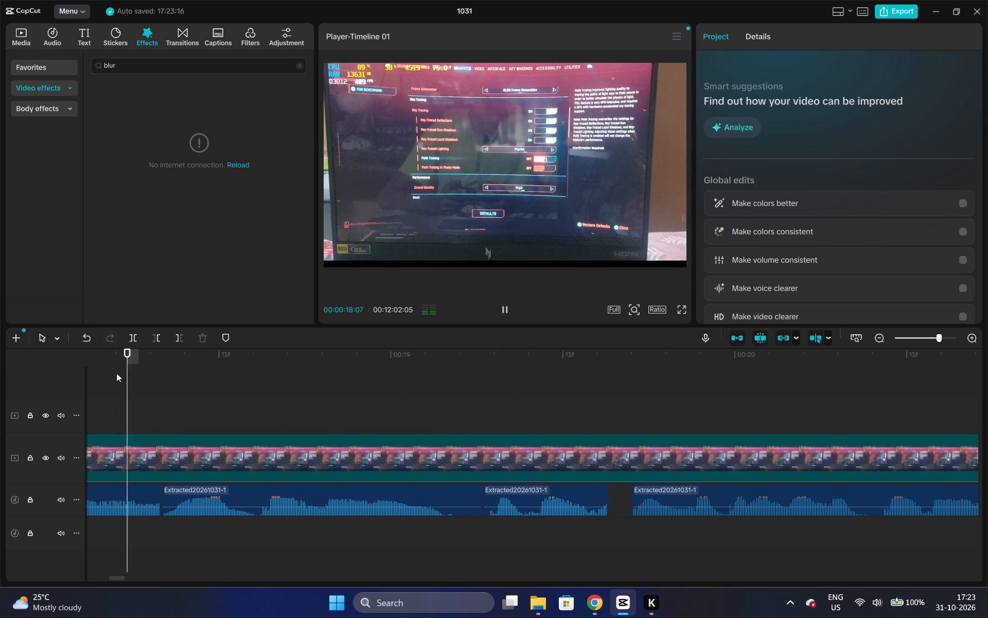
pyautogui.press('space')
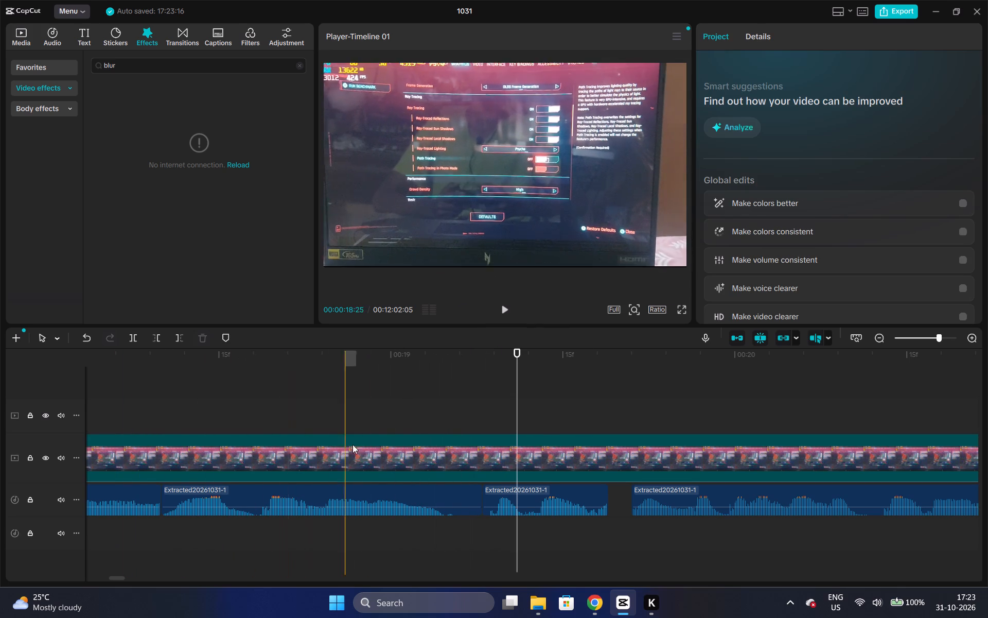
# Play the edit from 00:00:00:29 through to 00:00:30:19 to check the footage and zooms against the narration.
pyautogui.click(451, 450)
pyautogui.click(491, 456)
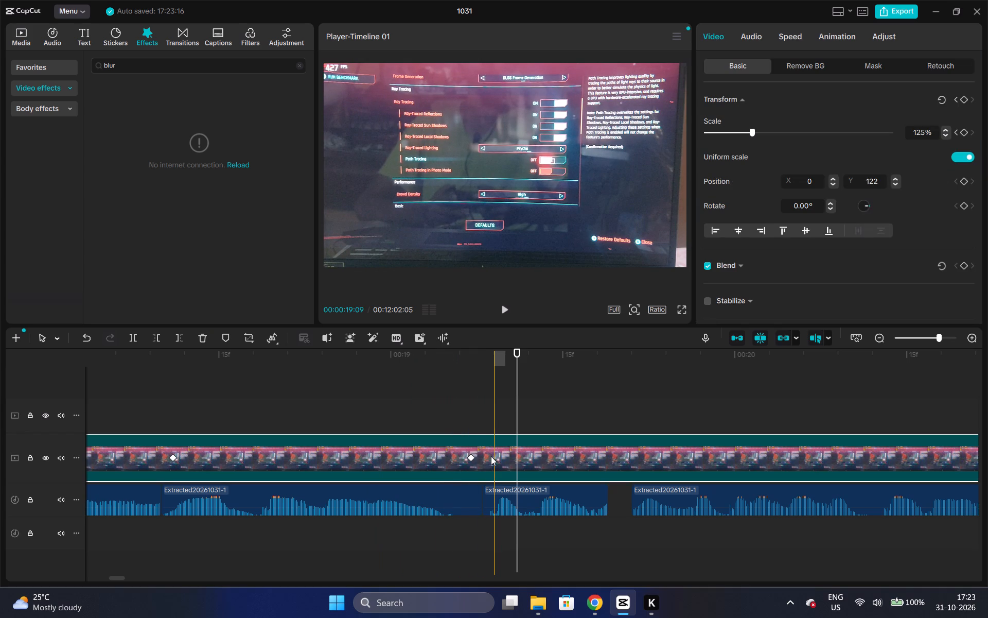
pyautogui.click(495, 357)
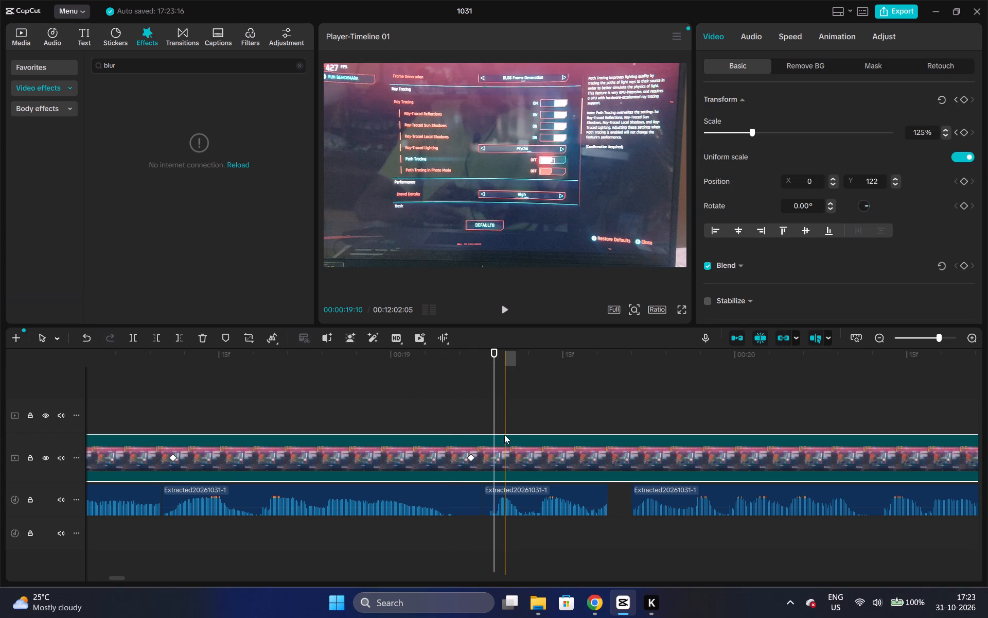
pyautogui.tripleClick(877, 335)
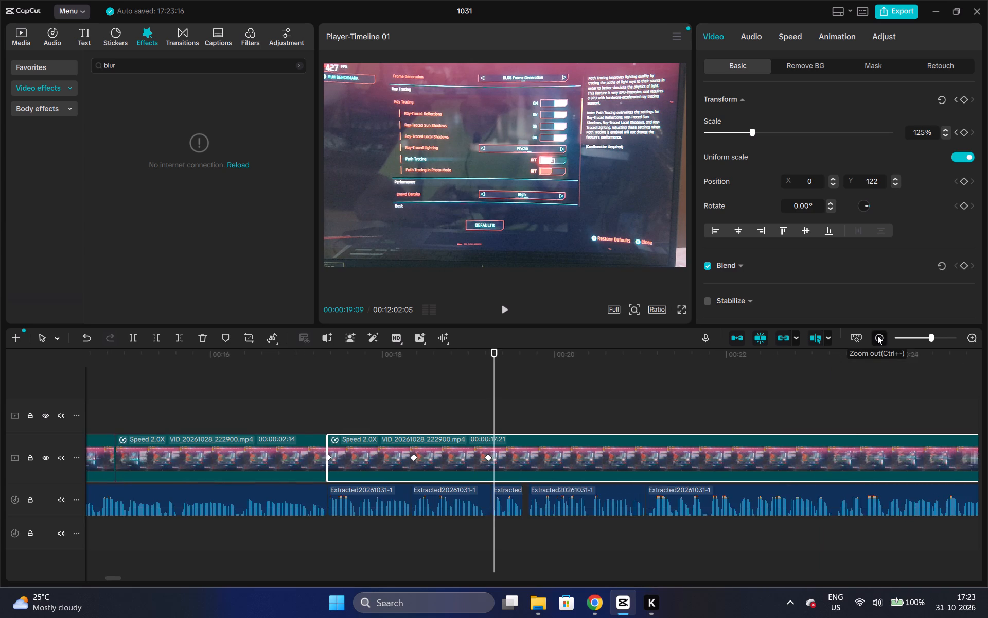
pyautogui.click(877, 335)
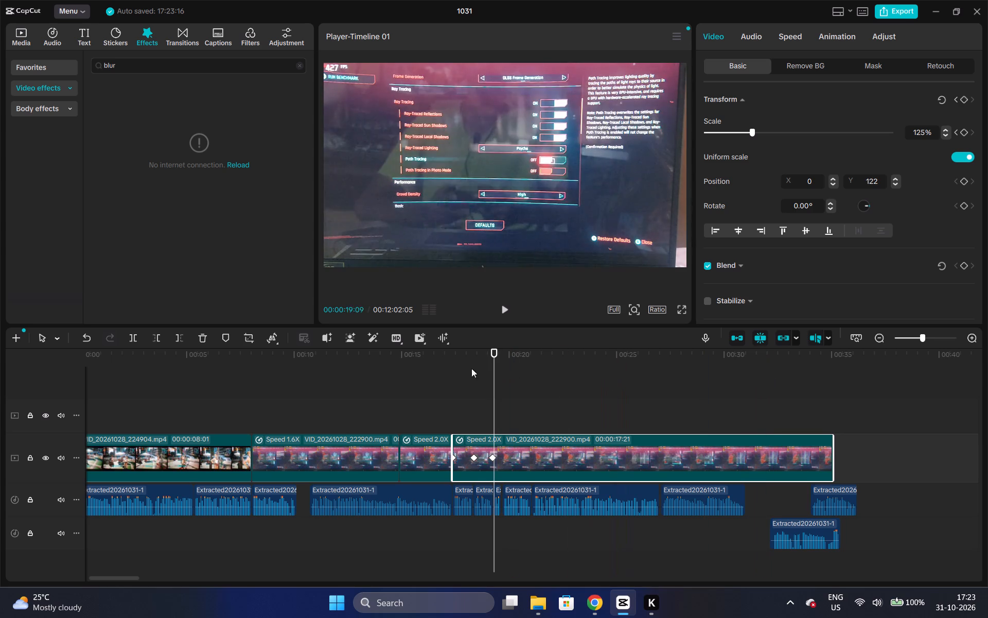
pyautogui.doubleClick(876, 337)
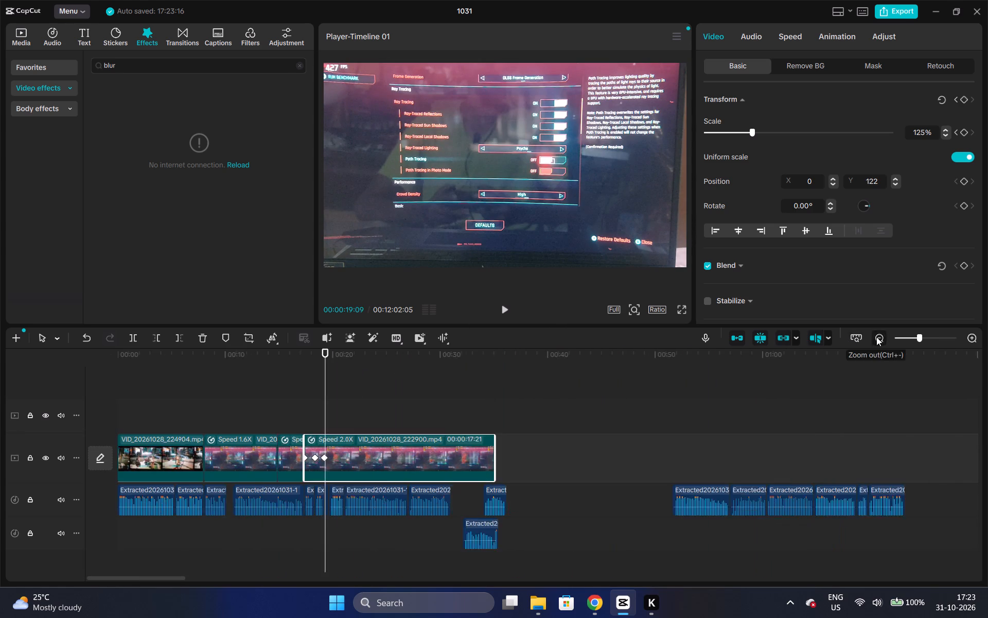
pyautogui.click(117, 358)
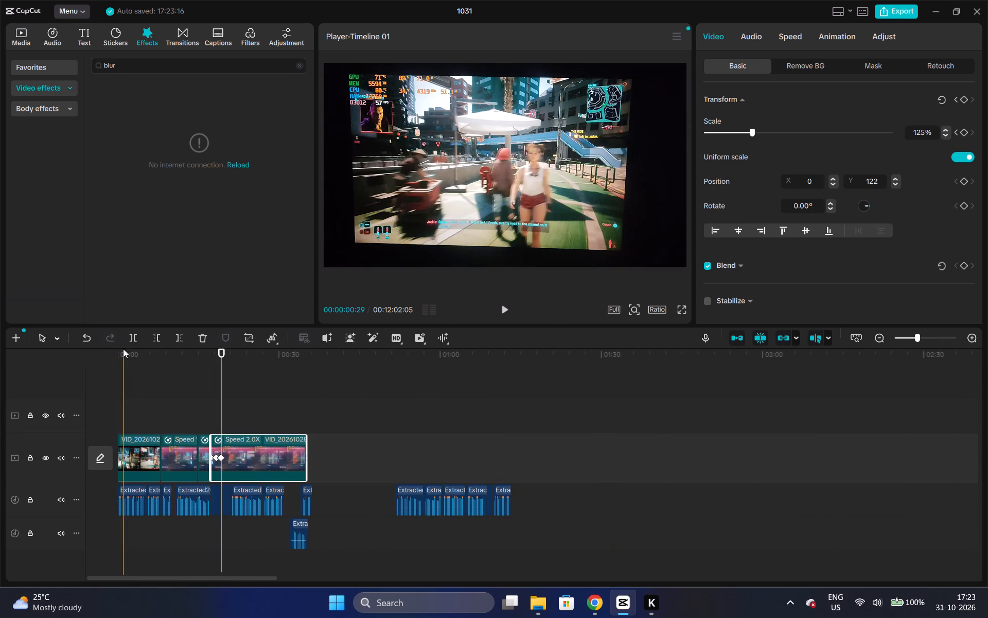
pyautogui.click(123, 349)
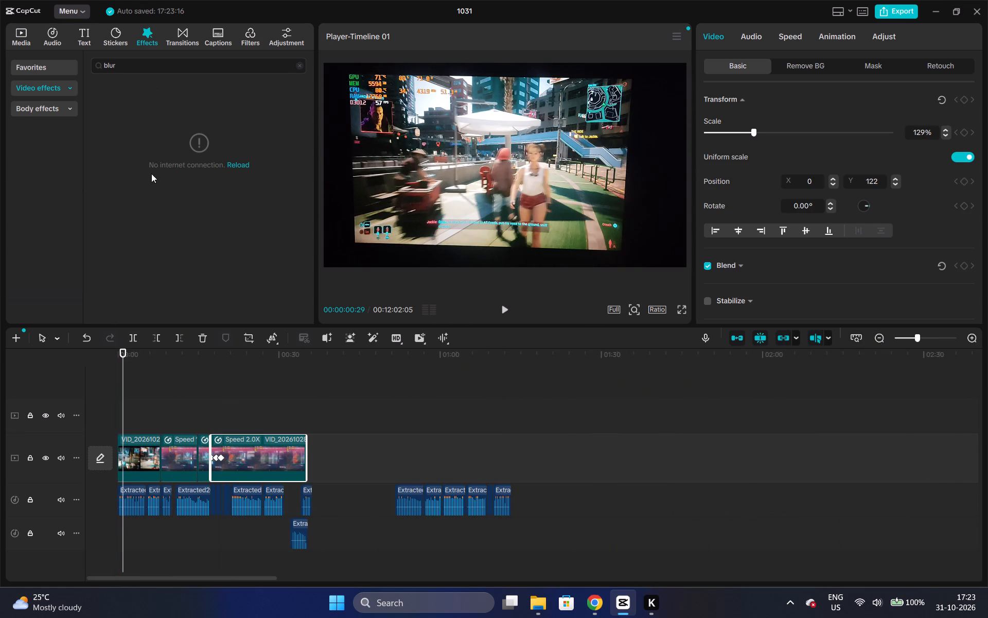
pyautogui.press('space')
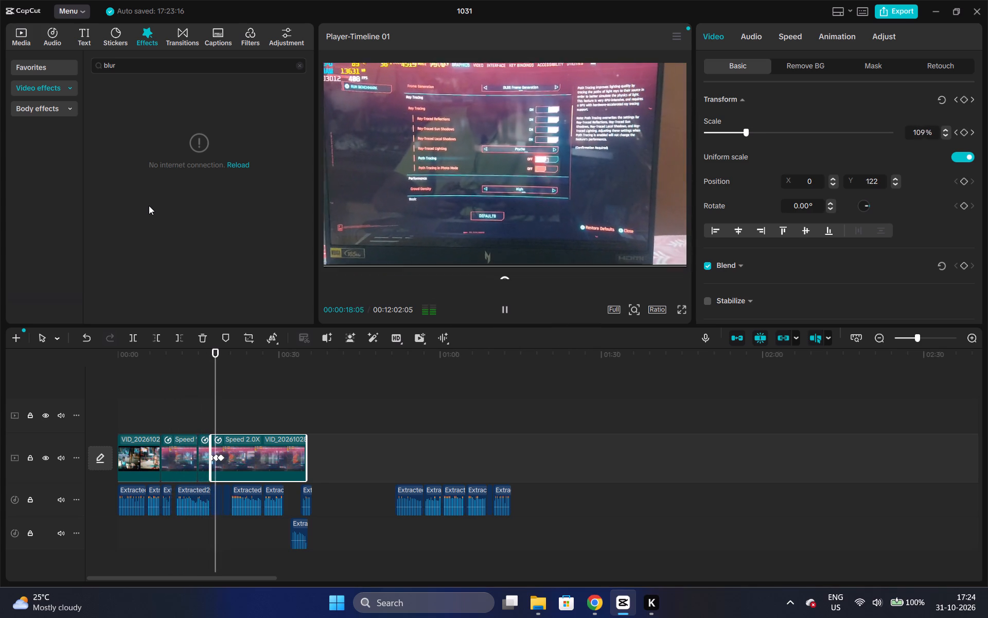
pyautogui.press('space')
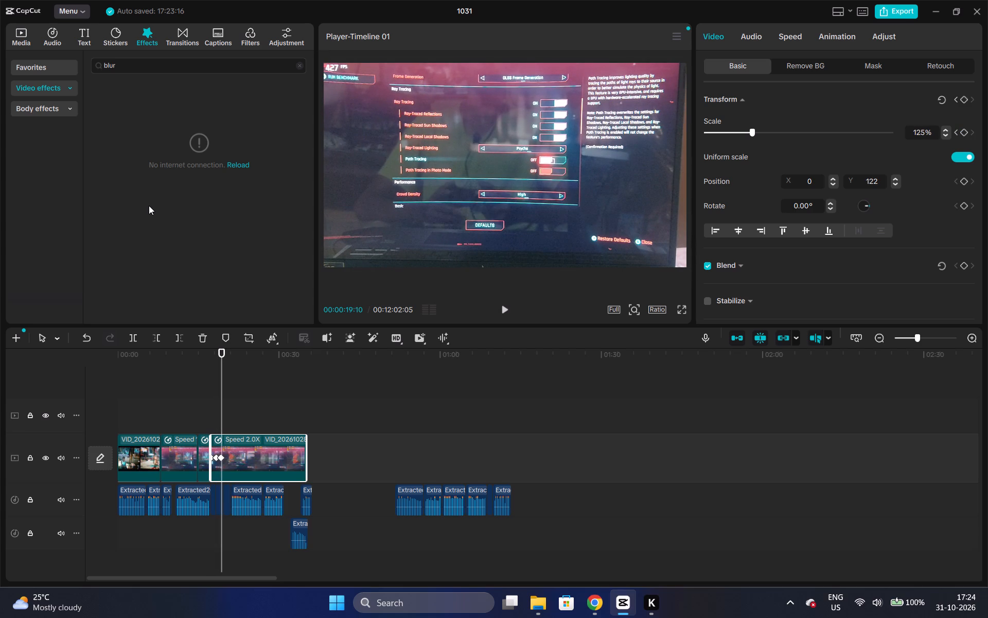
pyautogui.press('space')
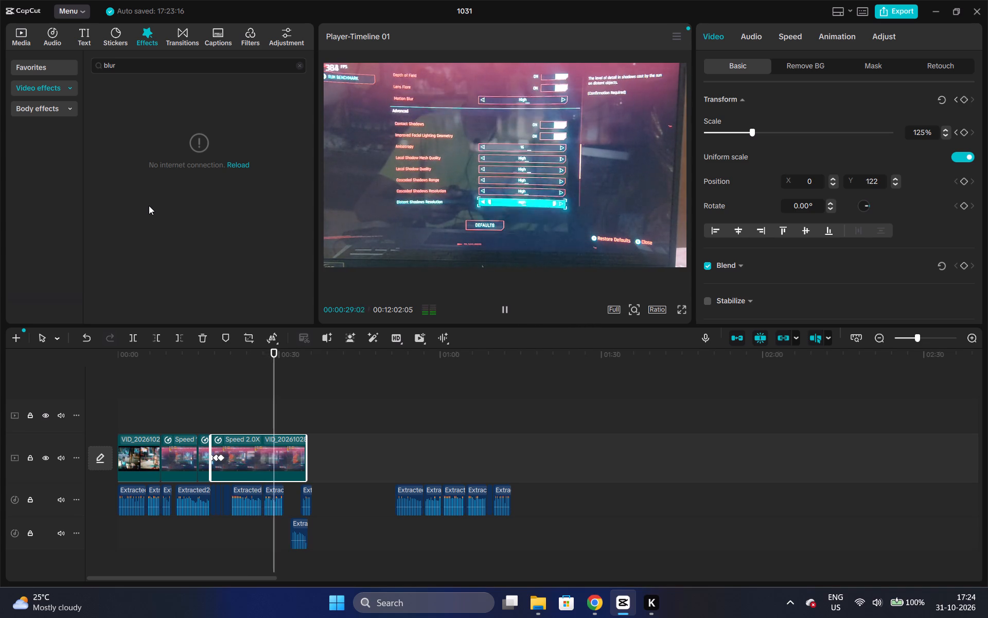
pyautogui.press('space')
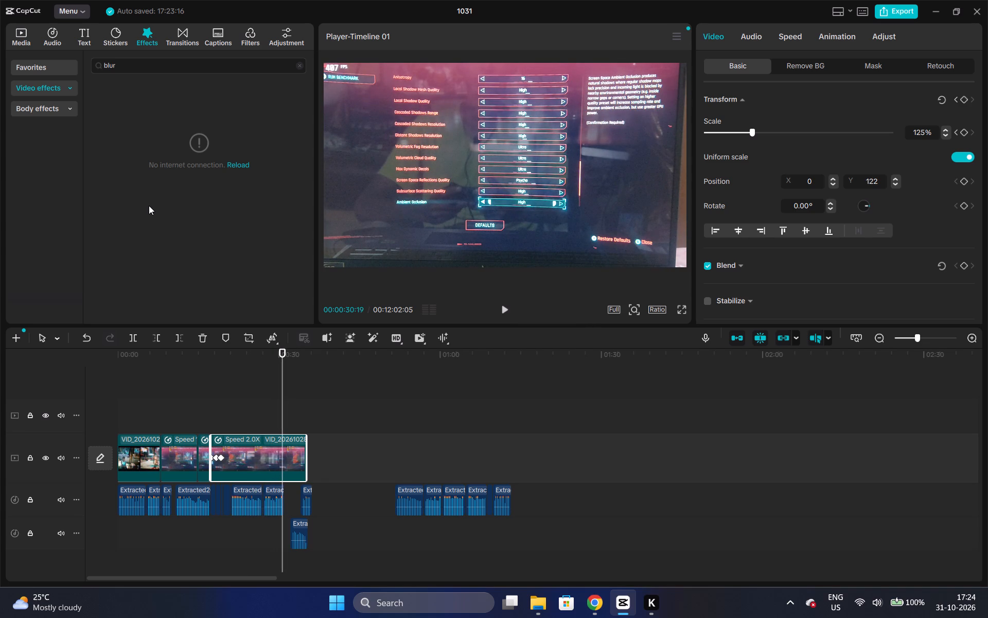
# Play the edit from 00:00:08:11 and split the short 2.0x clip at 00:00:15:26.
pyautogui.doubleClick(968, 336)
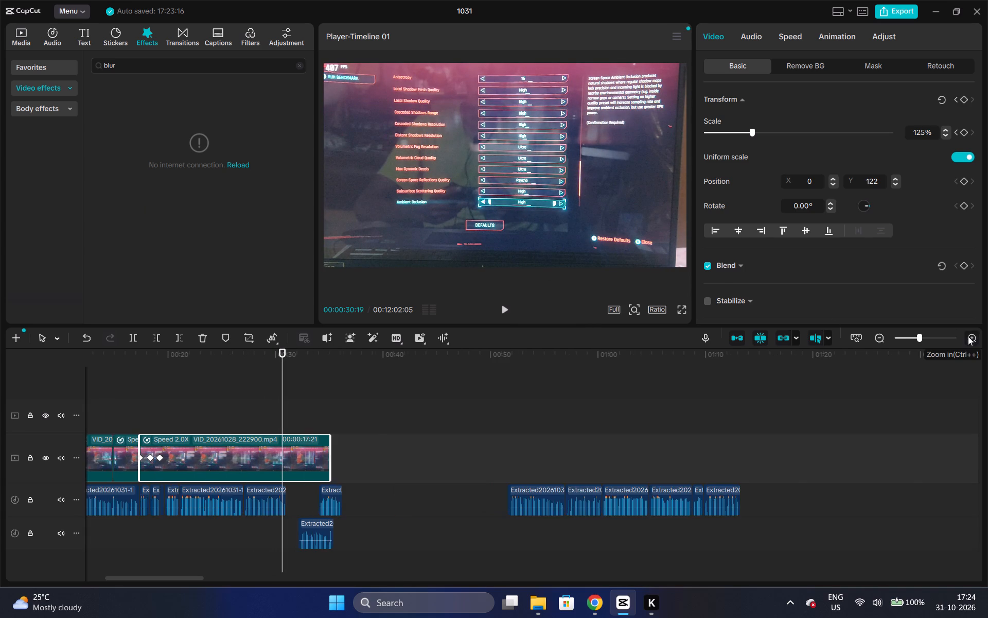
pyautogui.moveTo(135, 576); pyautogui.dragTo(129, 576)
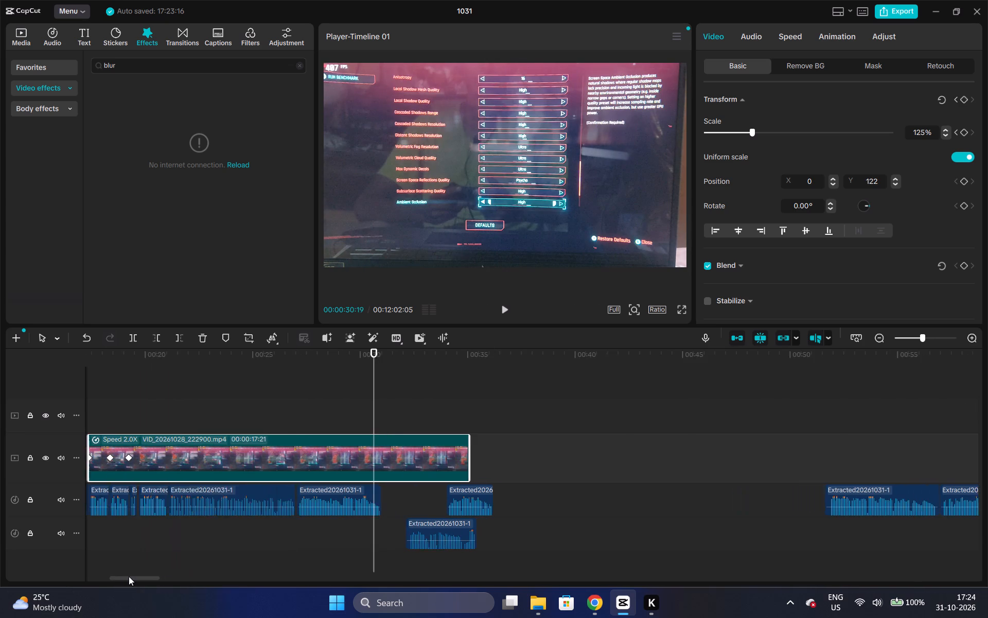
pyautogui.moveTo(129, 576); pyautogui.dragTo(106, 572)
pyautogui.click(298, 386)
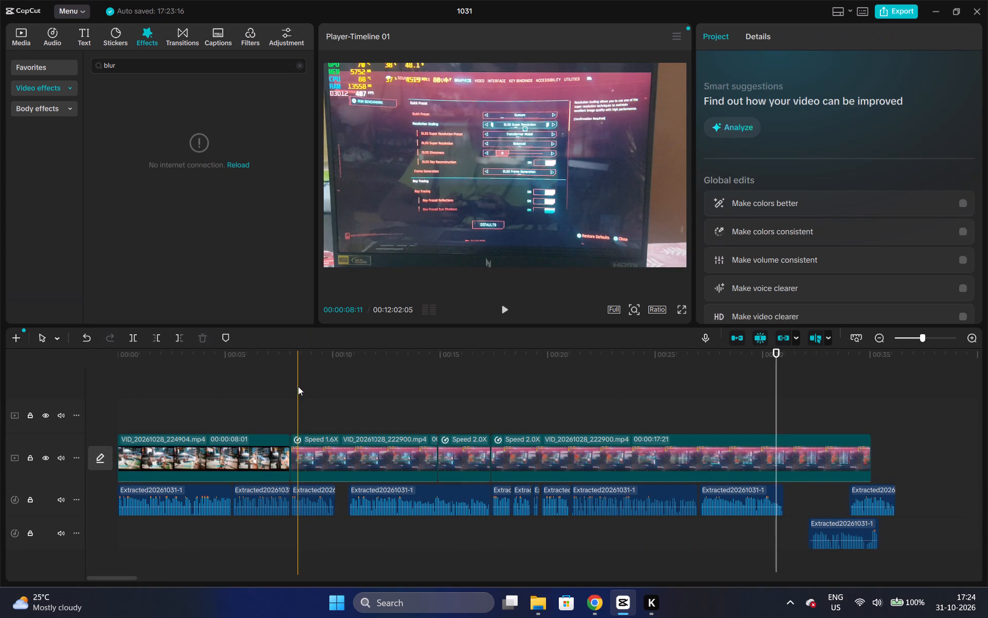
pyautogui.press('space')
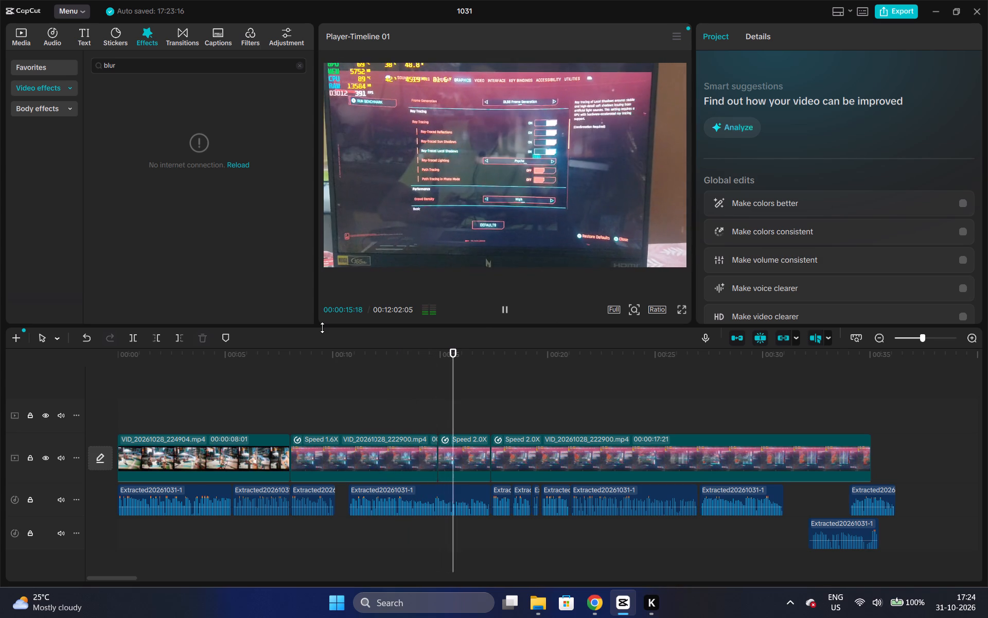
pyautogui.press('space')
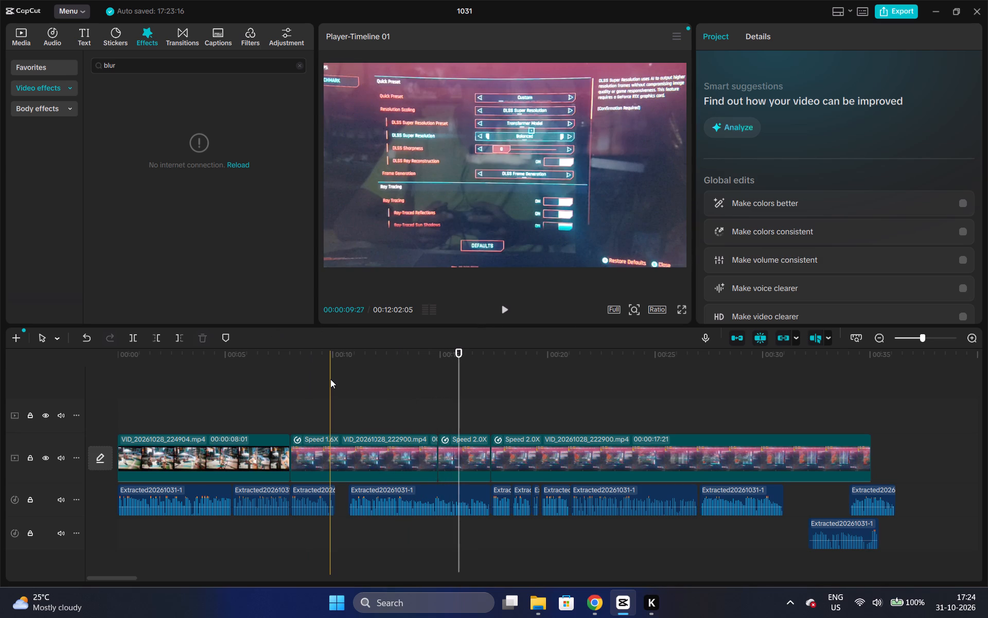
pyautogui.click(459, 440)
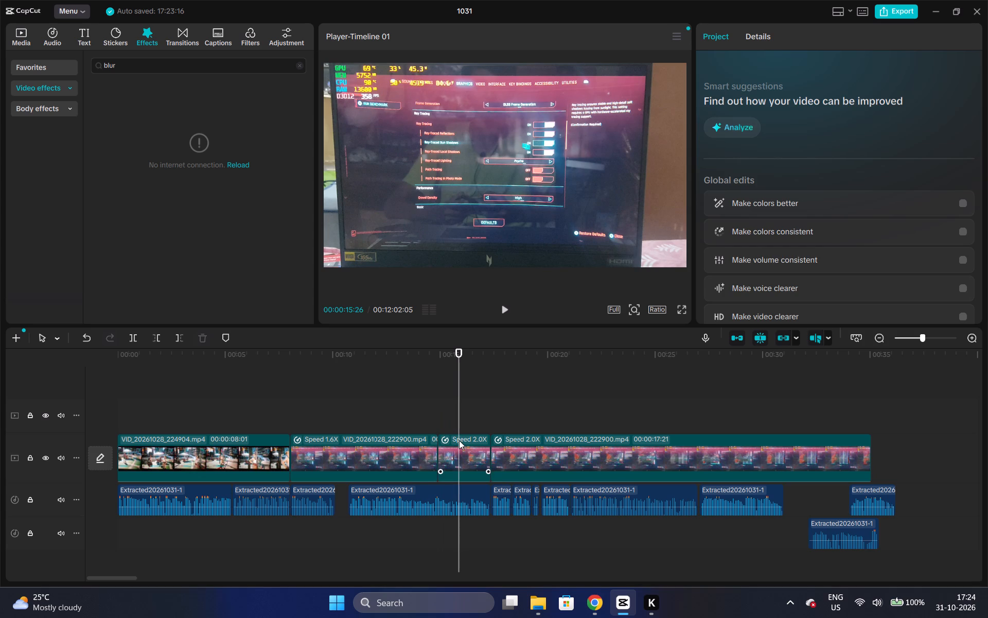
pyautogui.hotkey('ctrl', 'b')
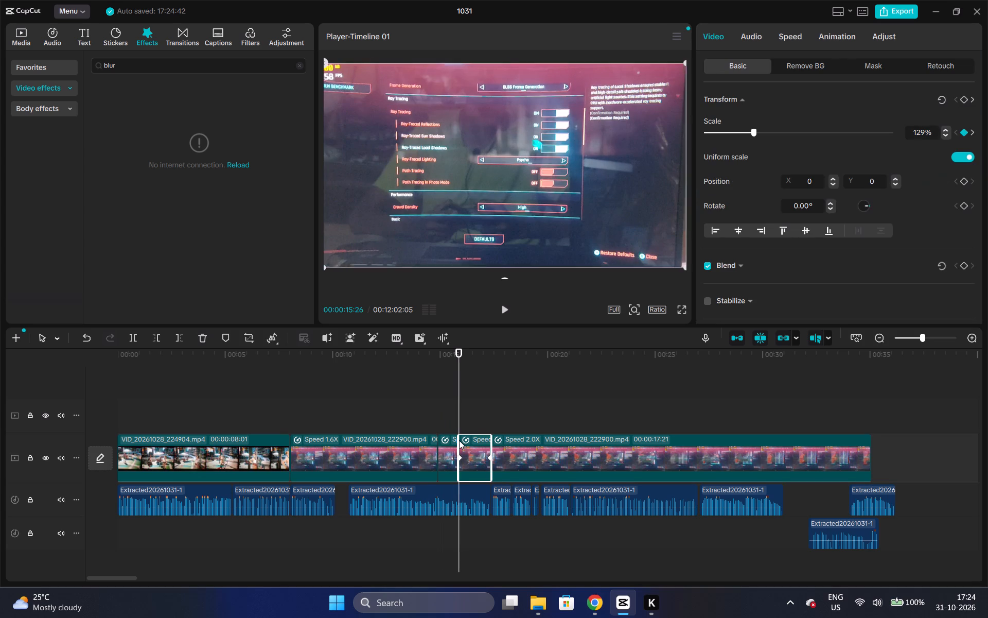
# Move the second part of the split short 2.0x clip to an overlay track, at about 00:00:32 near the main footage's end.
pyautogui.moveTo(474, 448); pyautogui.dragTo(600, 378)
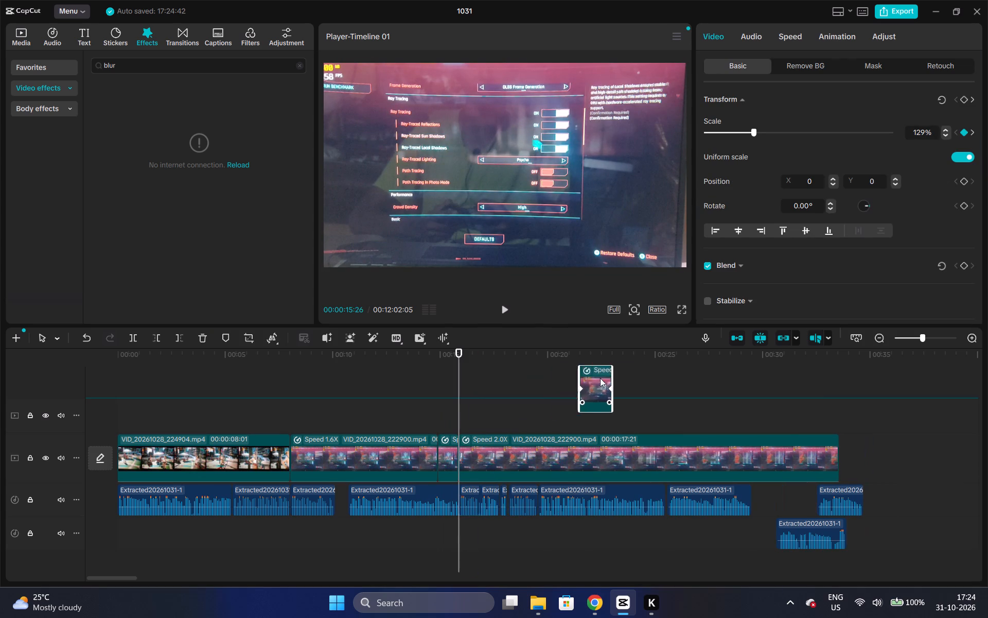
pyautogui.moveTo(600, 378); pyautogui.dragTo(820, 382)
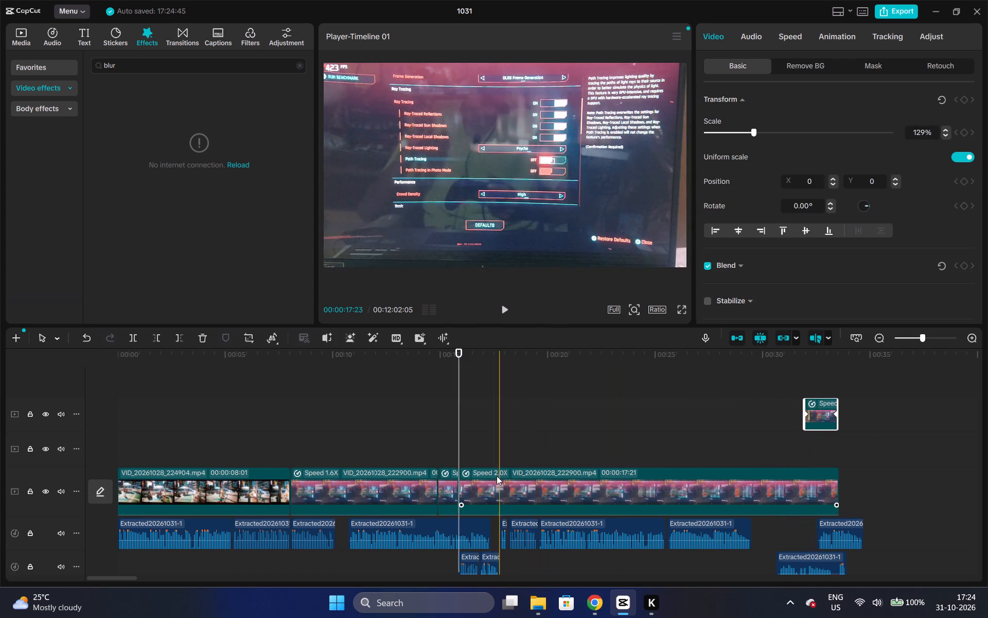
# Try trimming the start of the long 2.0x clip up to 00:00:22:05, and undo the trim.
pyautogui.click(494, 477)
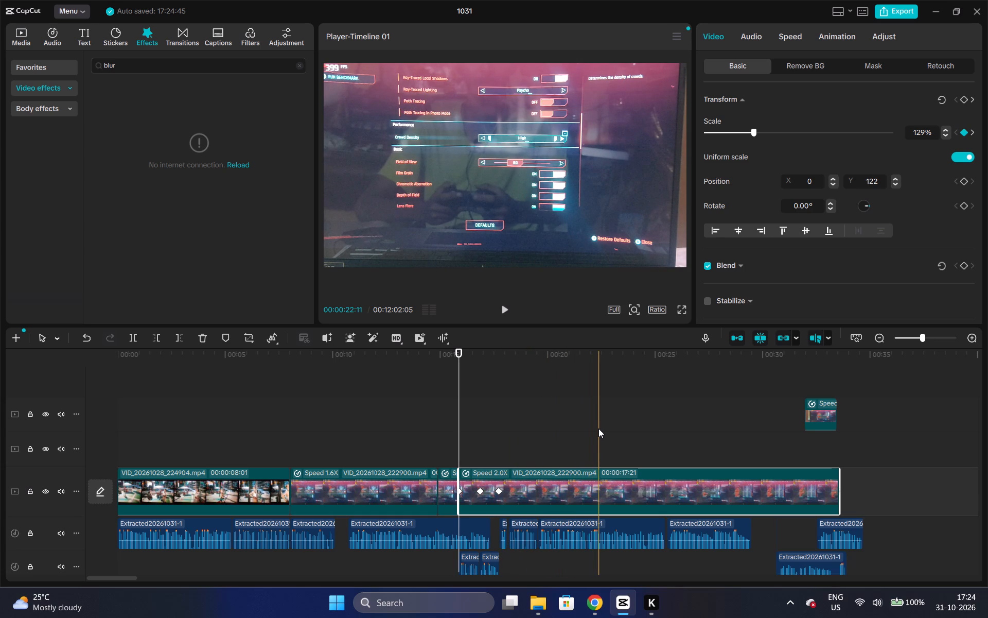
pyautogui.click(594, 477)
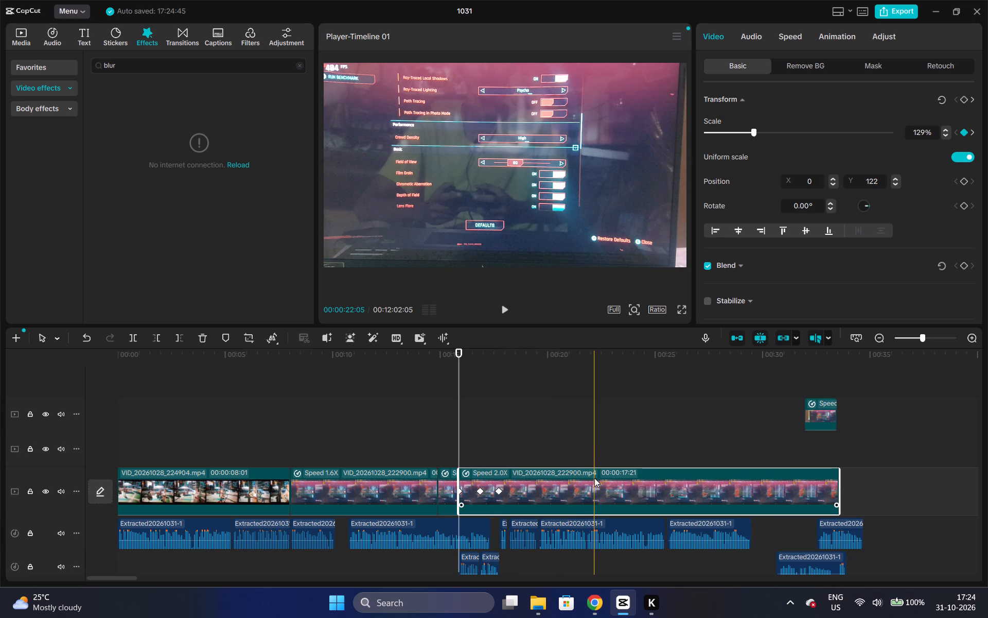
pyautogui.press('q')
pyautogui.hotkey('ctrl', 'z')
# Split the long 2.0x clip at 00:00:22:05.
pyautogui.hotkey('ctrl', 'b')
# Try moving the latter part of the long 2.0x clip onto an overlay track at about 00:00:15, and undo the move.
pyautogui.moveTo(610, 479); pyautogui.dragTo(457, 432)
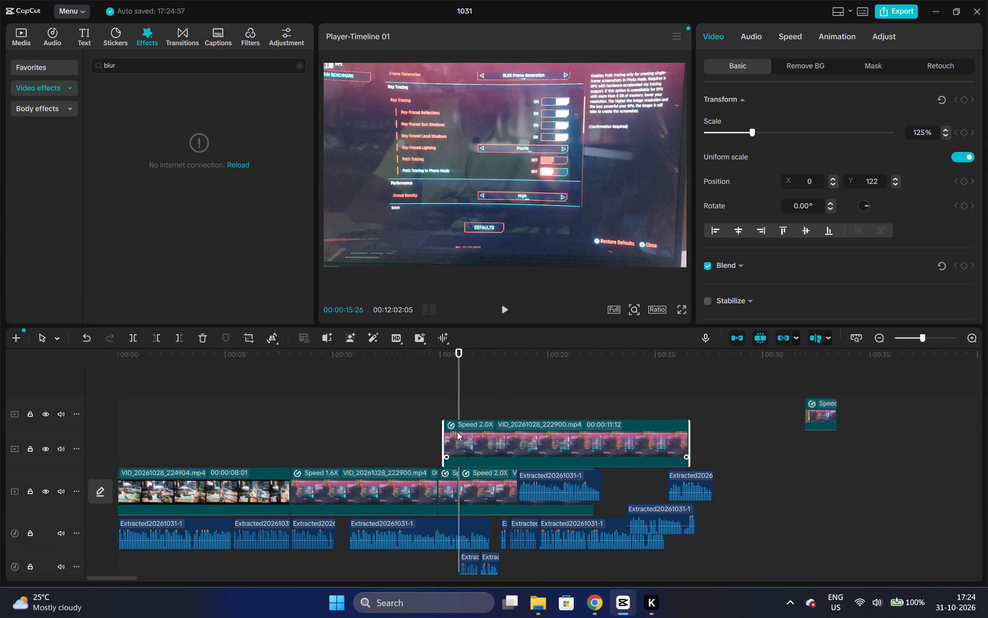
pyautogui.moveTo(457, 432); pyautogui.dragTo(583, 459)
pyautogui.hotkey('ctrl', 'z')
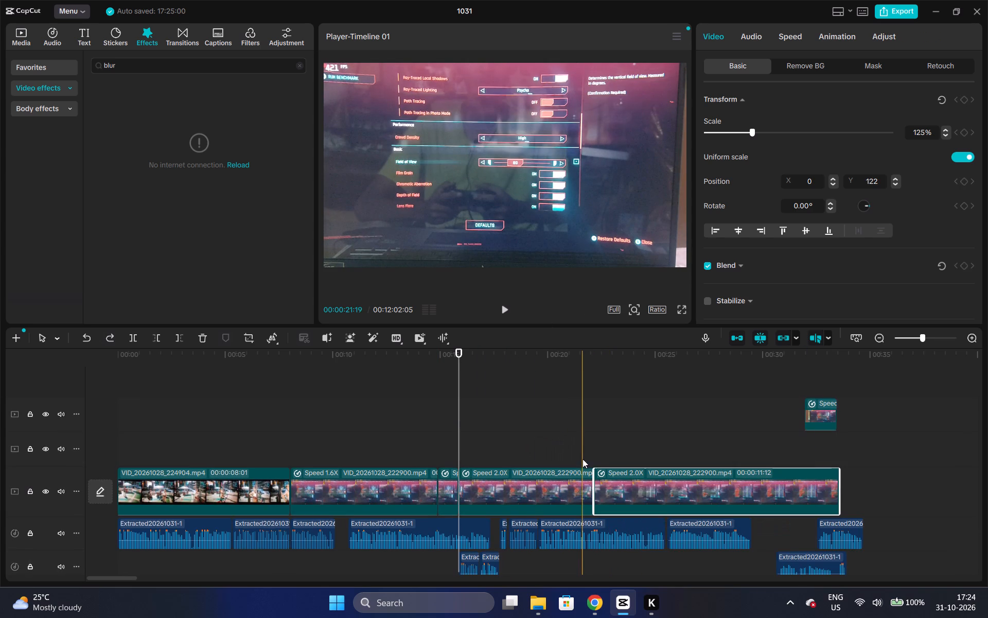
# Play the edit from 00:00:12:23 to 00:00:15:27 and from 00:00:08:01 to 00:00:10:17 to check footage against narration.
pyautogui.click(558, 433)
pyautogui.click(393, 372)
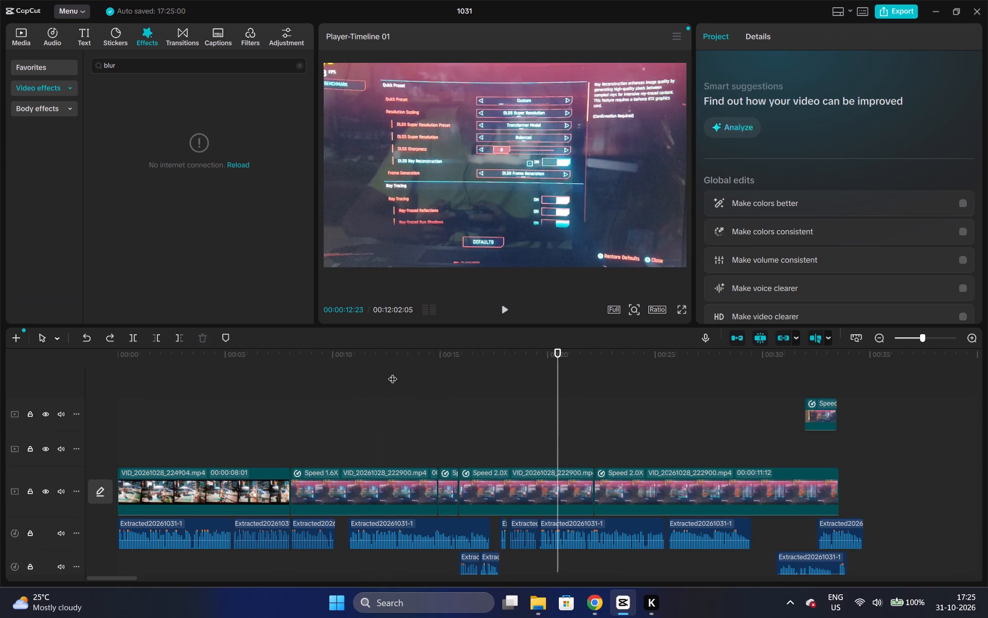
pyautogui.press('space')
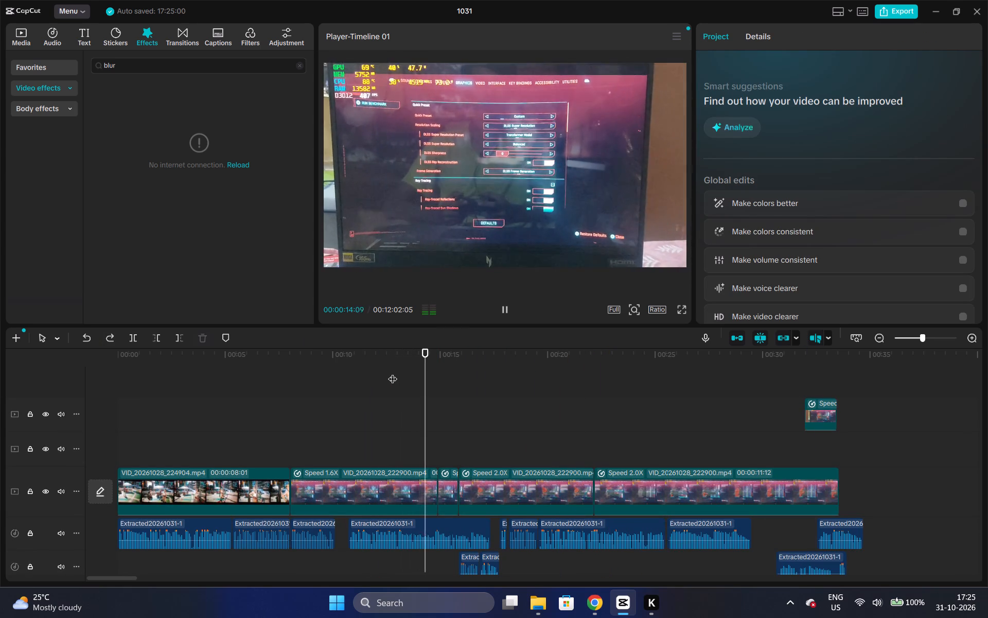
pyautogui.press('space')
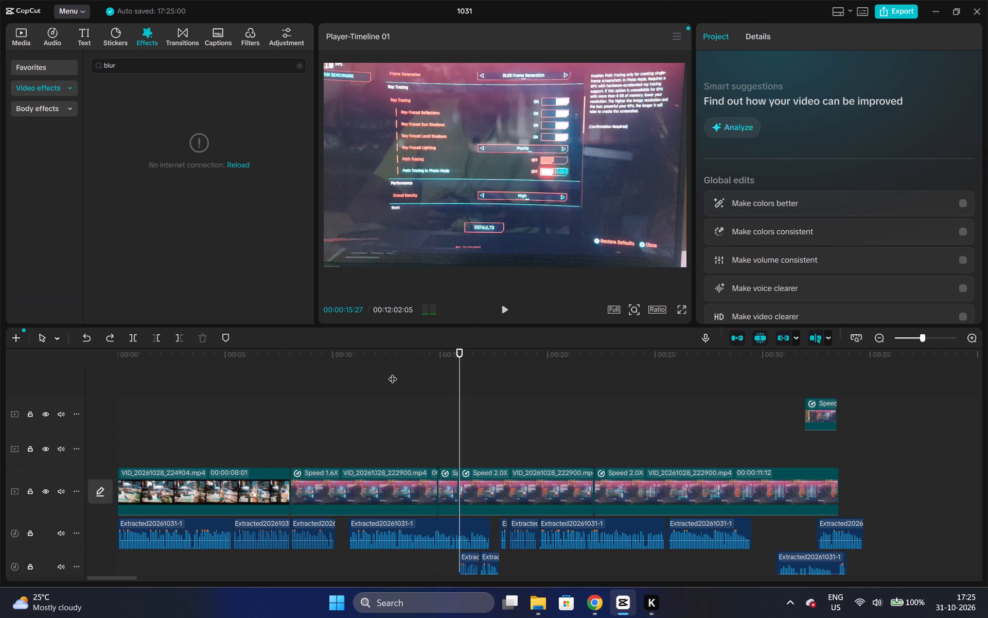
pyautogui.click(290, 354)
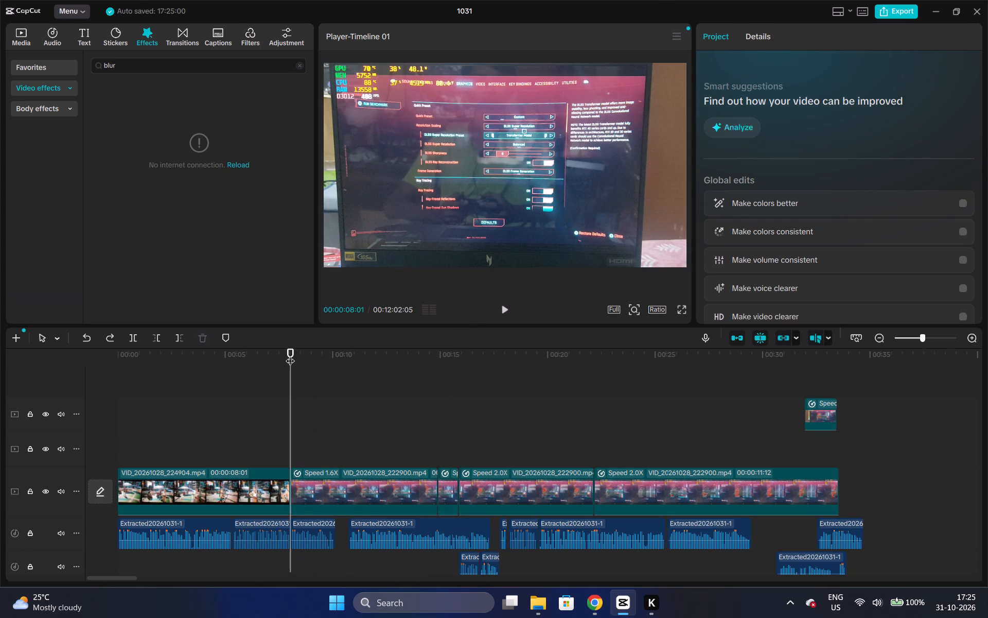
pyautogui.press('space')
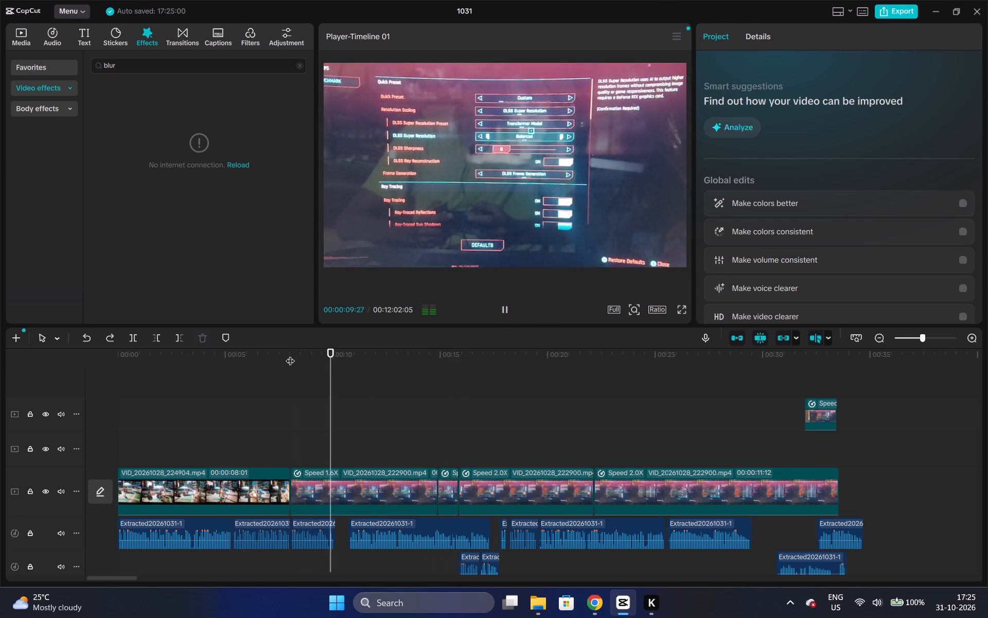
pyautogui.press('space')
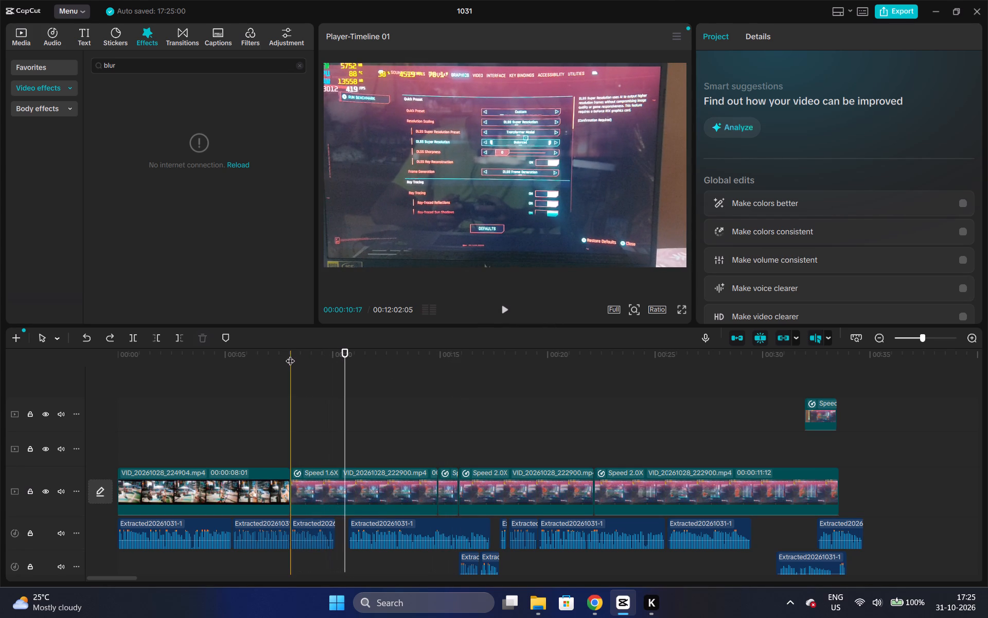
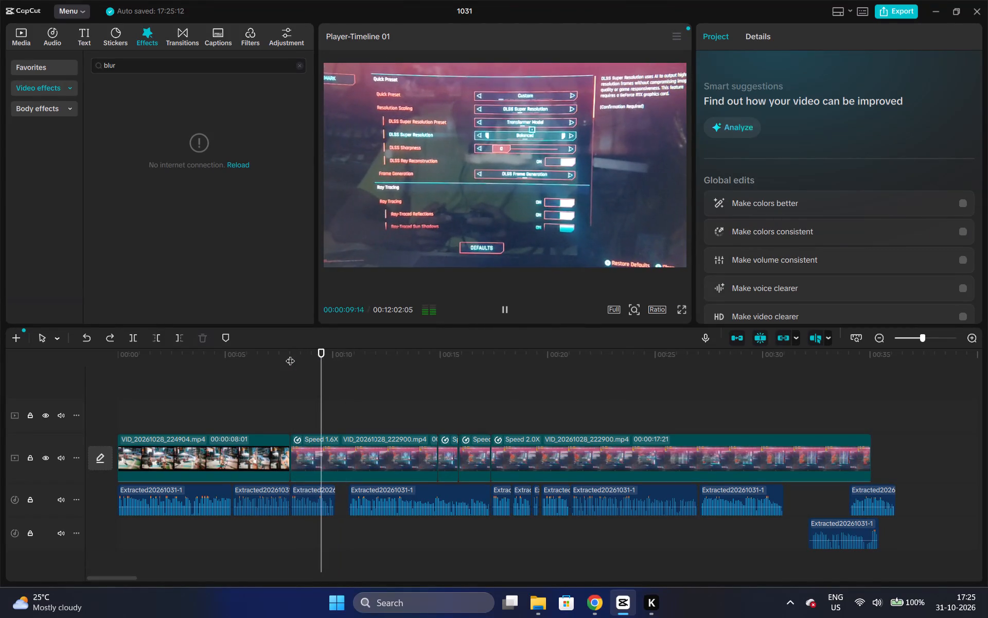
# Play the timeline up to about 00:00:13 and undo the recent edits, including the split in the short 2.0X clip.
pyautogui.press('space')
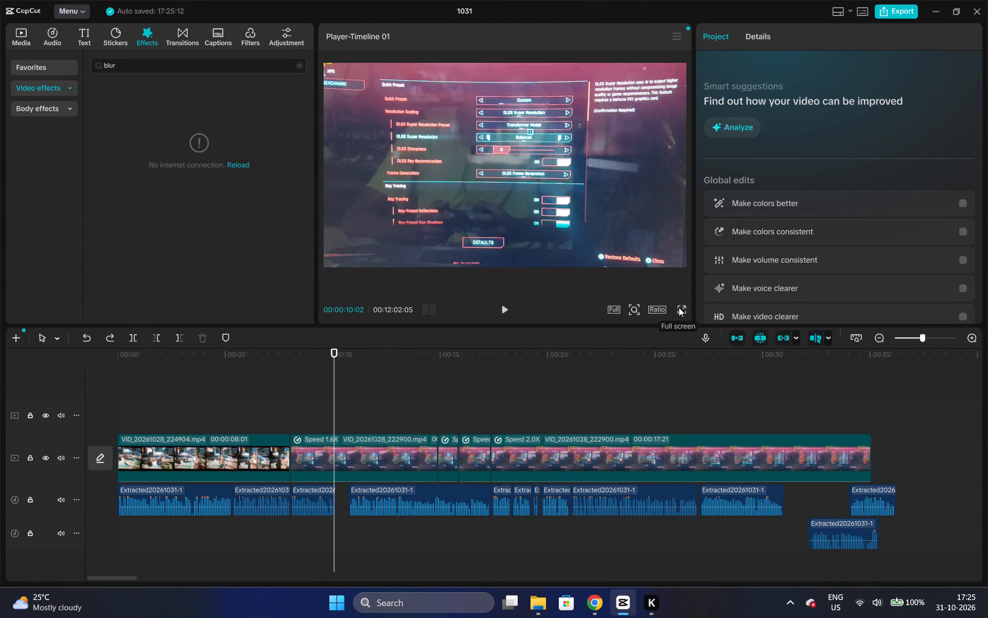
pyautogui.press('space')
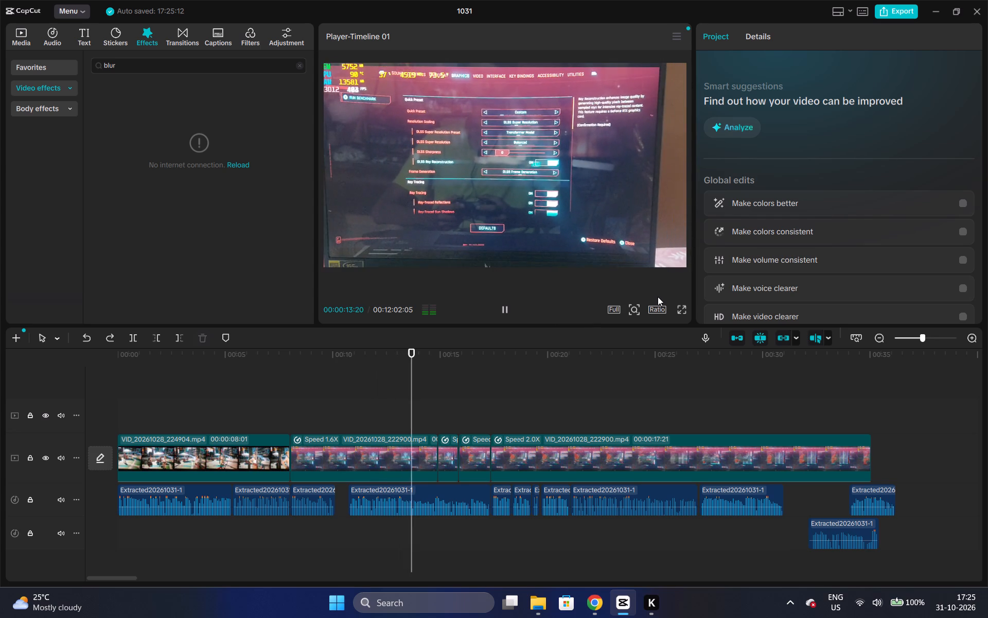
pyautogui.press('space')
pyautogui.hotkey('ctrl', 'z')
pyautogui.hotkey('ctrl', 'z')
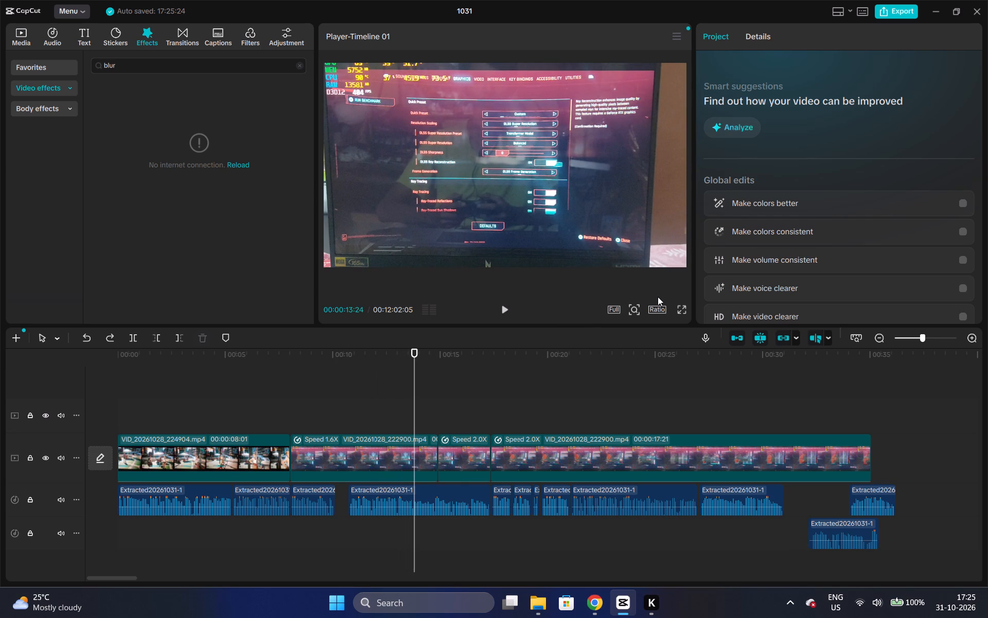
pyautogui.hotkey('ctrl', 'z')
pyautogui.hotkey('ctrl', 'z')
pyautogui.hotkey('ctrl', 'z')
pyautogui.hotkey('ctrl', 'z')
pyautogui.hotkey('ctrl', 'z')
pyautogui.tripleClick(91, 341)
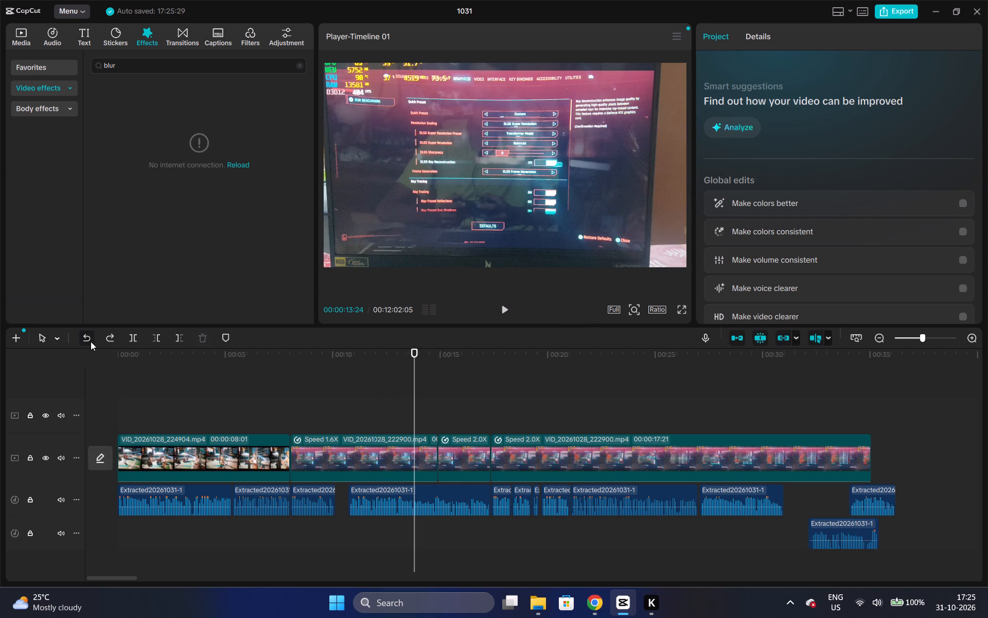
pyautogui.click(91, 341)
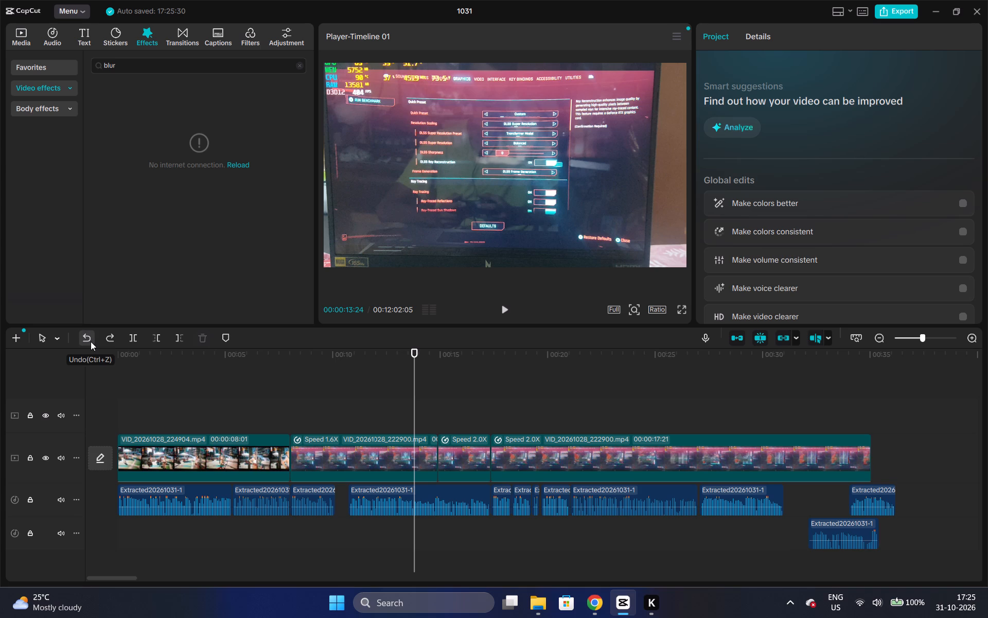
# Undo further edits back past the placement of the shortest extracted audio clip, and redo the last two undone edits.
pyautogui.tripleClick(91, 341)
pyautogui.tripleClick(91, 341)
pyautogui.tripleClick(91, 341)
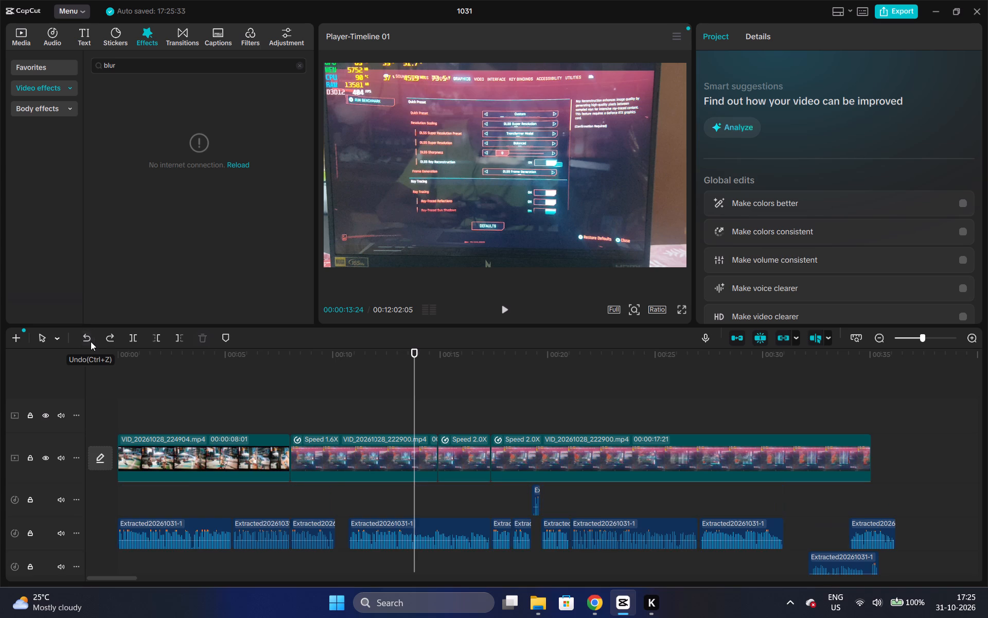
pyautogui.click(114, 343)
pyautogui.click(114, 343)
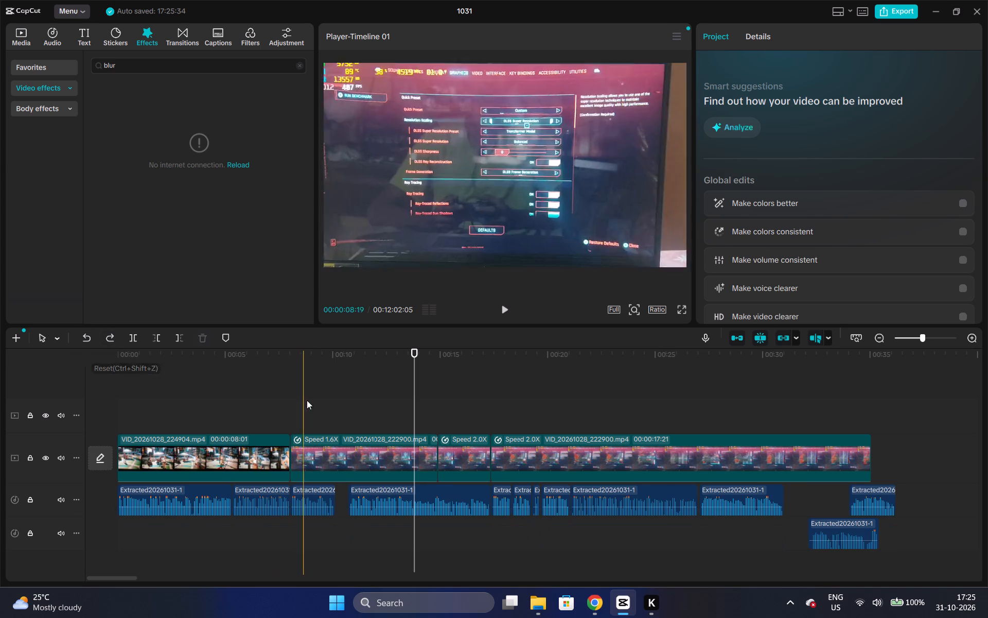
# Review the edited timeline in full screen from the beginning to about 00:00:20, and return to the editor.
pyautogui.moveTo(316, 370); pyautogui.dragTo(111, 348)
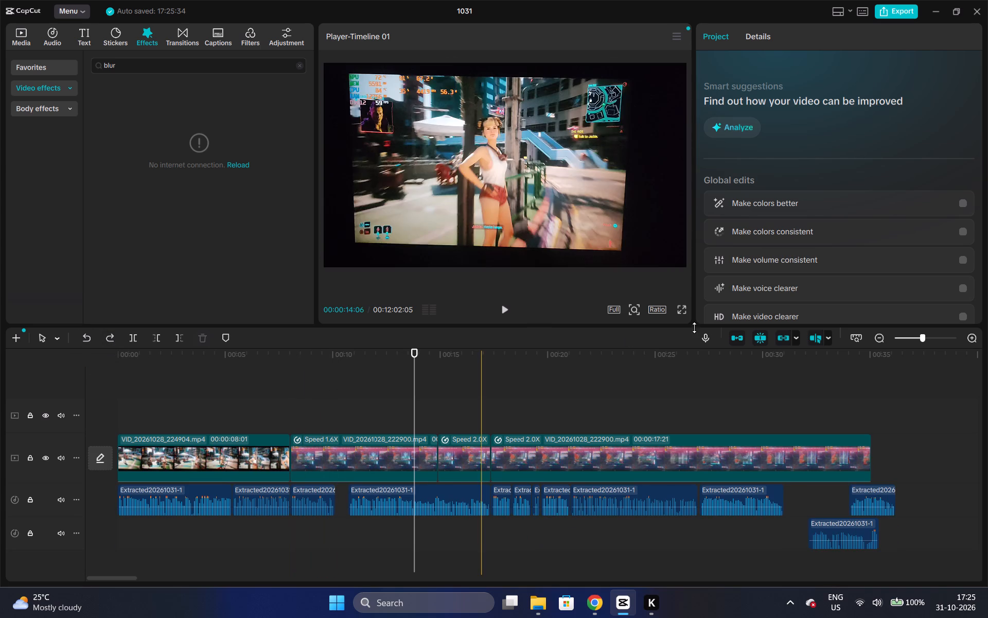
pyautogui.click(682, 313)
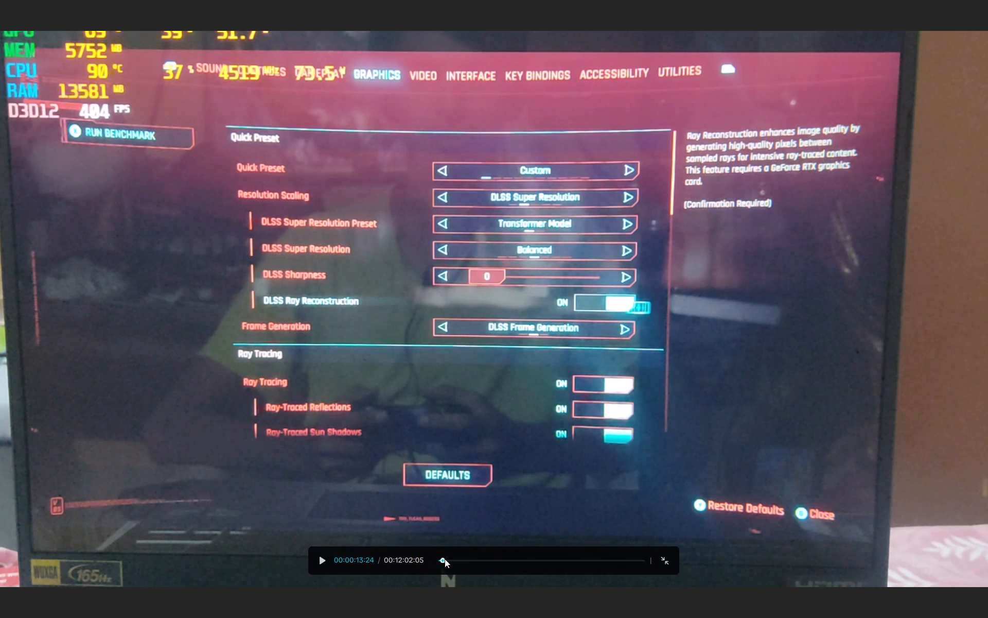
pyautogui.moveTo(445, 559); pyautogui.dragTo(419, 563)
pyautogui.click(322, 557)
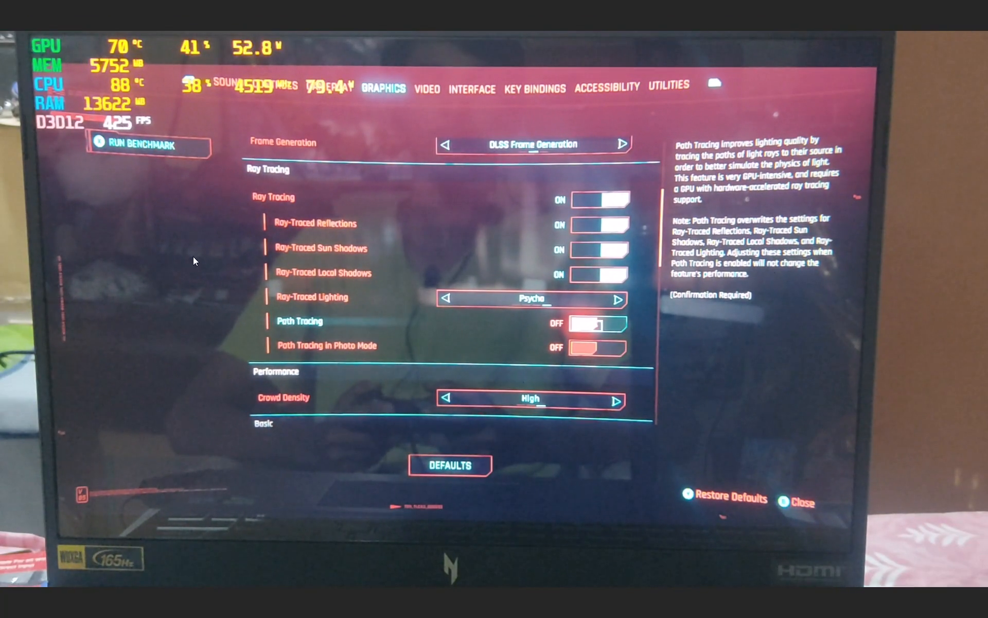
pyautogui.doubleClick(205, 321)
pyautogui.click(328, 559)
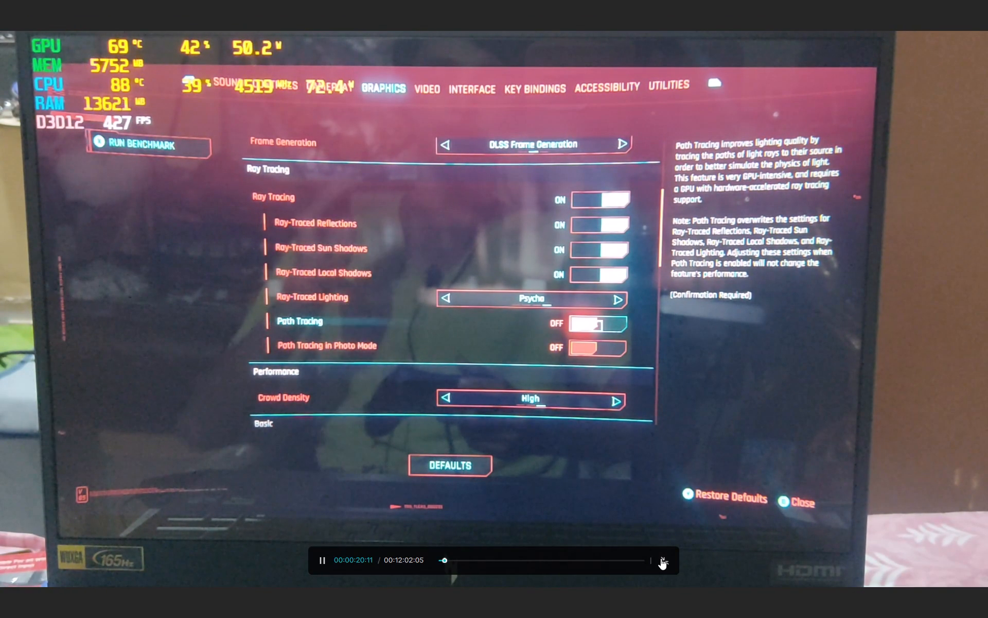
pyautogui.click(662, 559)
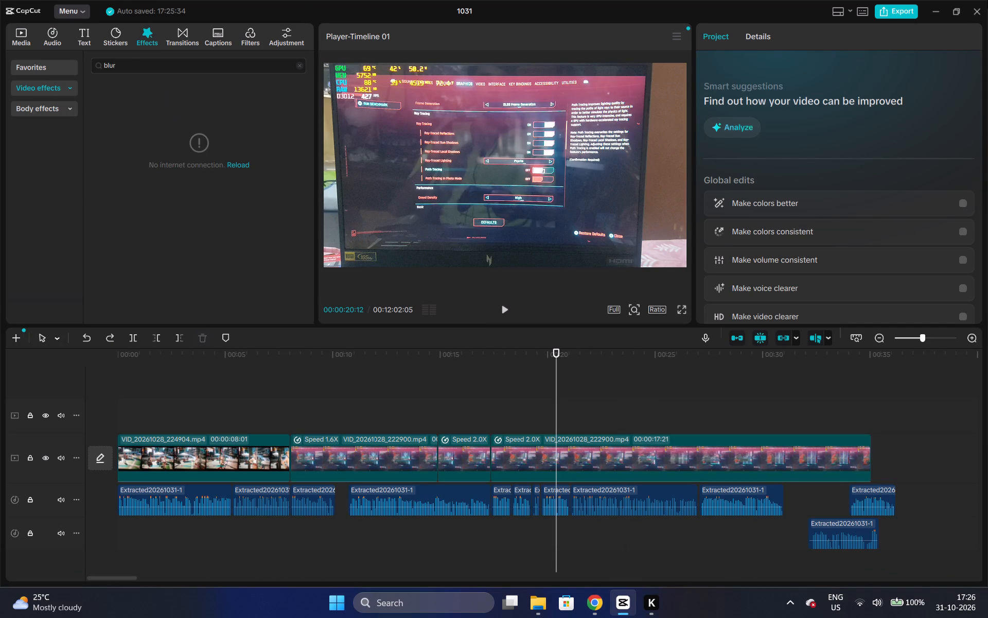
# Close project 1031 and quit CapCut.
pyautogui.click(978, 5)
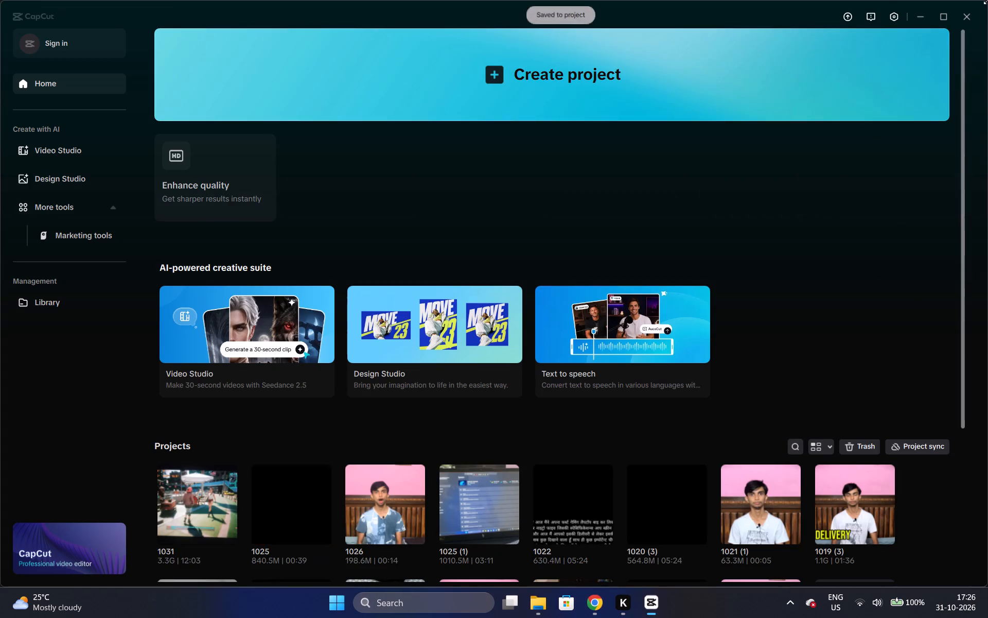
pyautogui.click(971, 10)
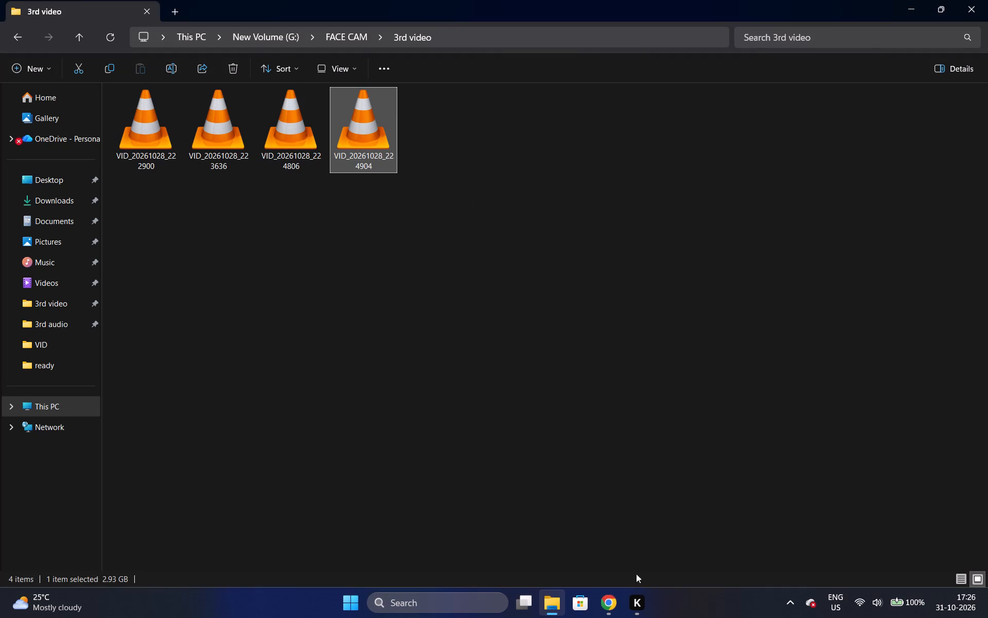